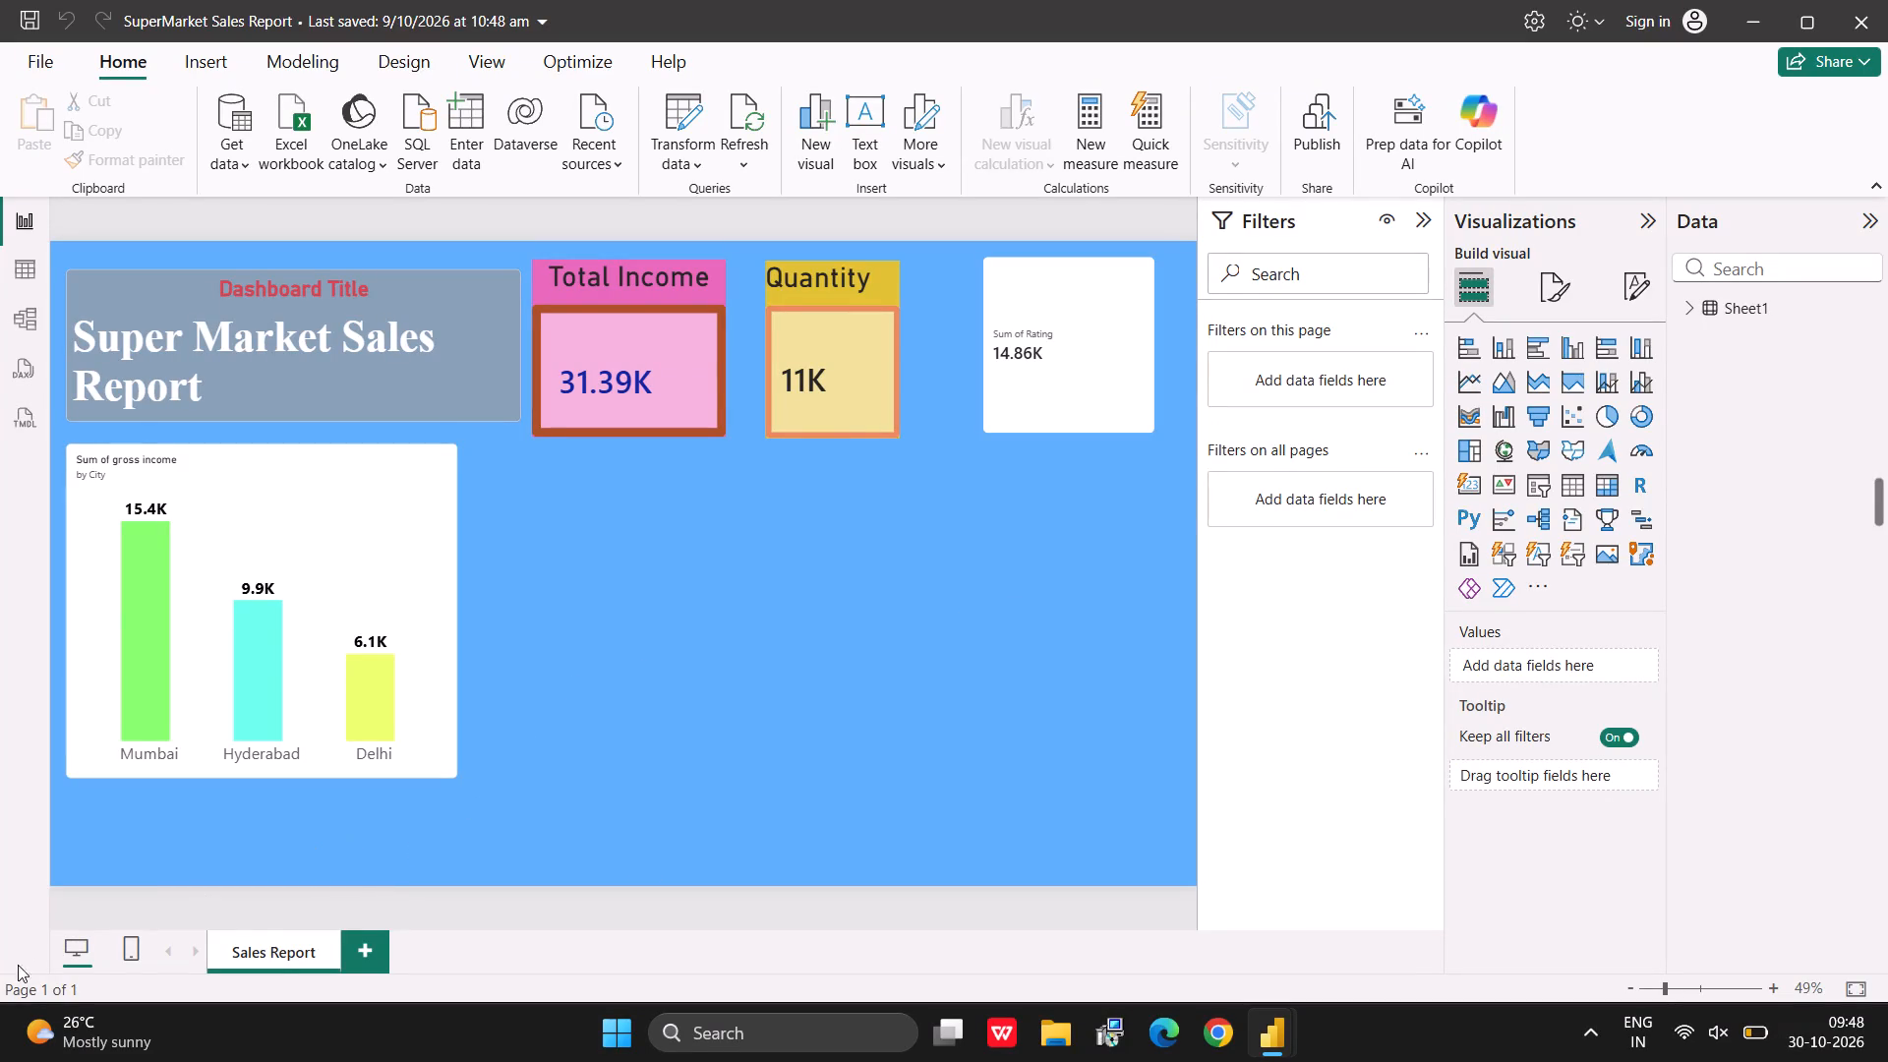
Check the recent reports list and close the SuperMarket Sales Report window that has only the Sales Report page.
{"action": "left_click", "coordinate": [27, 57]}
{"action": "scroll", "coordinate": [828, 747], "scroll_direction": "down", "scroll_amount": 3}
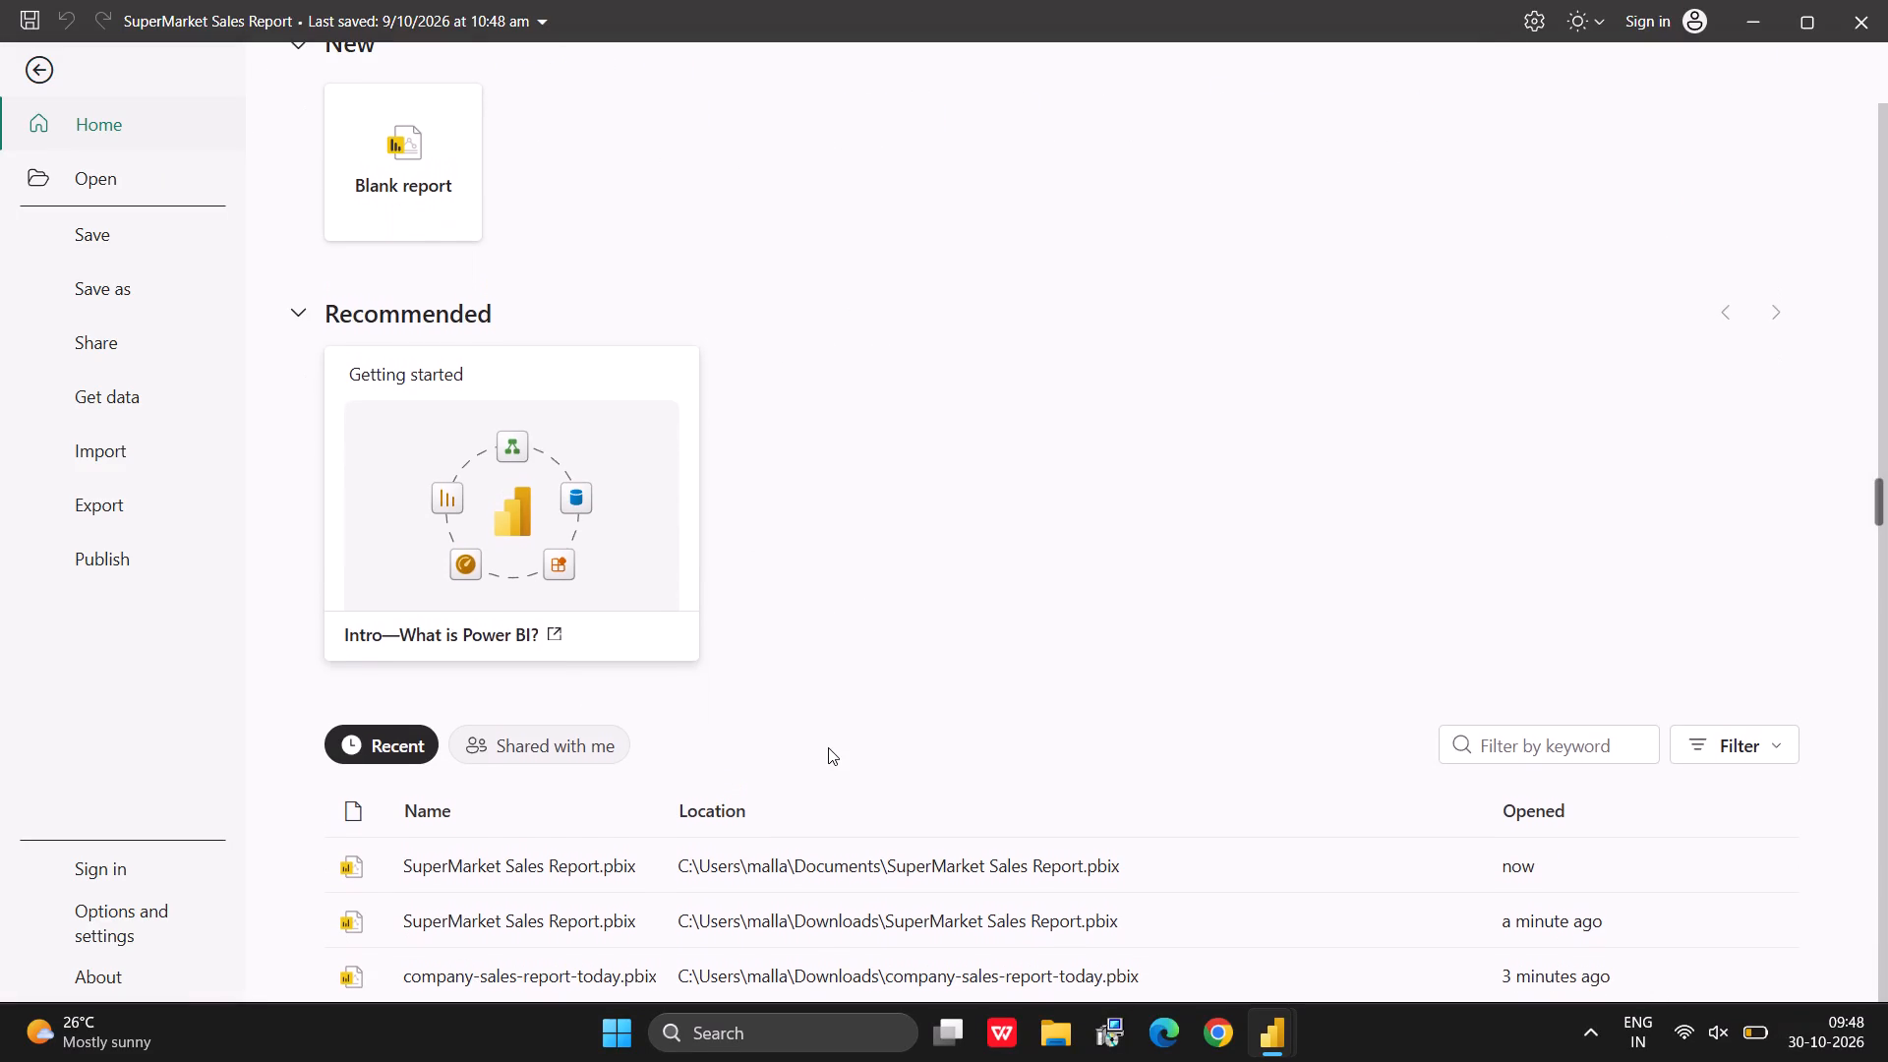
{"action": "left_click", "coordinate": [1887, 0]}
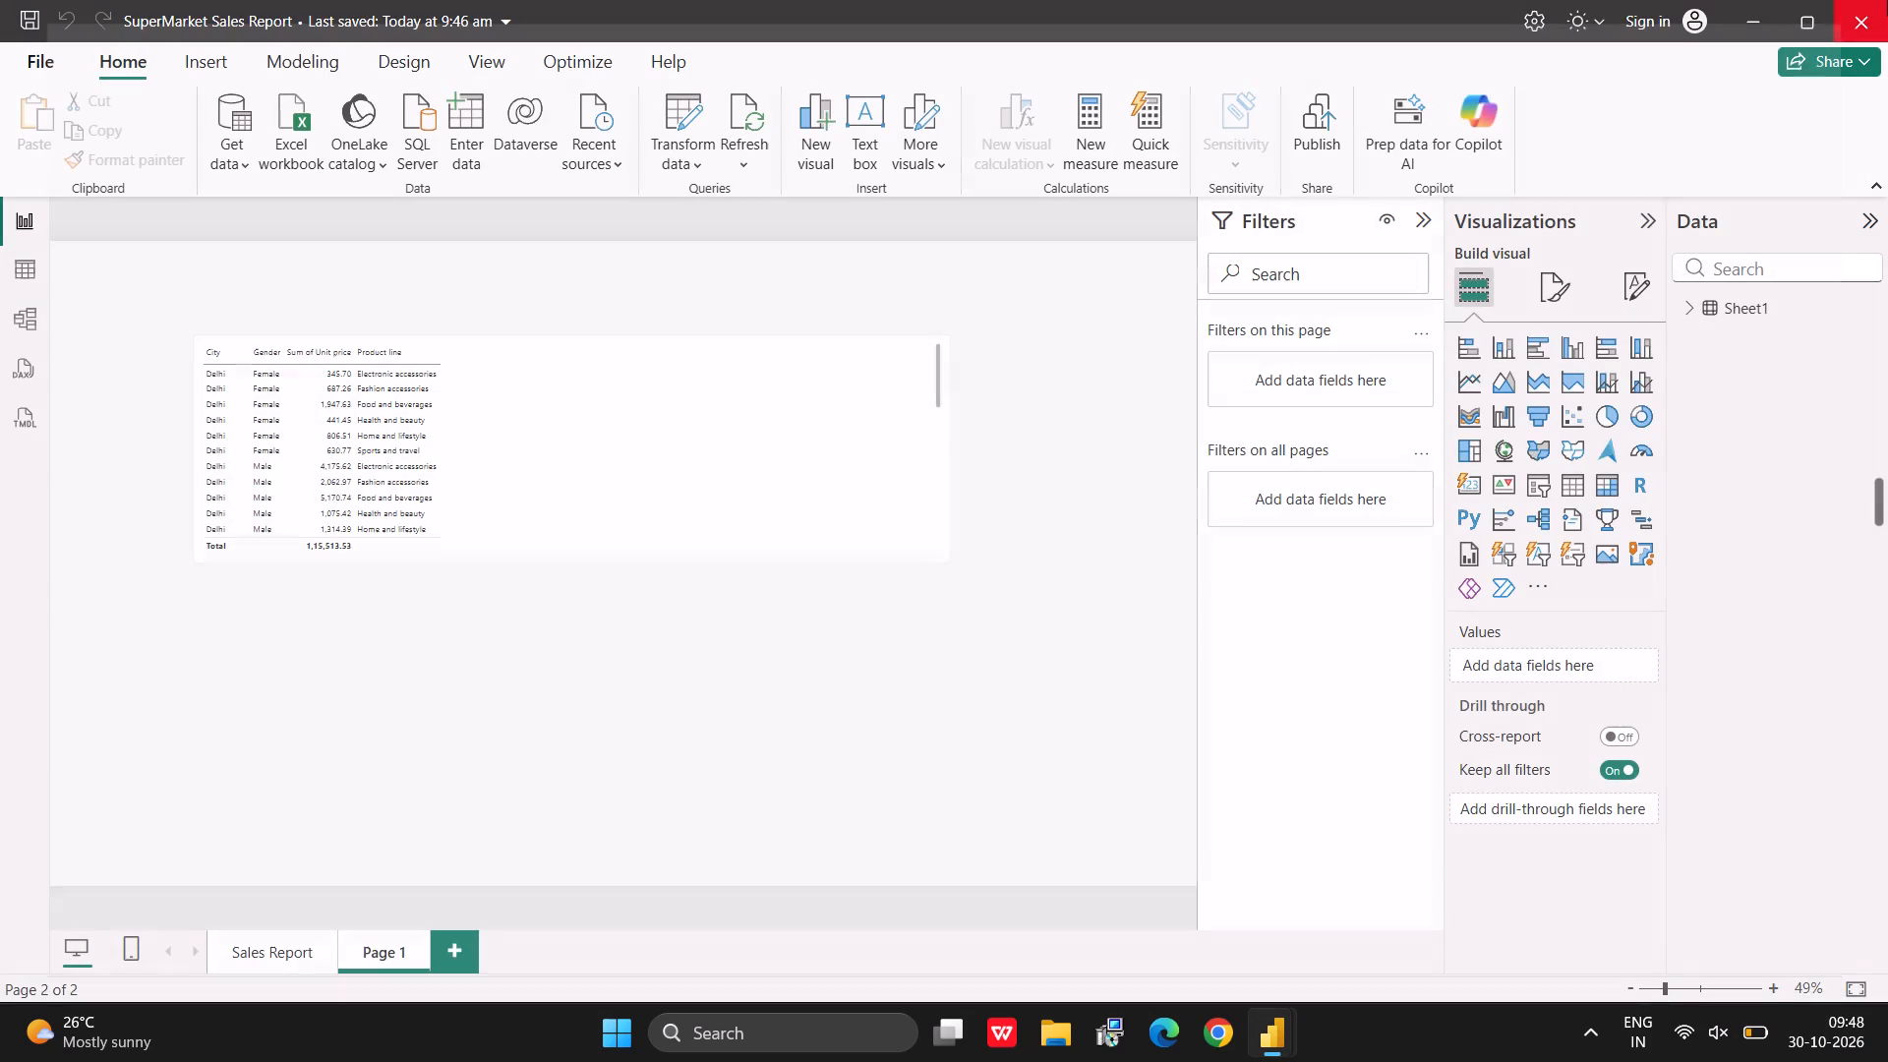
Try to save the SuperMarket Sales Report open on its Page 1 table, and close that window without saving changes.
{"action": "left_click", "coordinate": [1887, 0]}
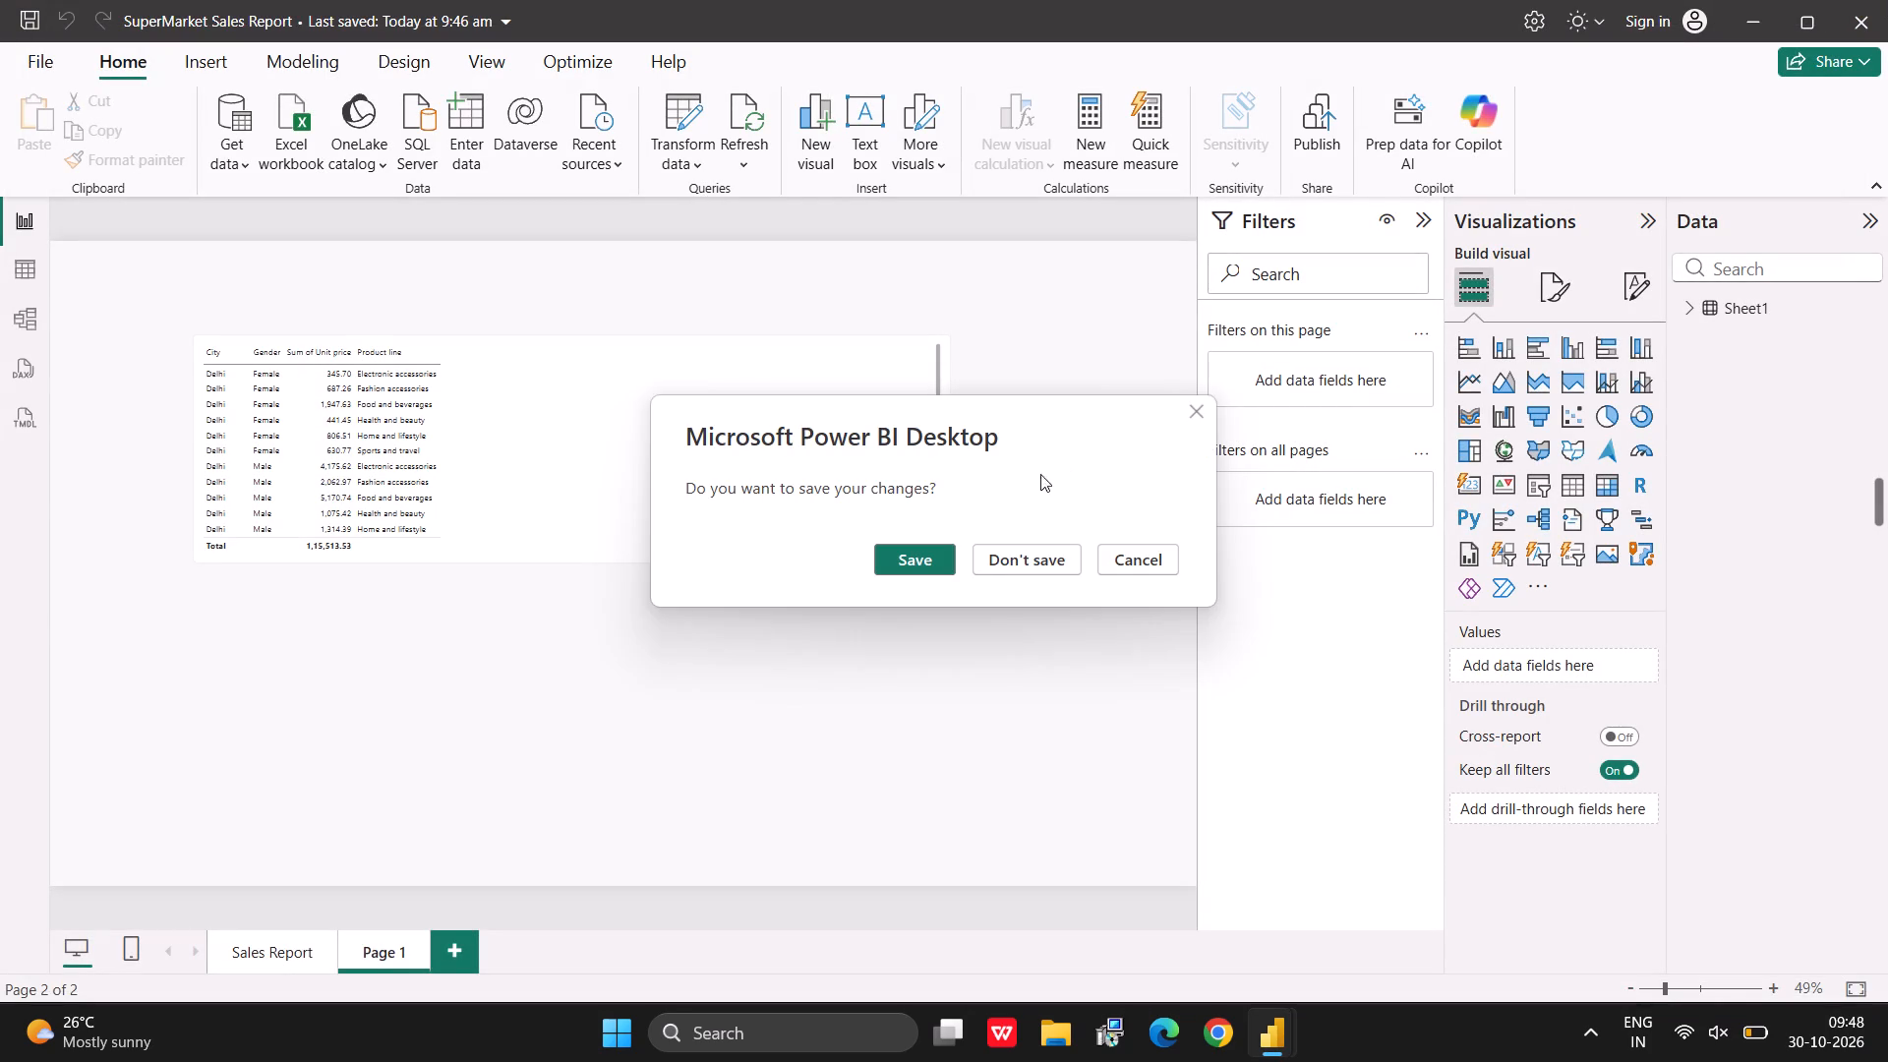
{"action": "left_click", "coordinate": [929, 564]}
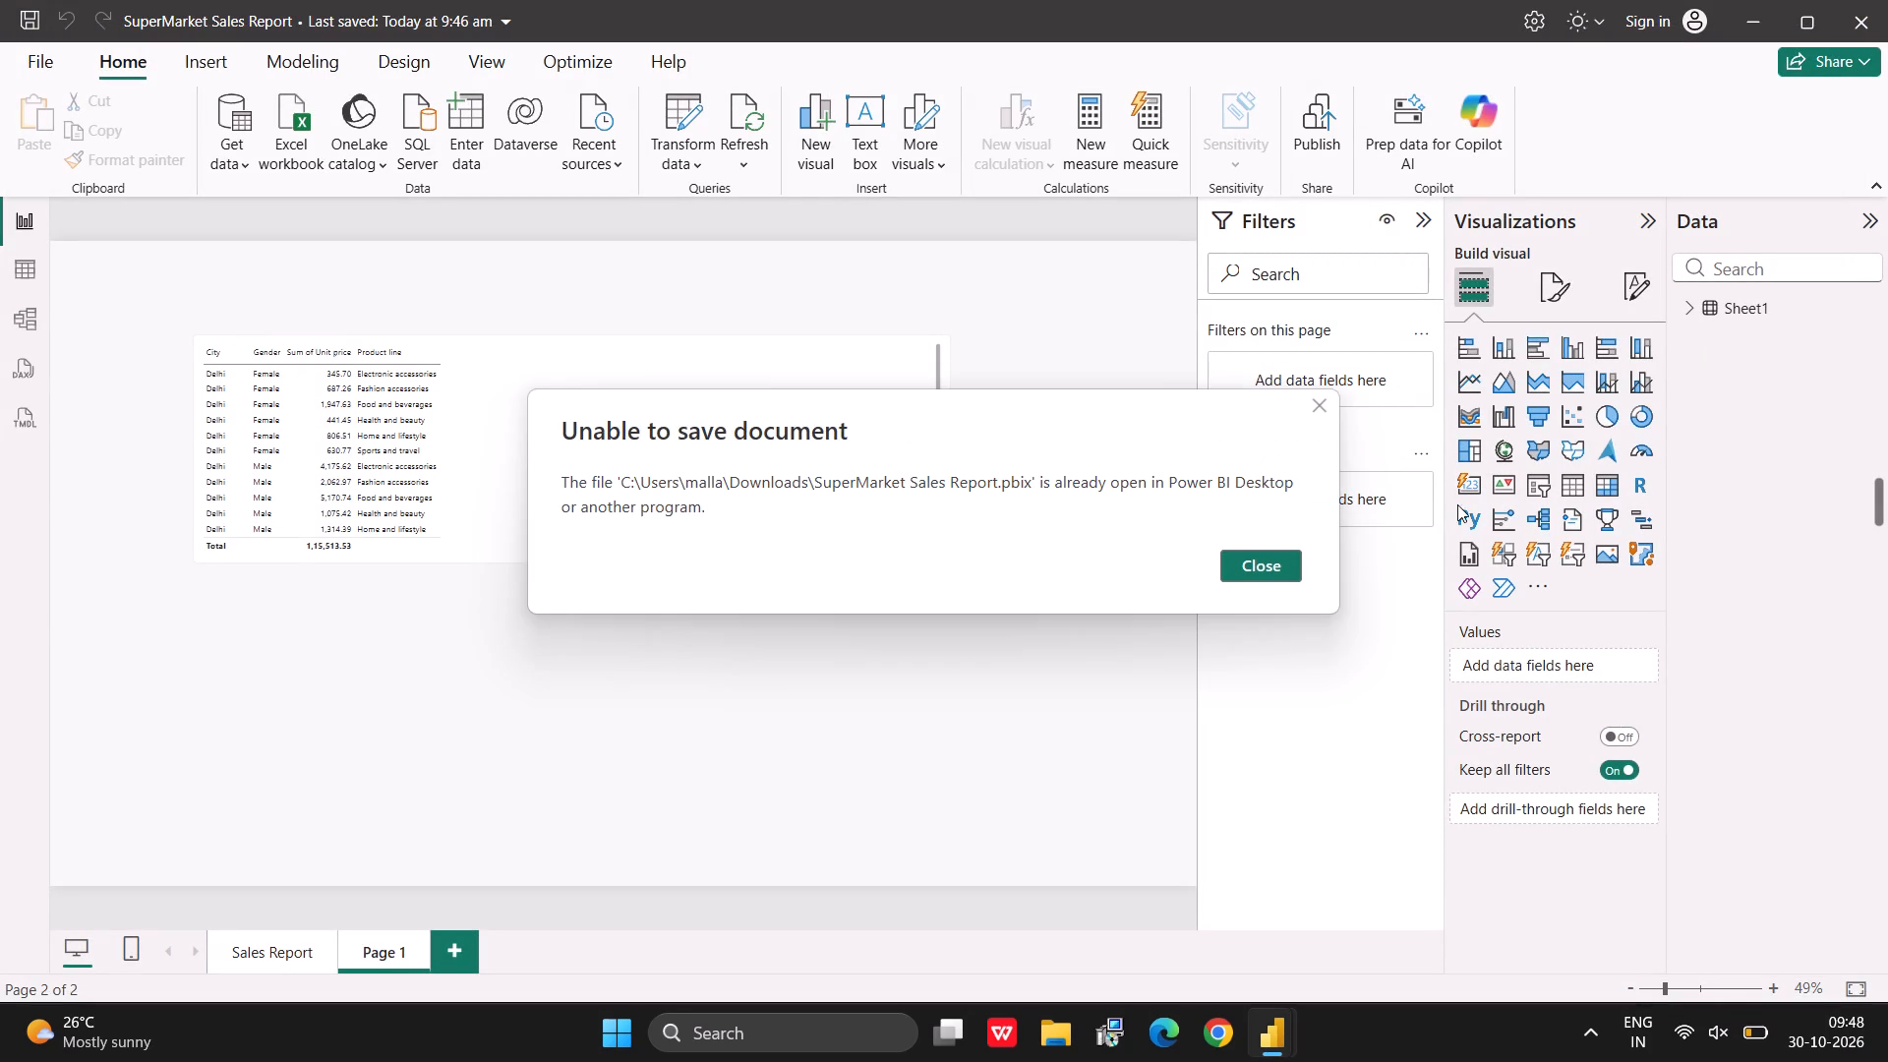
{"action": "left_click", "coordinate": [1293, 568]}
{"action": "left_click", "coordinate": [1886, 0]}
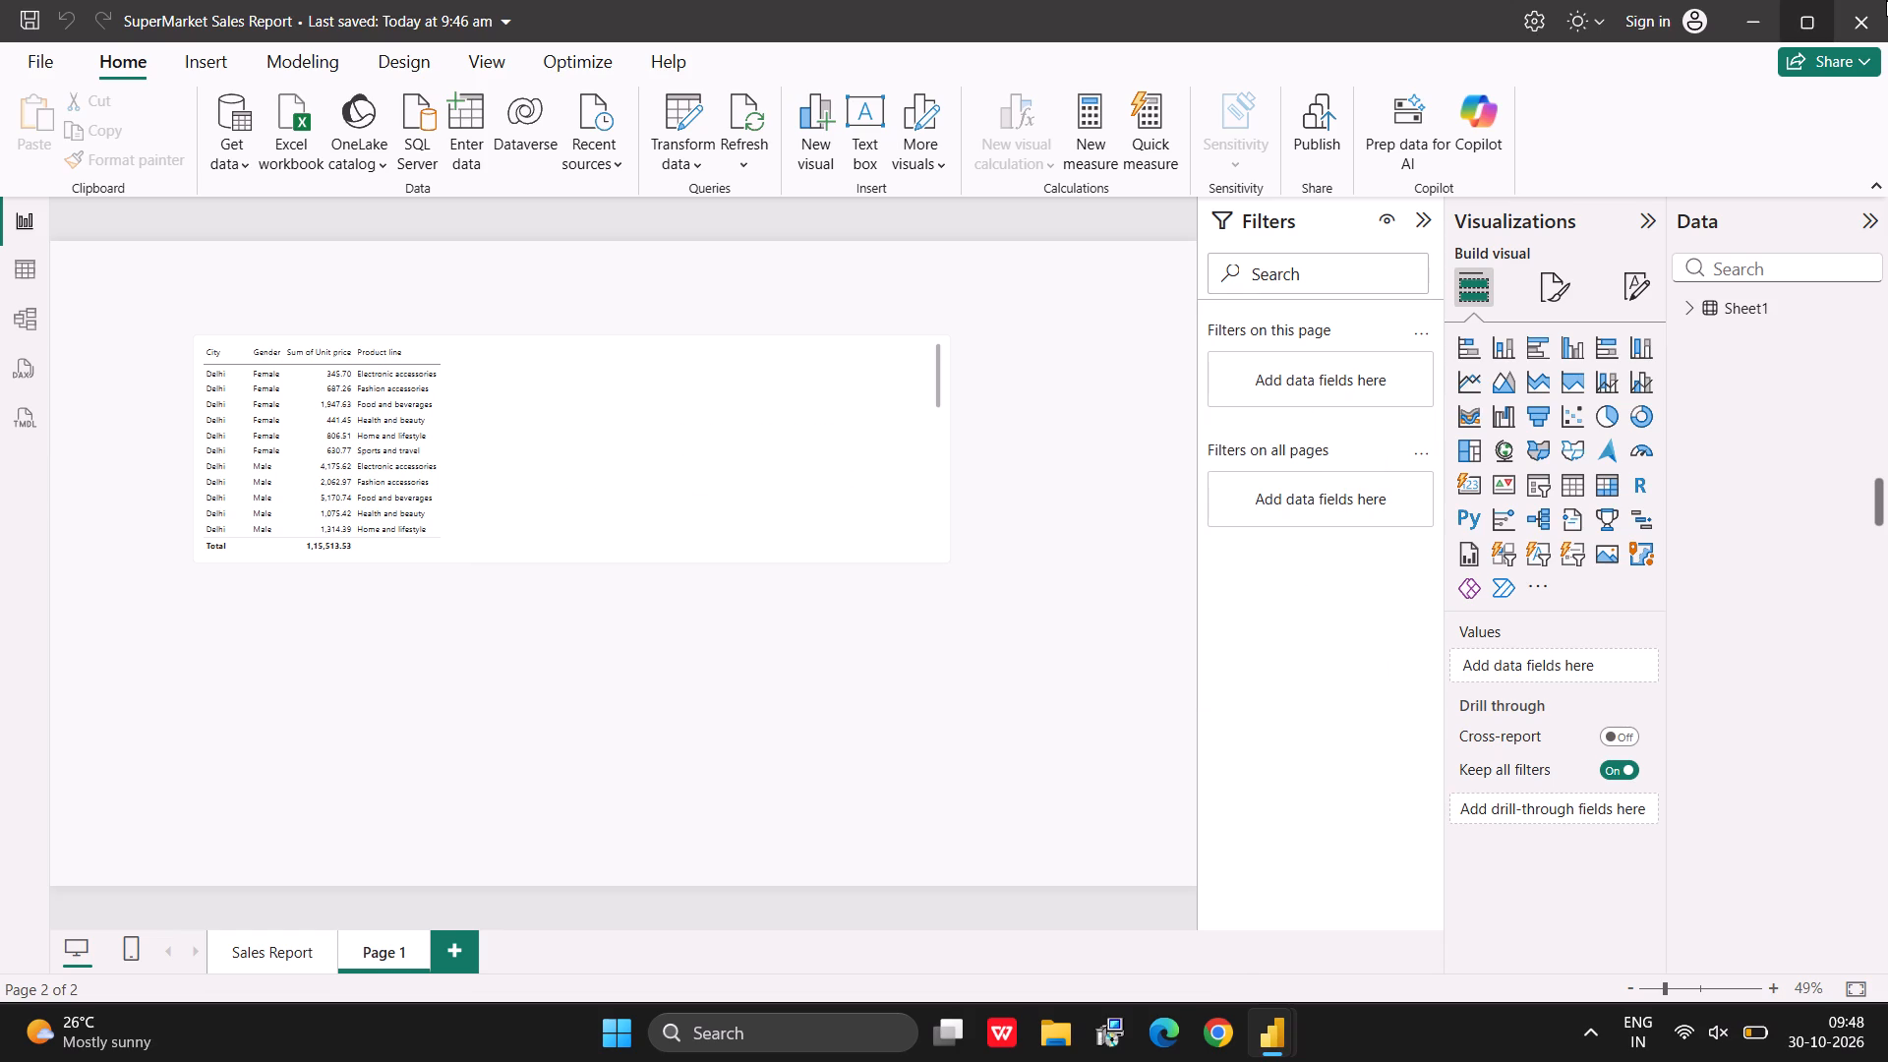
{"action": "left_click", "coordinate": [1038, 563]}
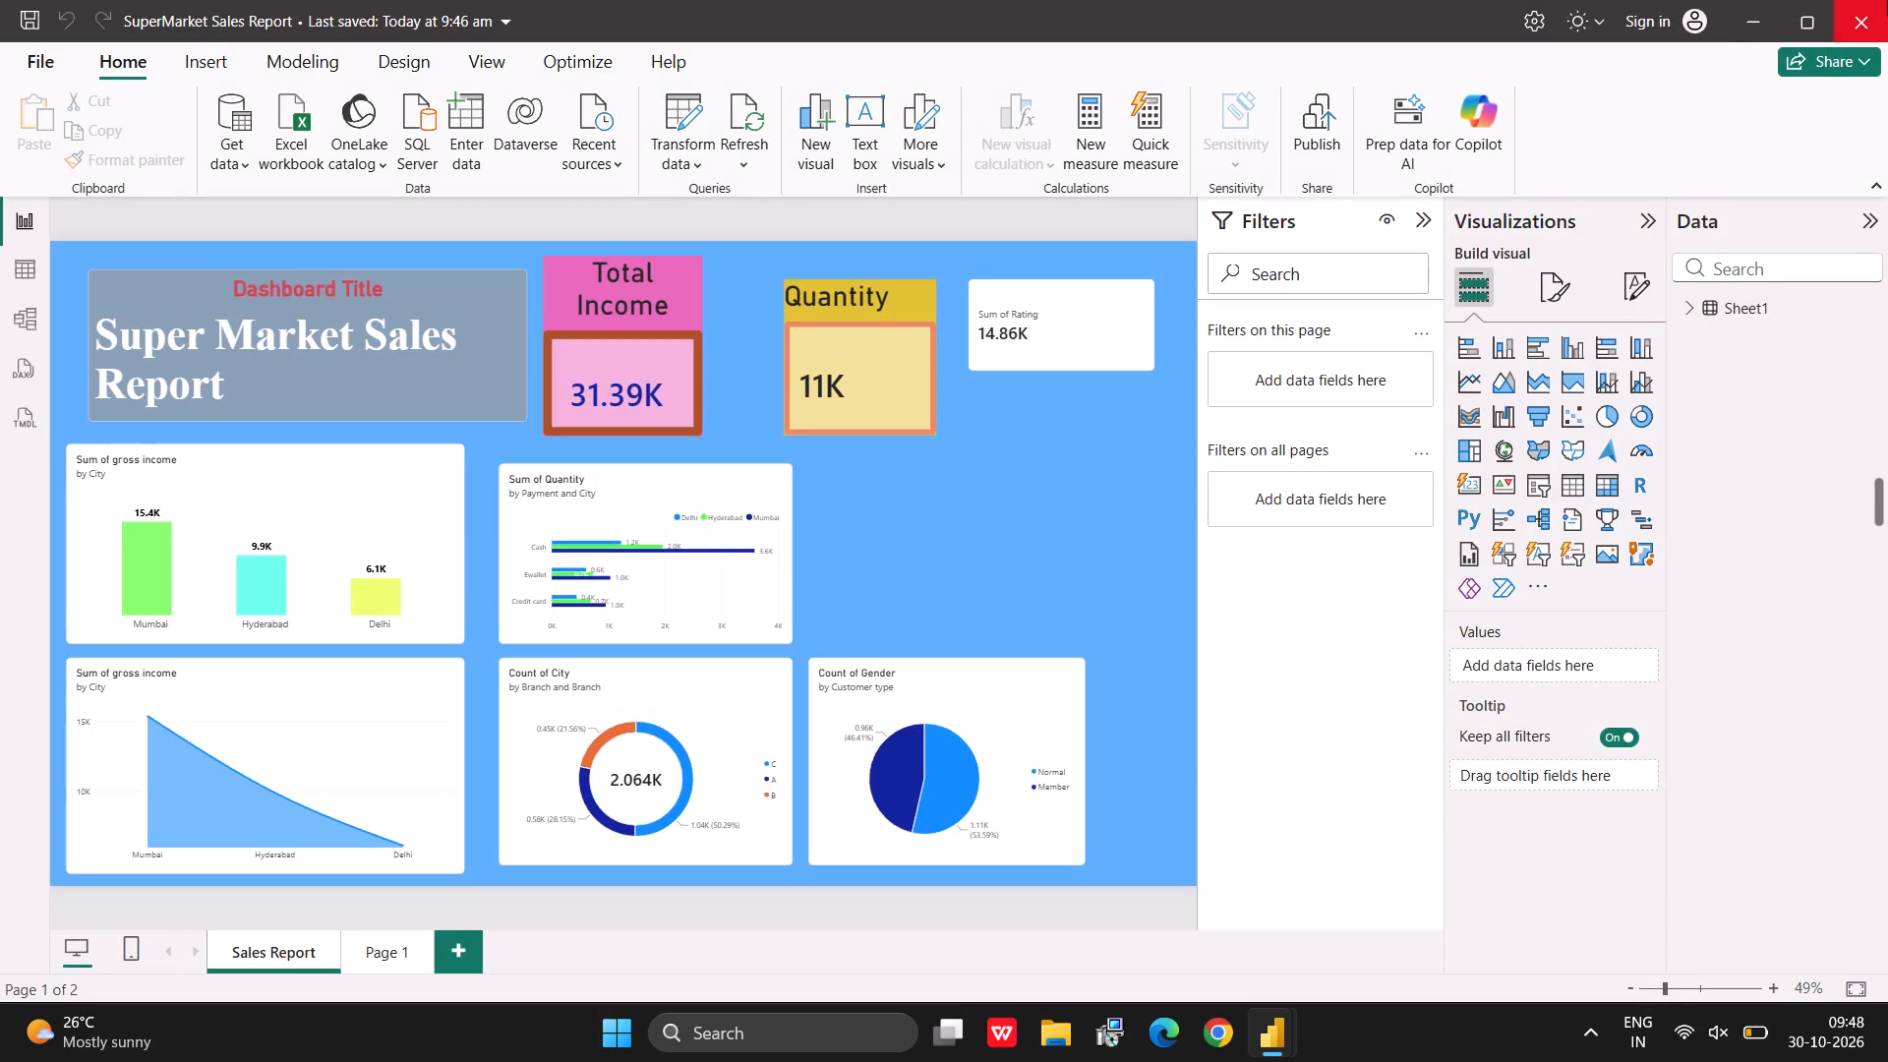
Close the remaining SuperMarket Sales Report window showing the Sales Report dashboard.
{"action": "left_click", "coordinate": [1887, 0]}
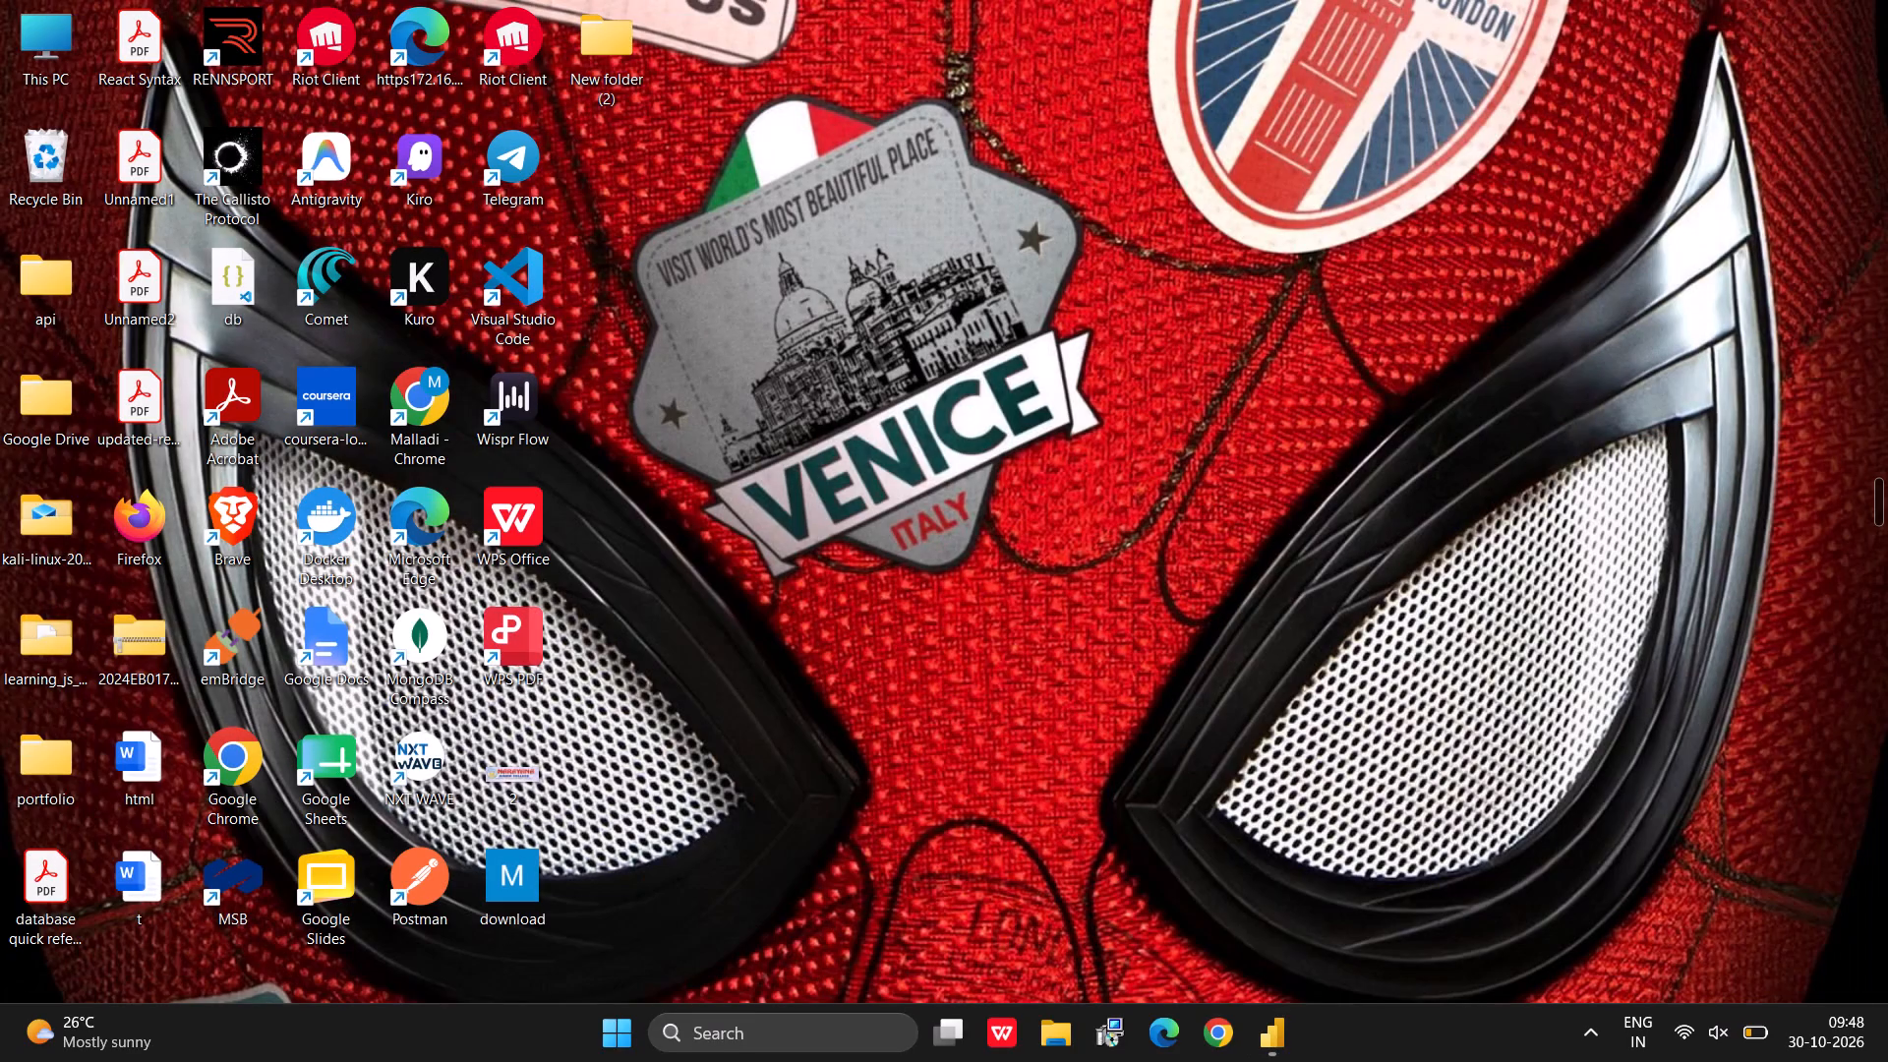
Bring the open company-sales-report-today report in Power BI Desktop to the front.
{"action": "left_click", "coordinate": [1262, 1048]}
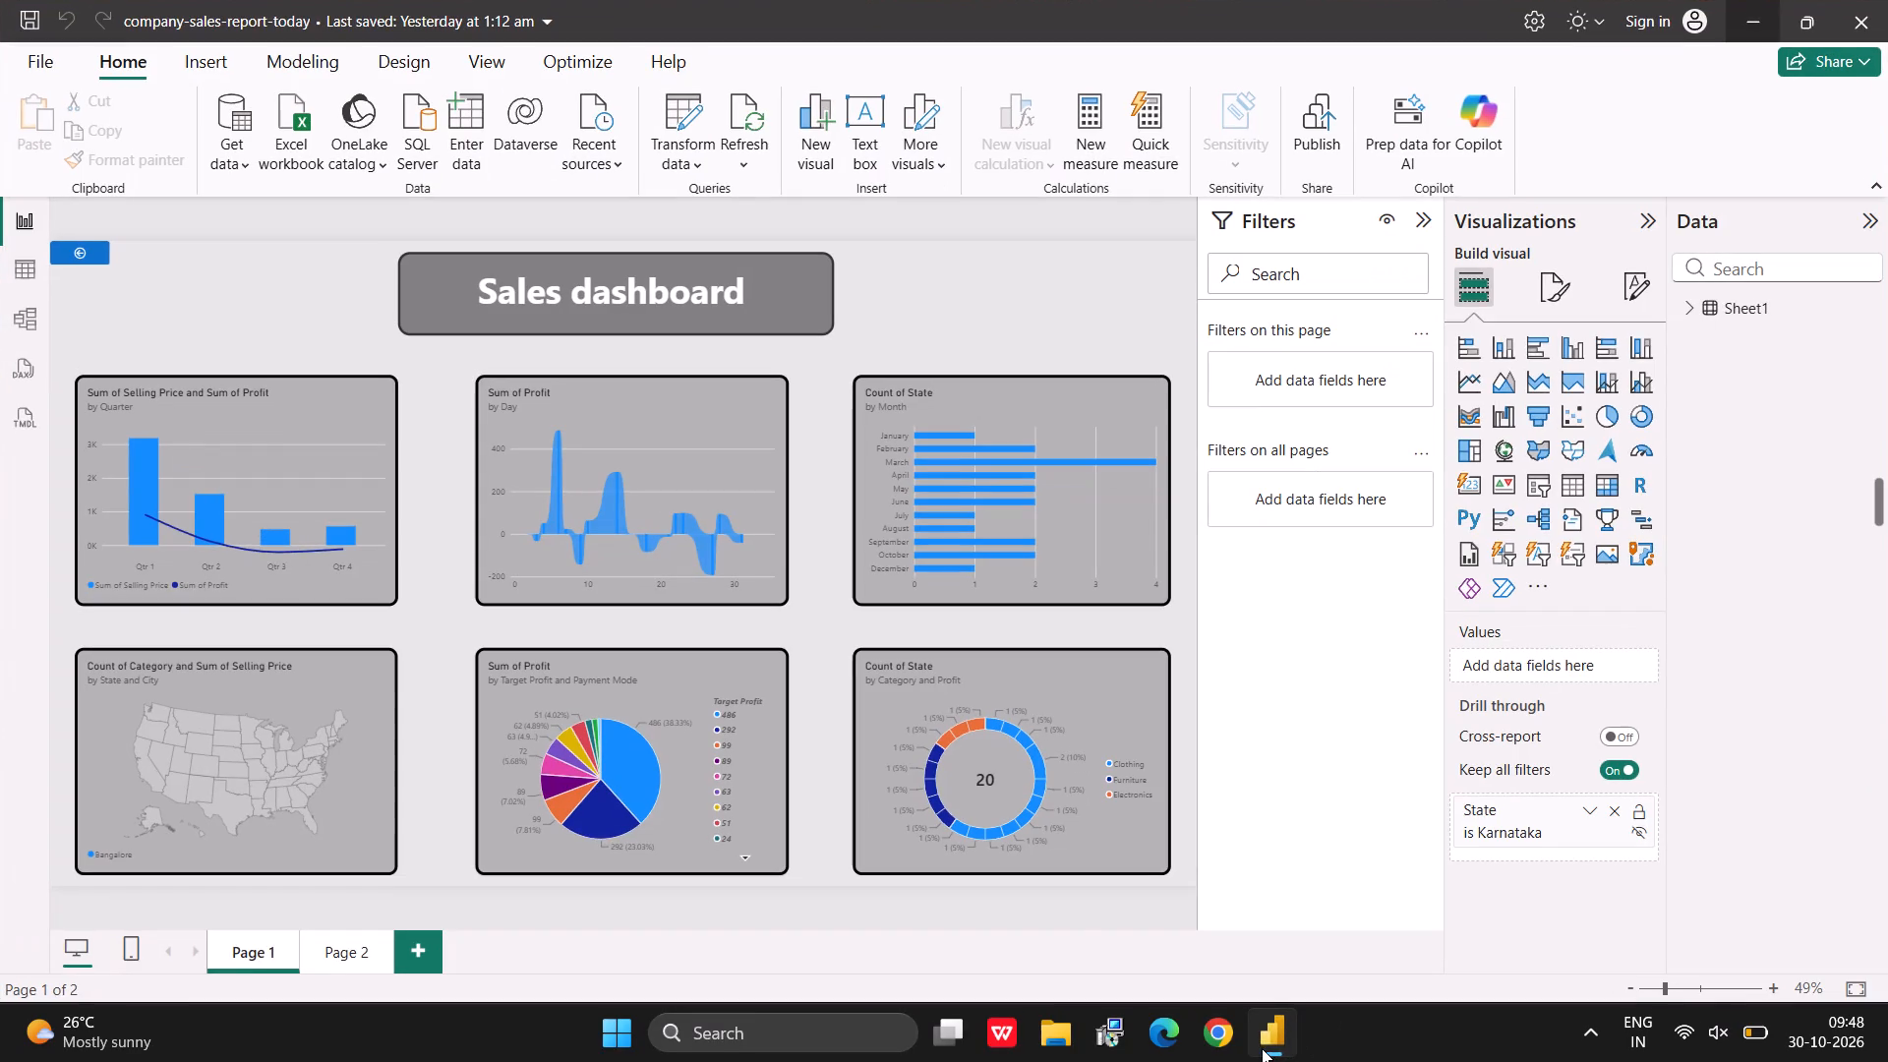
Add a new blank report page after Page 2.
{"action": "left_click", "coordinate": [341, 954]}
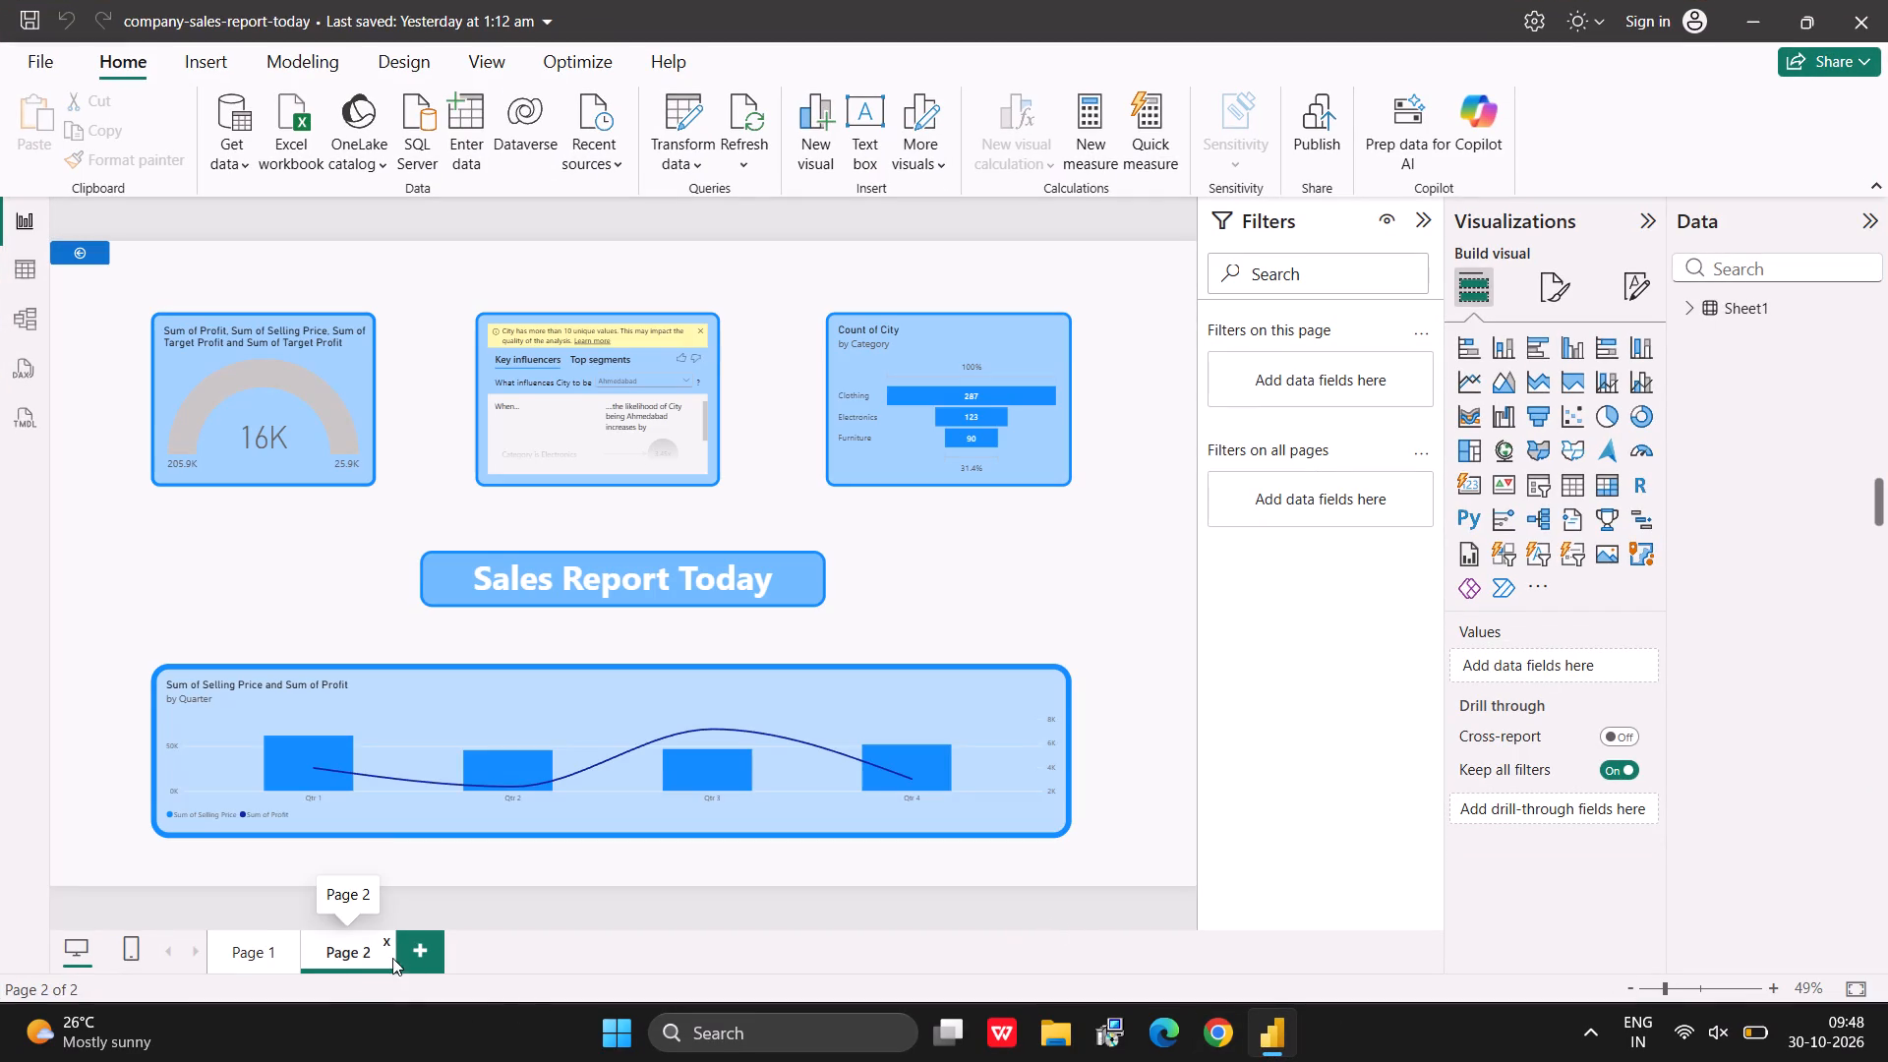
{"action": "left_click", "coordinate": [422, 950]}
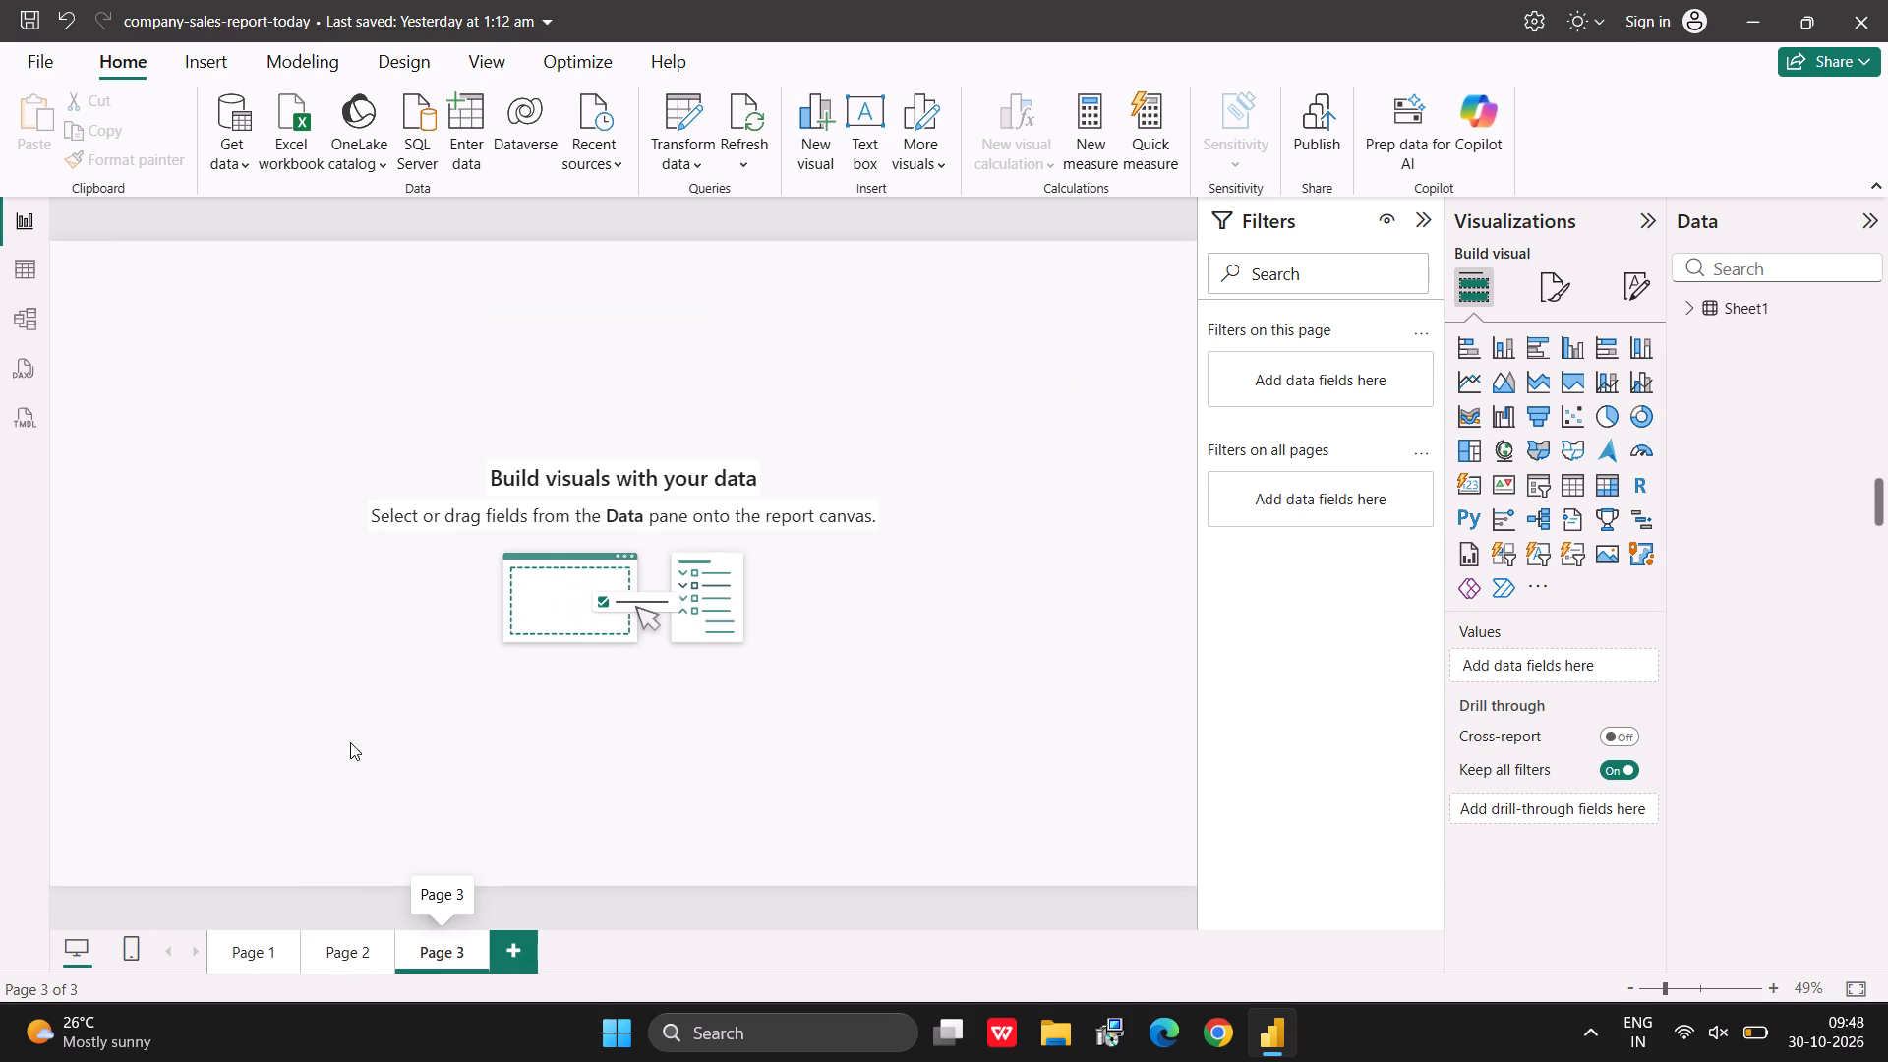
Insert a scatter chart on the new page, enlarge it to about twice its width, and place it in the page's left half.
{"action": "left_click", "coordinate": [1572, 422]}
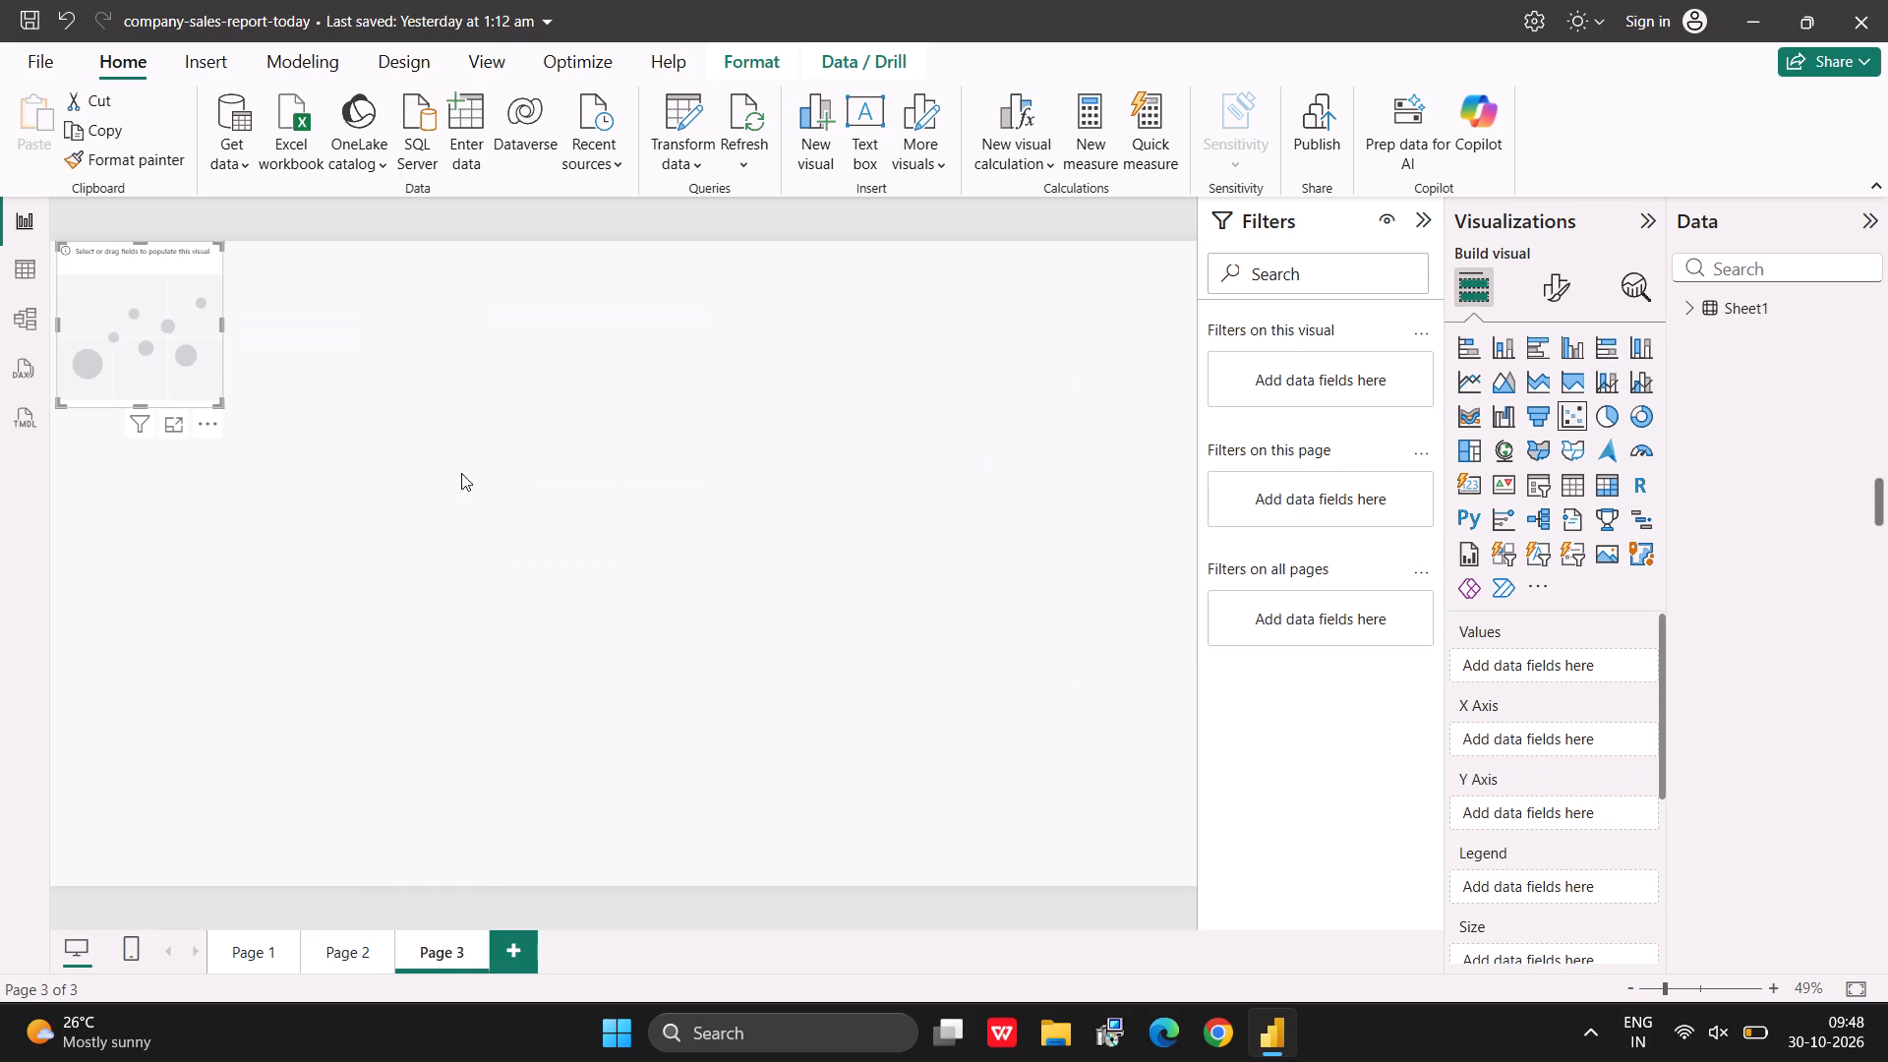
{"action": "left_click_drag", "start_coordinate": [157, 300], "coordinate": [347, 462]}
{"action": "left_click", "coordinate": [347, 462]}
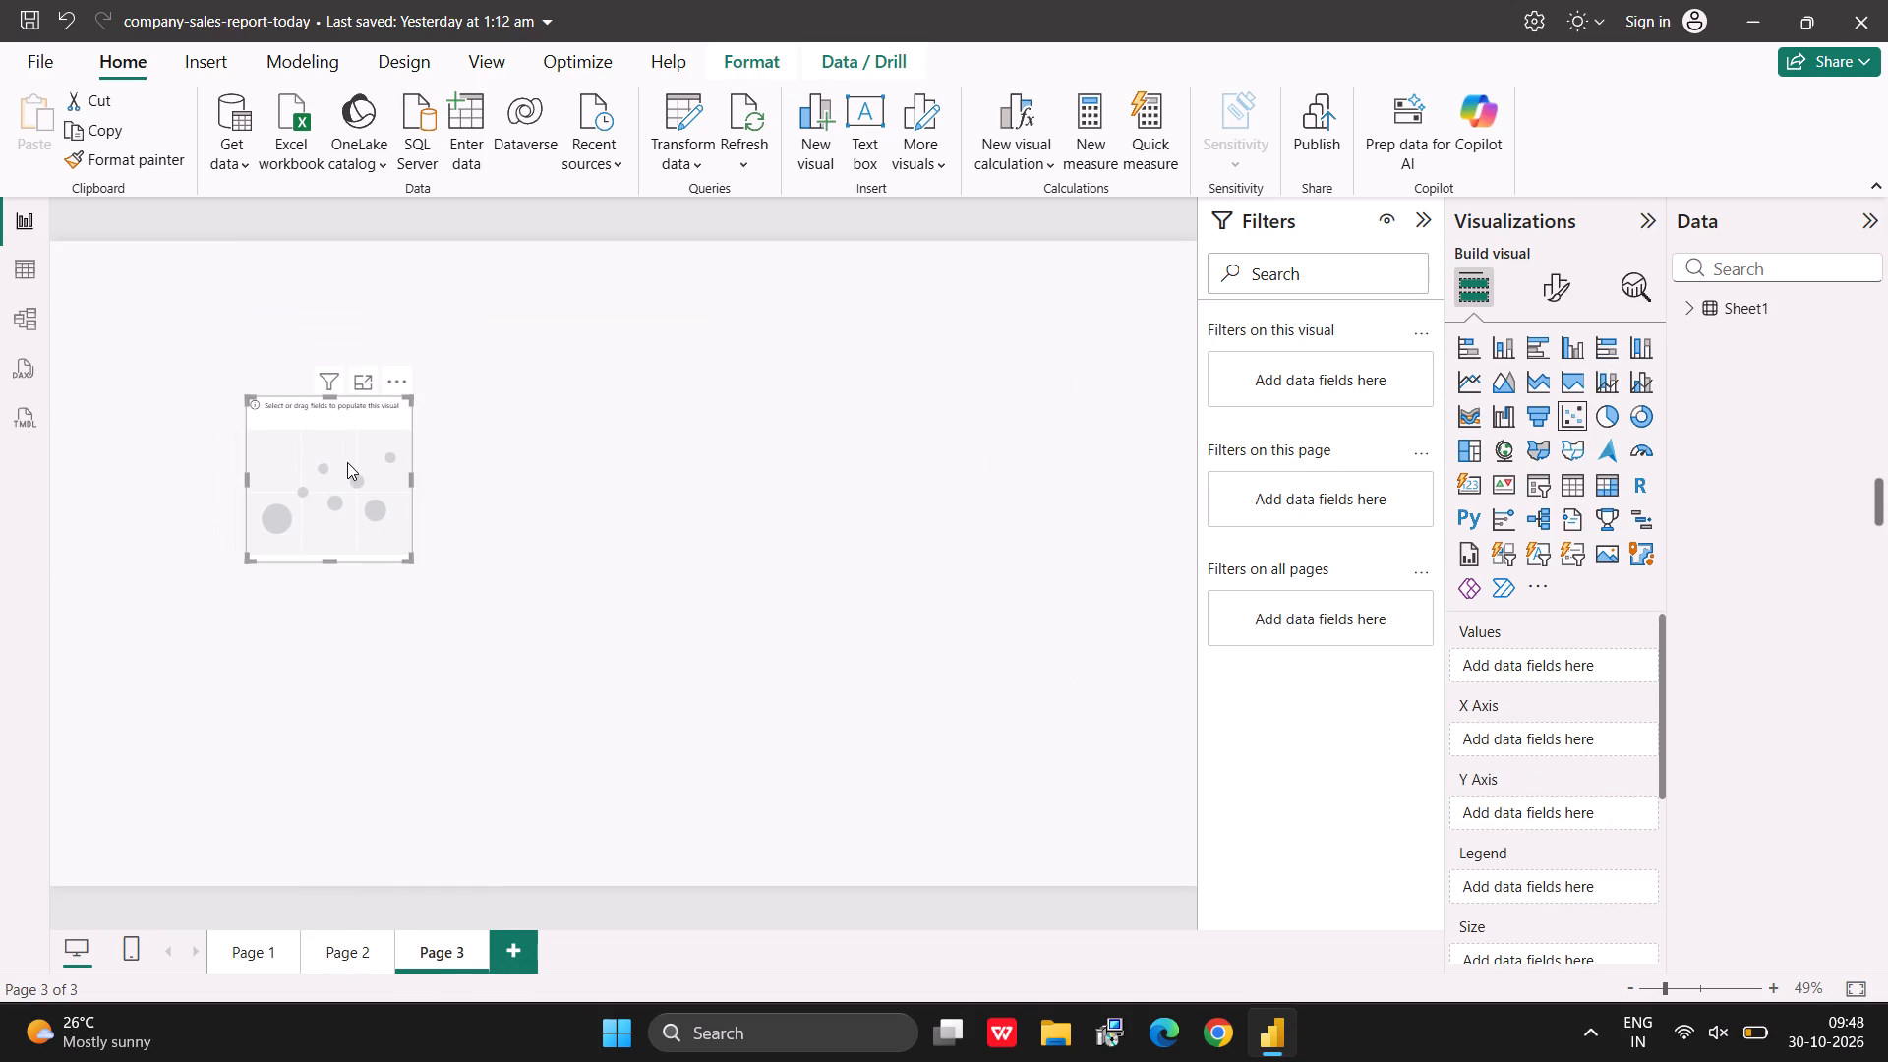
{"action": "left_click_drag", "start_coordinate": [410, 403], "coordinate": [567, 315]}
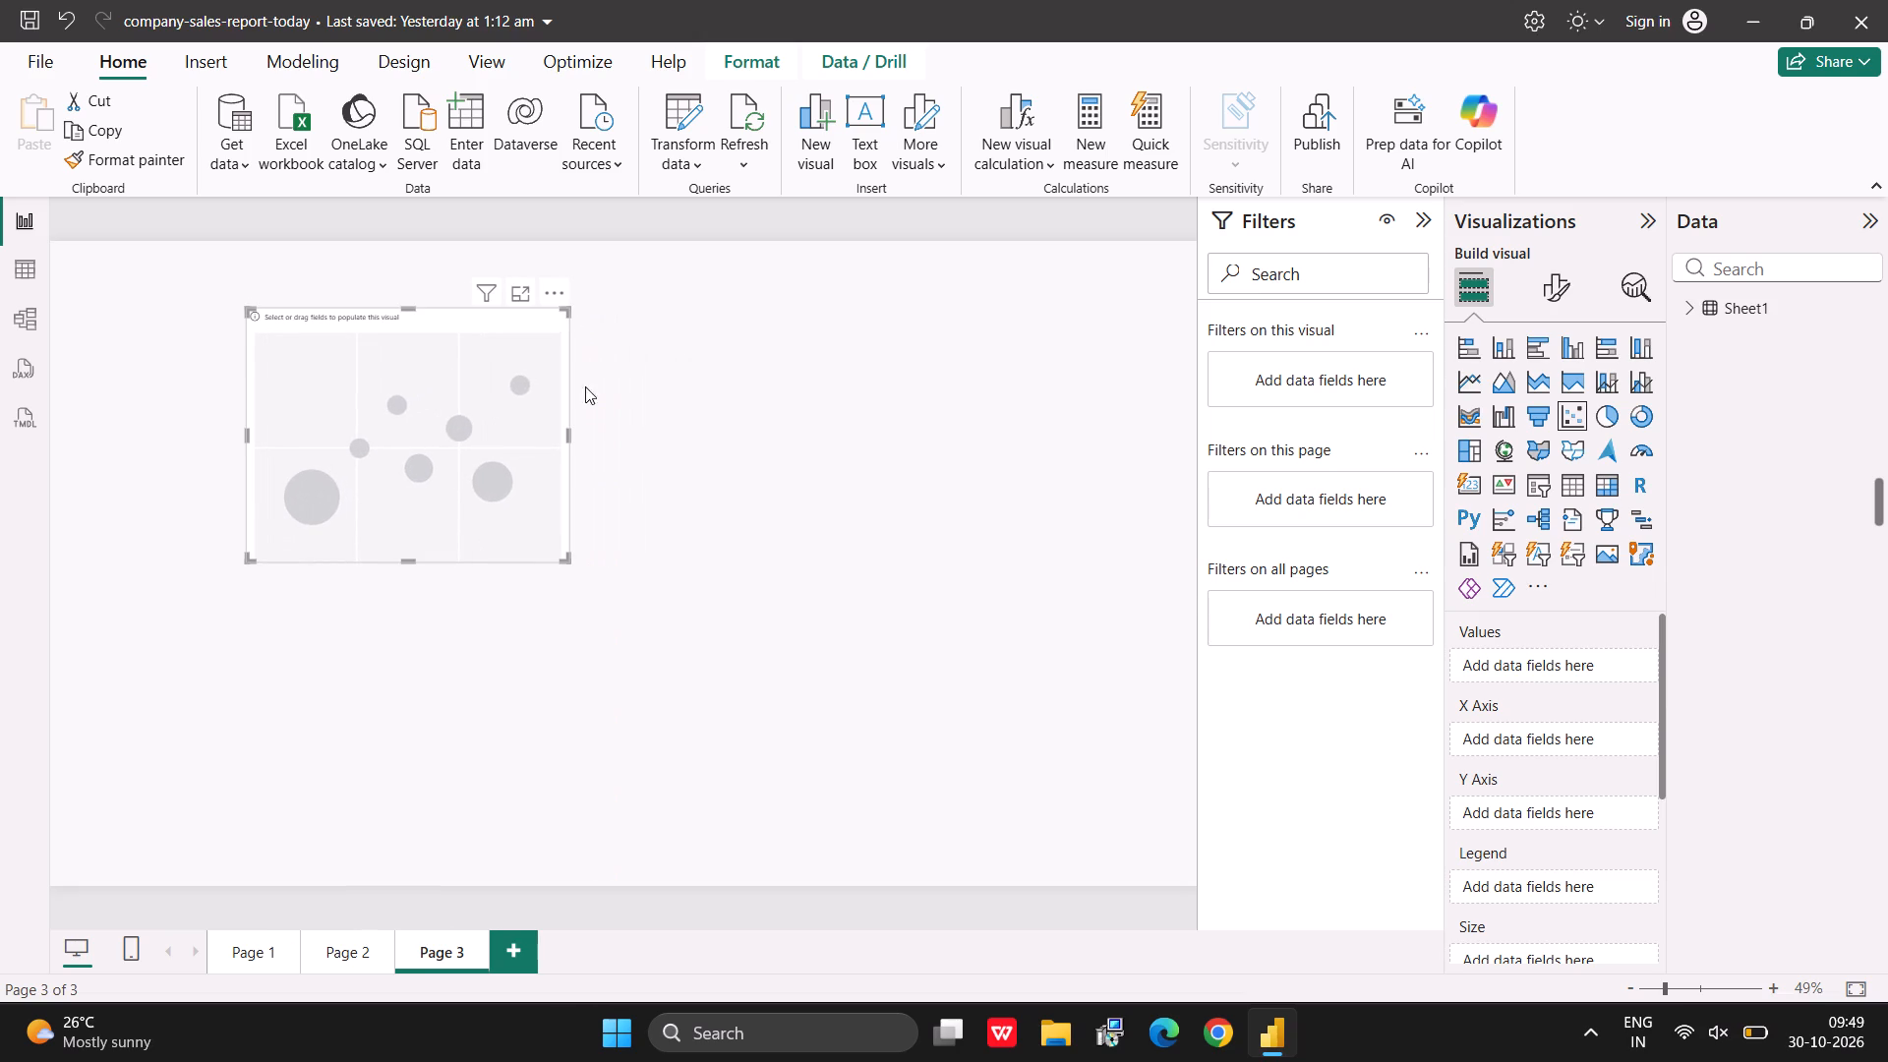
{"action": "left_click_drag", "start_coordinate": [492, 407], "coordinate": [481, 474]}
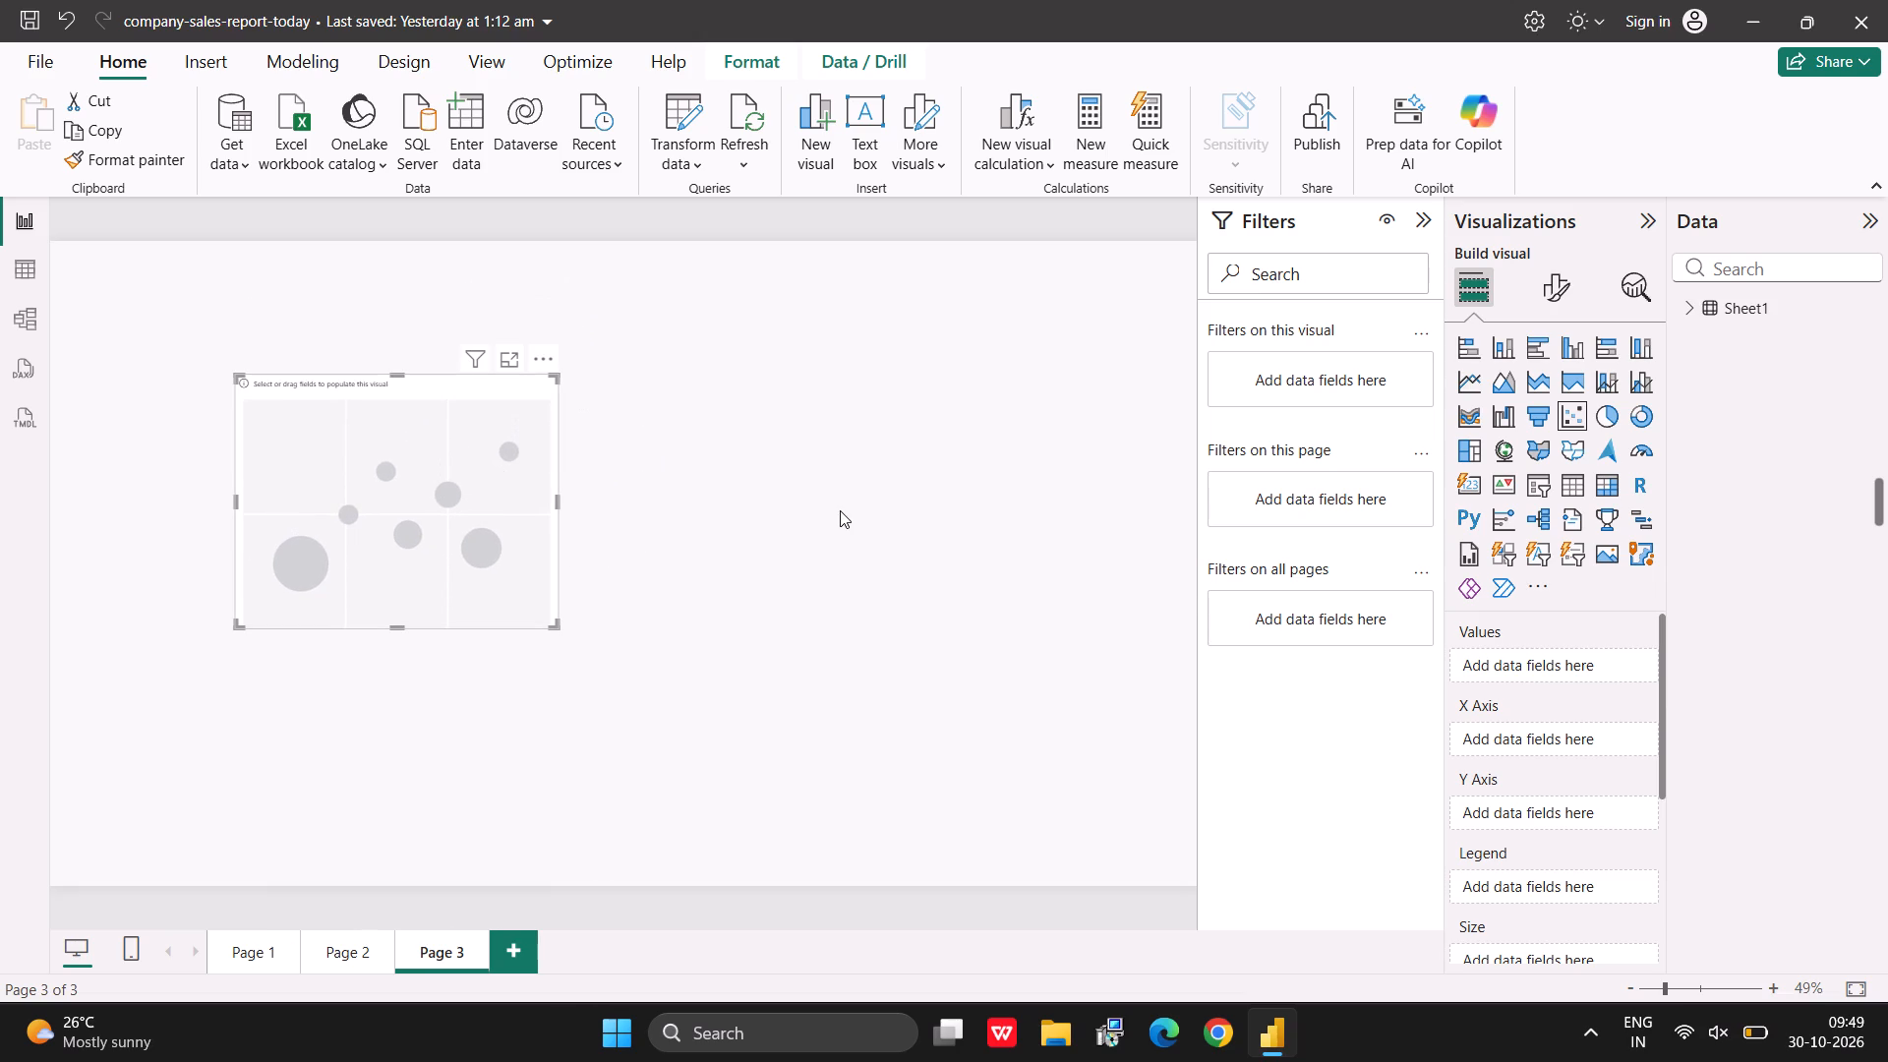
Assign the Payment Mode field from Sheet1 to the scatter chart's X axis.
{"action": "left_click", "coordinate": [1683, 310]}
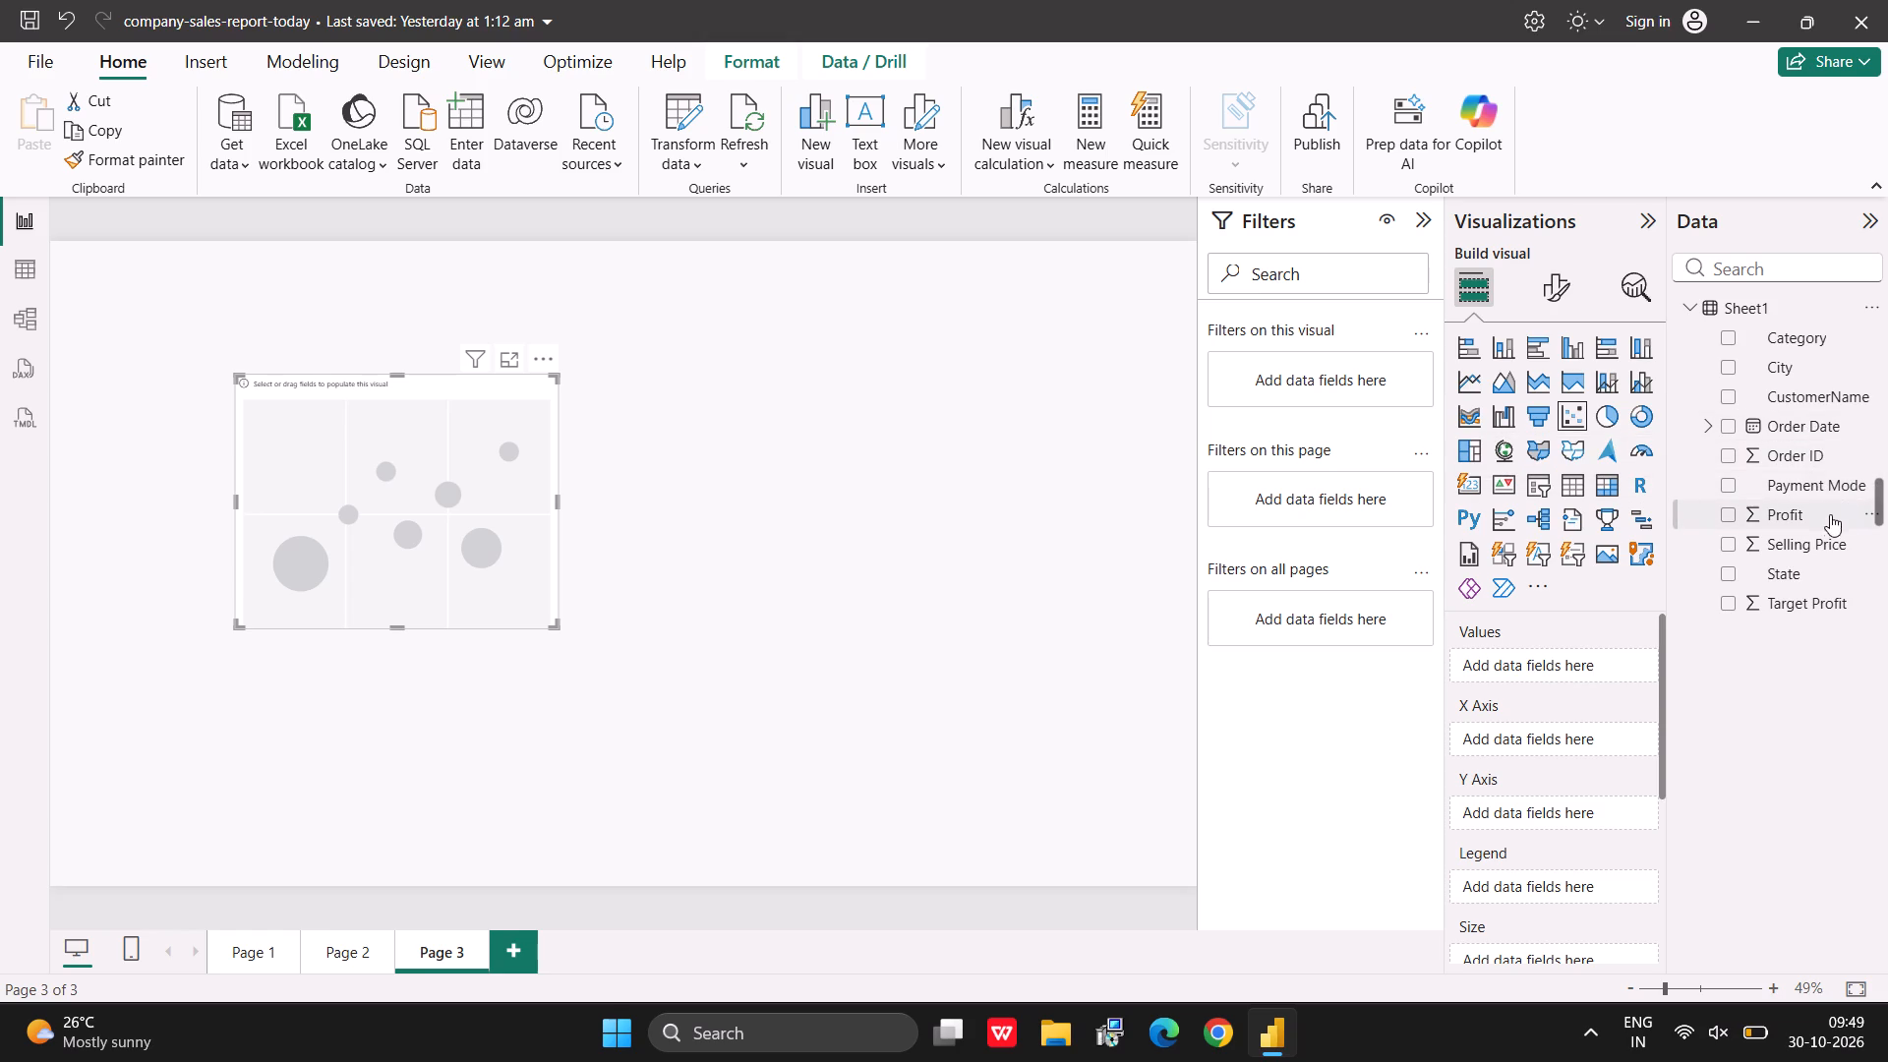
{"action": "left_click_drag", "start_coordinate": [1811, 492], "coordinate": [1559, 747]}
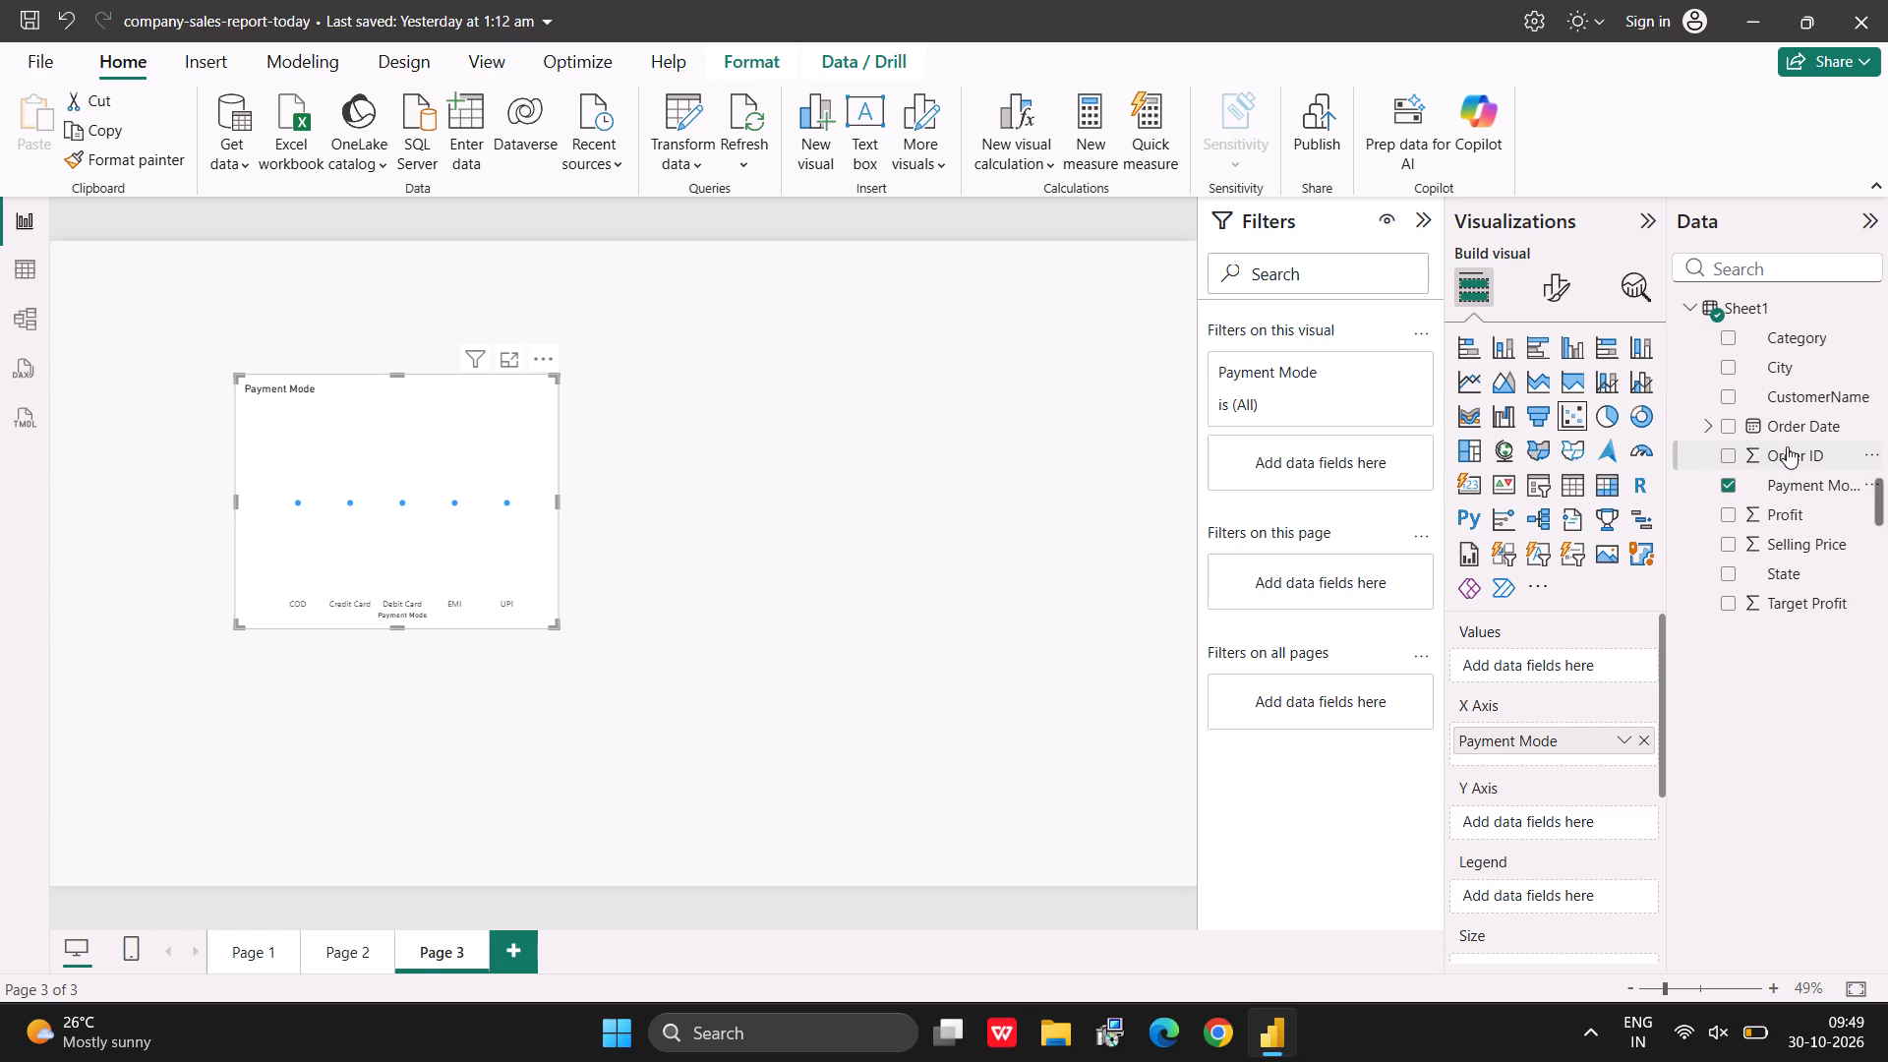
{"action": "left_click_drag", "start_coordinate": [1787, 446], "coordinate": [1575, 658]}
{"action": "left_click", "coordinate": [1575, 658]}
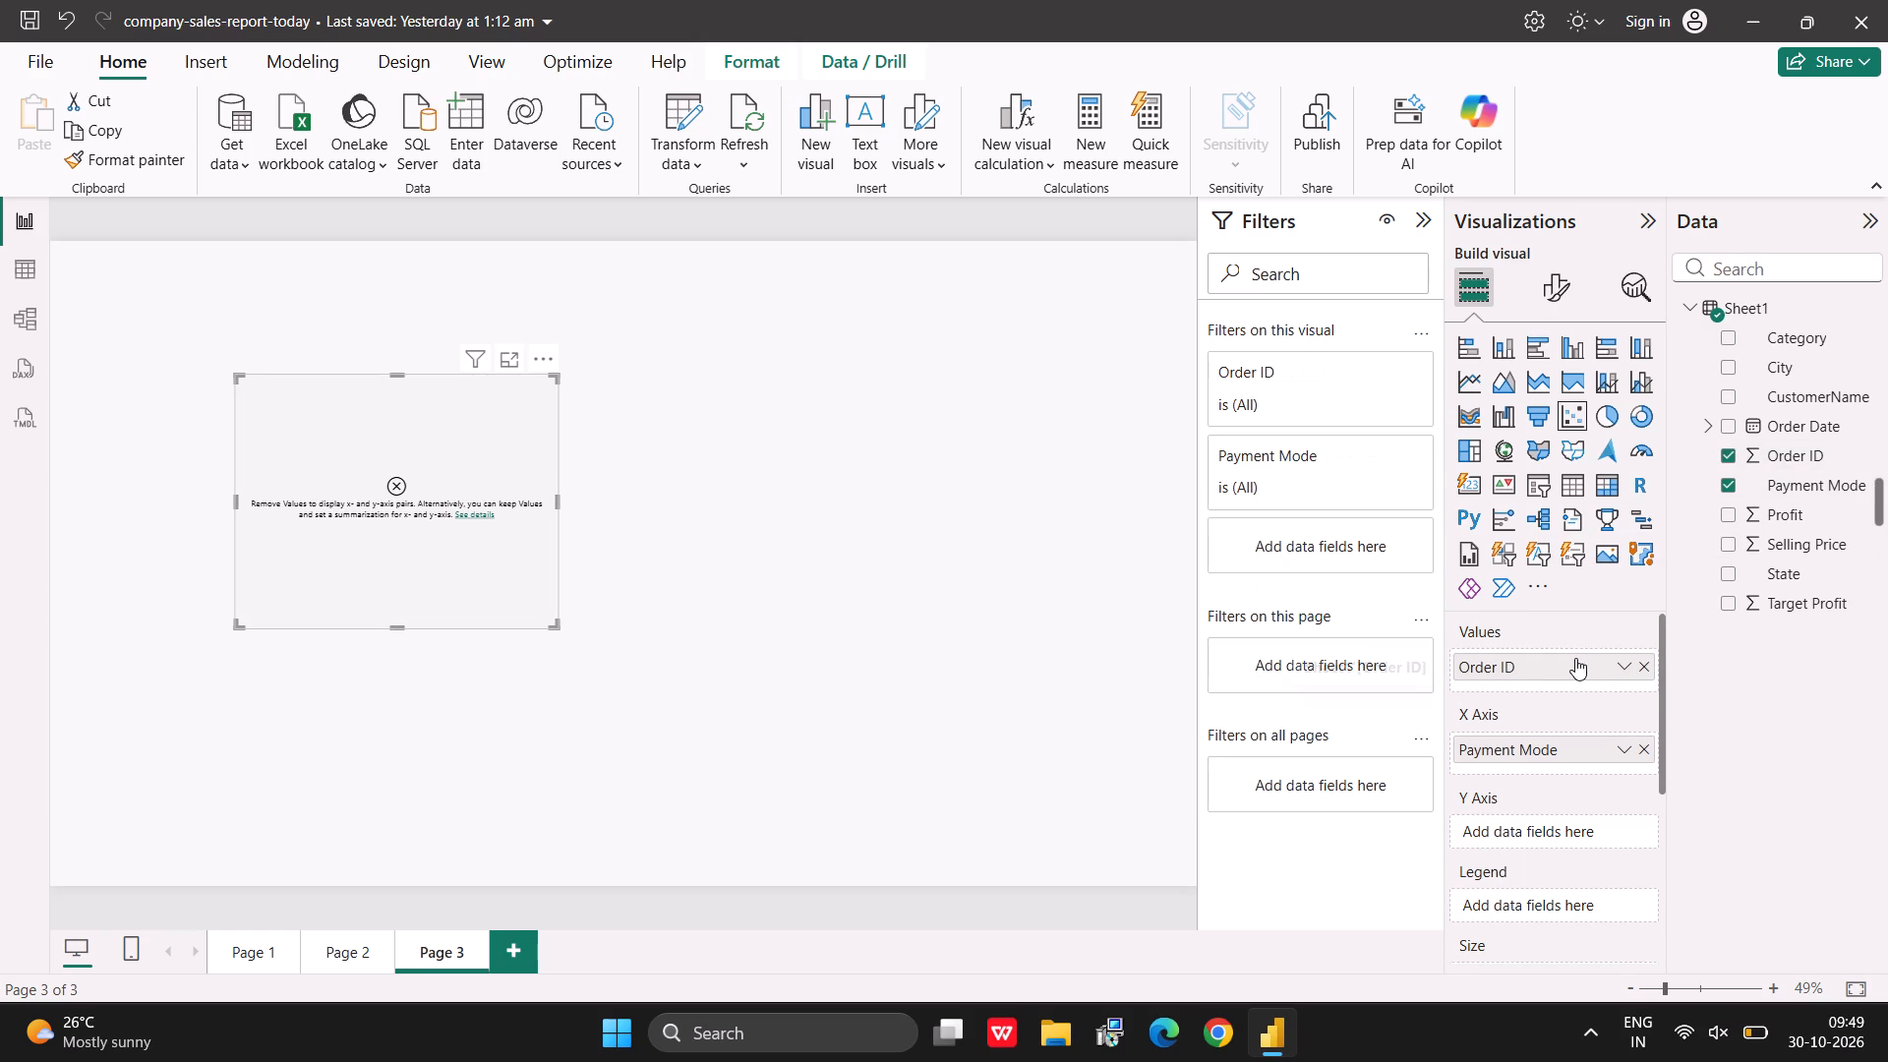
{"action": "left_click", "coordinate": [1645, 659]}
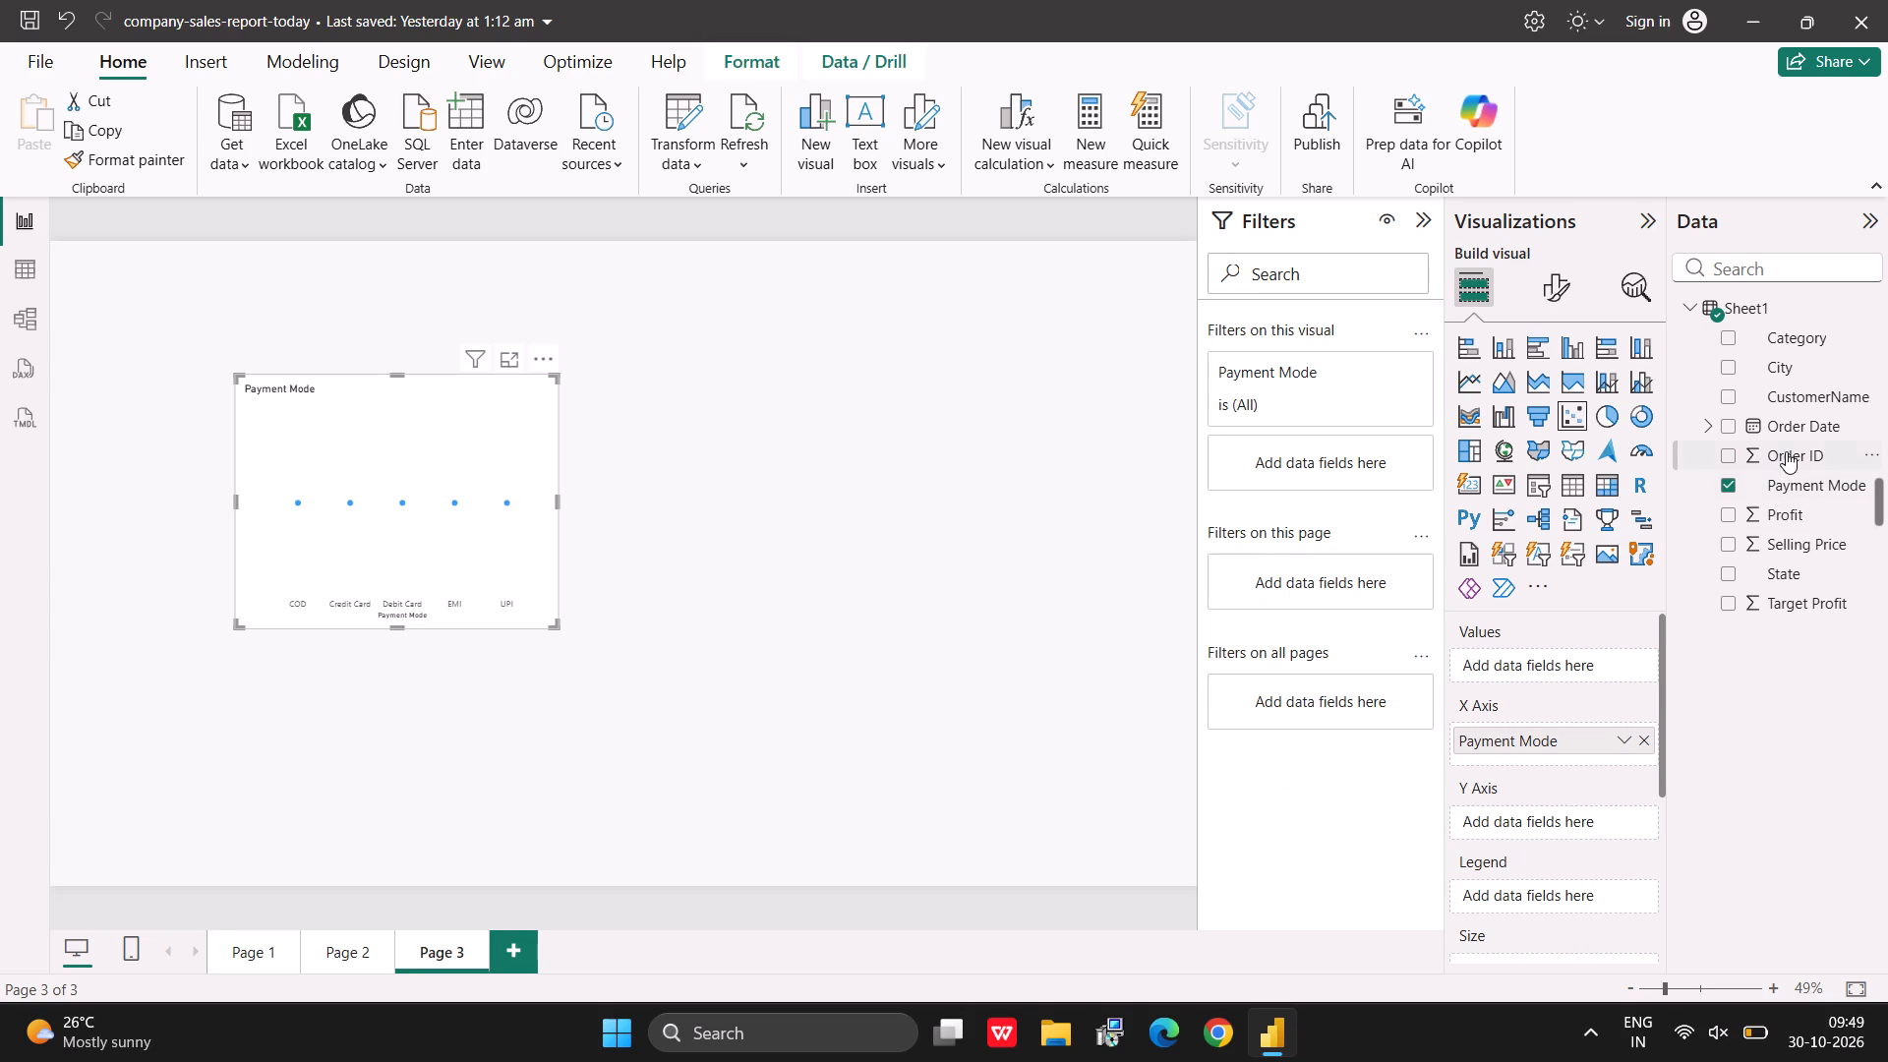
Assign Order ID to the scatter chart's Y axis and shift the chart slightly toward the page's upper left.
{"action": "left_click_drag", "start_coordinate": [1786, 451], "coordinate": [1559, 814]}
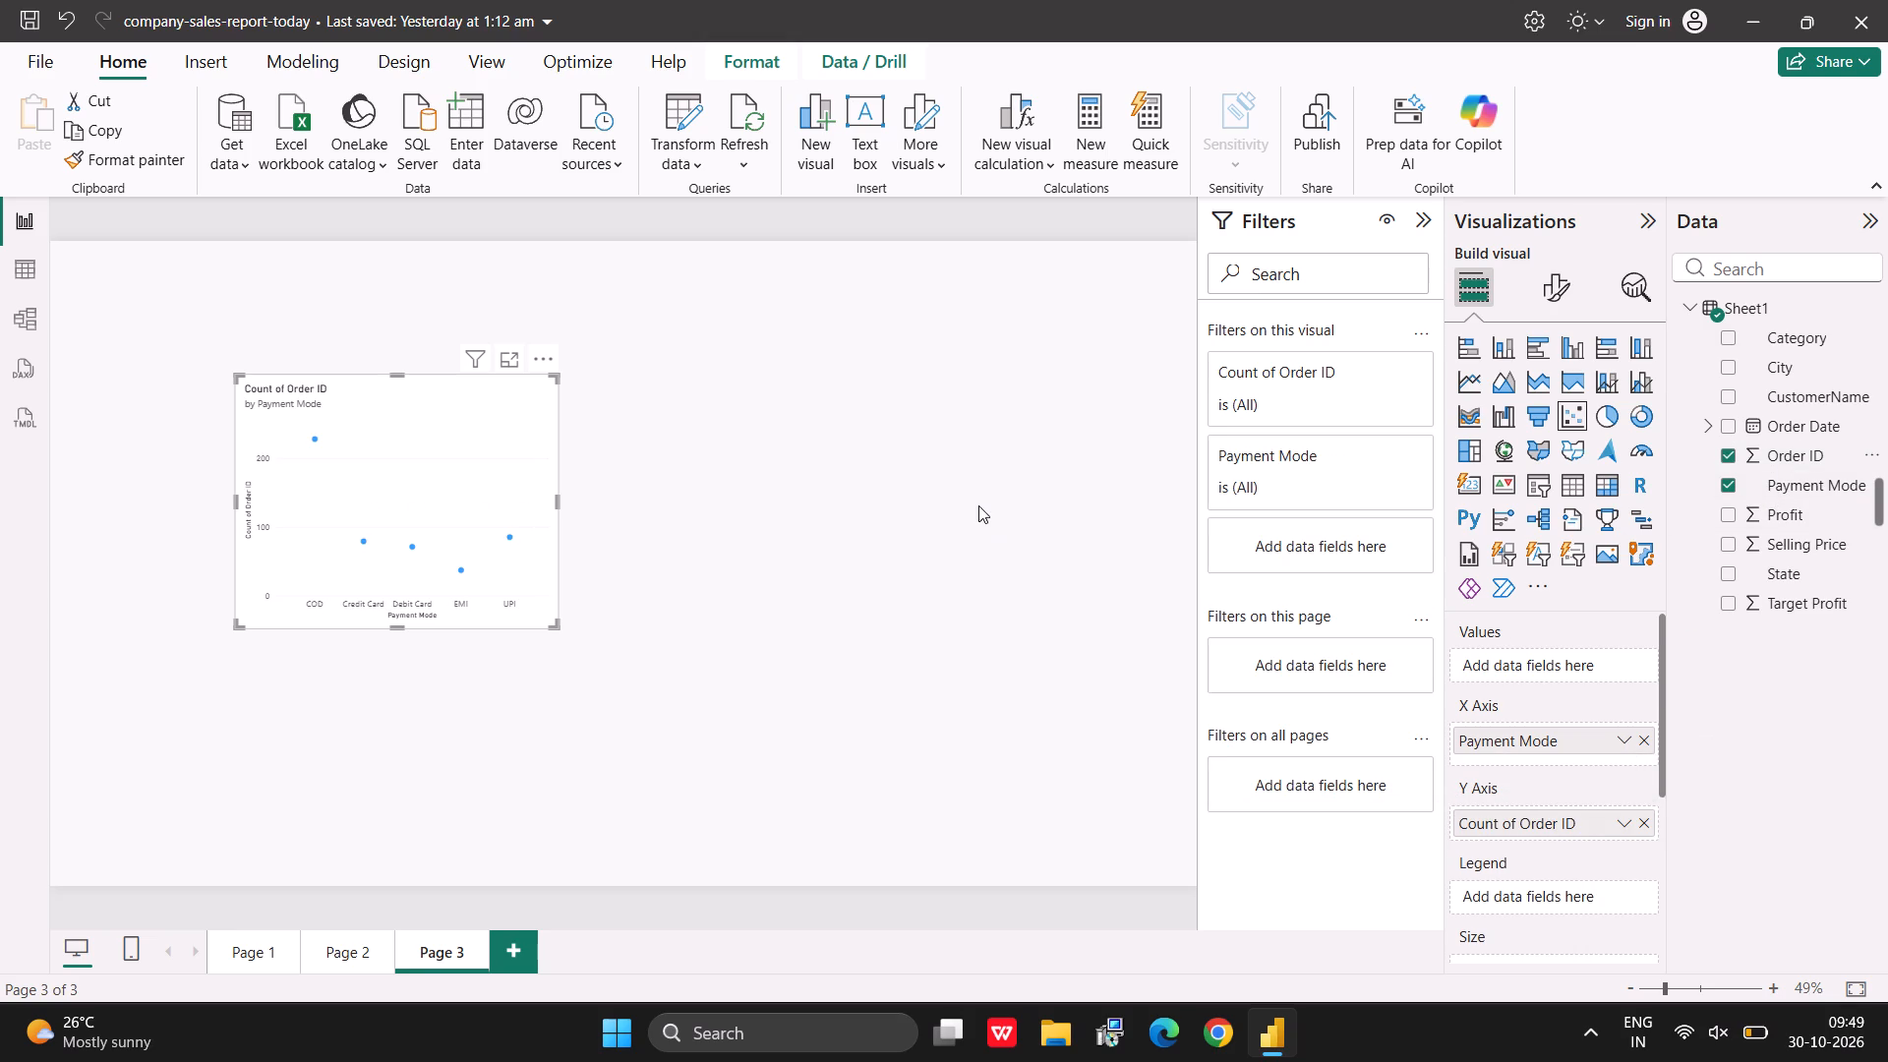
{"action": "left_click_drag", "start_coordinate": [408, 484], "coordinate": [421, 462]}
{"action": "left_click_drag", "start_coordinate": [421, 462], "coordinate": [383, 476]}
{"action": "left_click", "coordinate": [383, 476]}
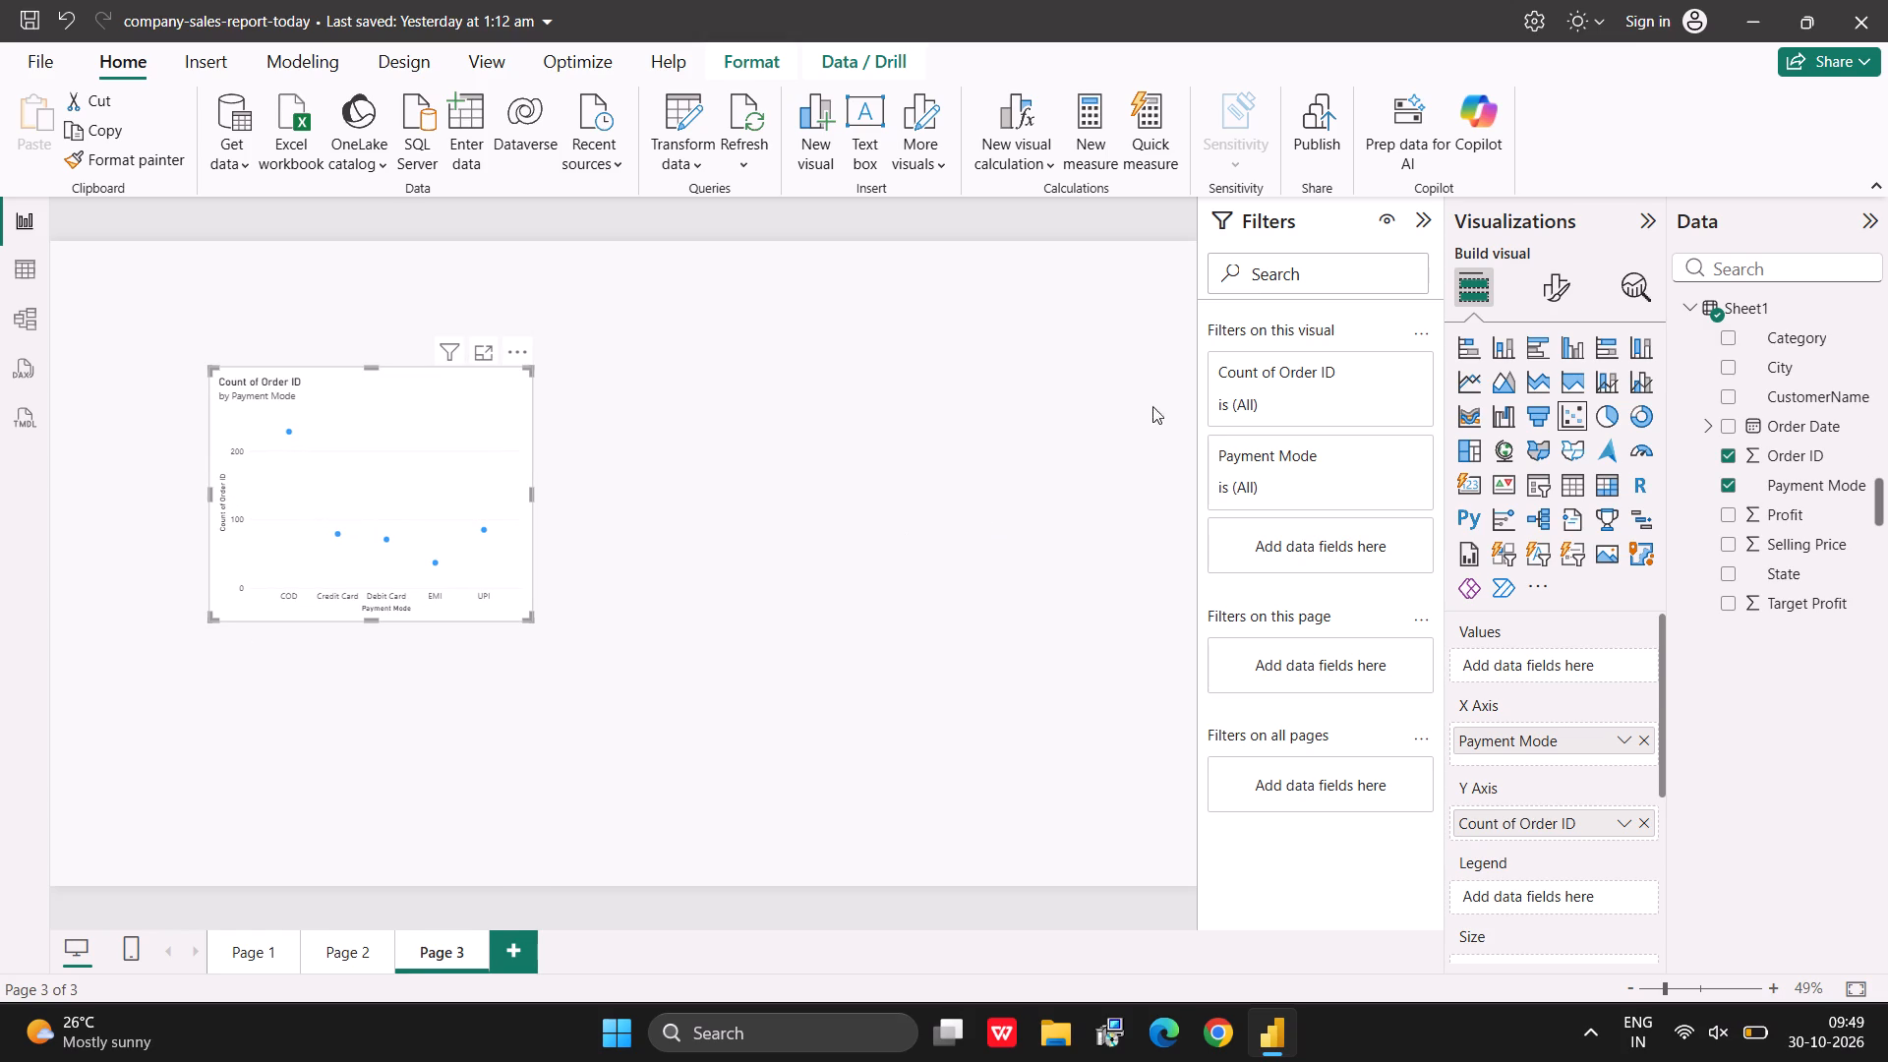
Set the scatter chart's background colour to light orange #f5c4af (Theme color 3, 60% lighter).
{"action": "left_click", "coordinate": [1556, 295]}
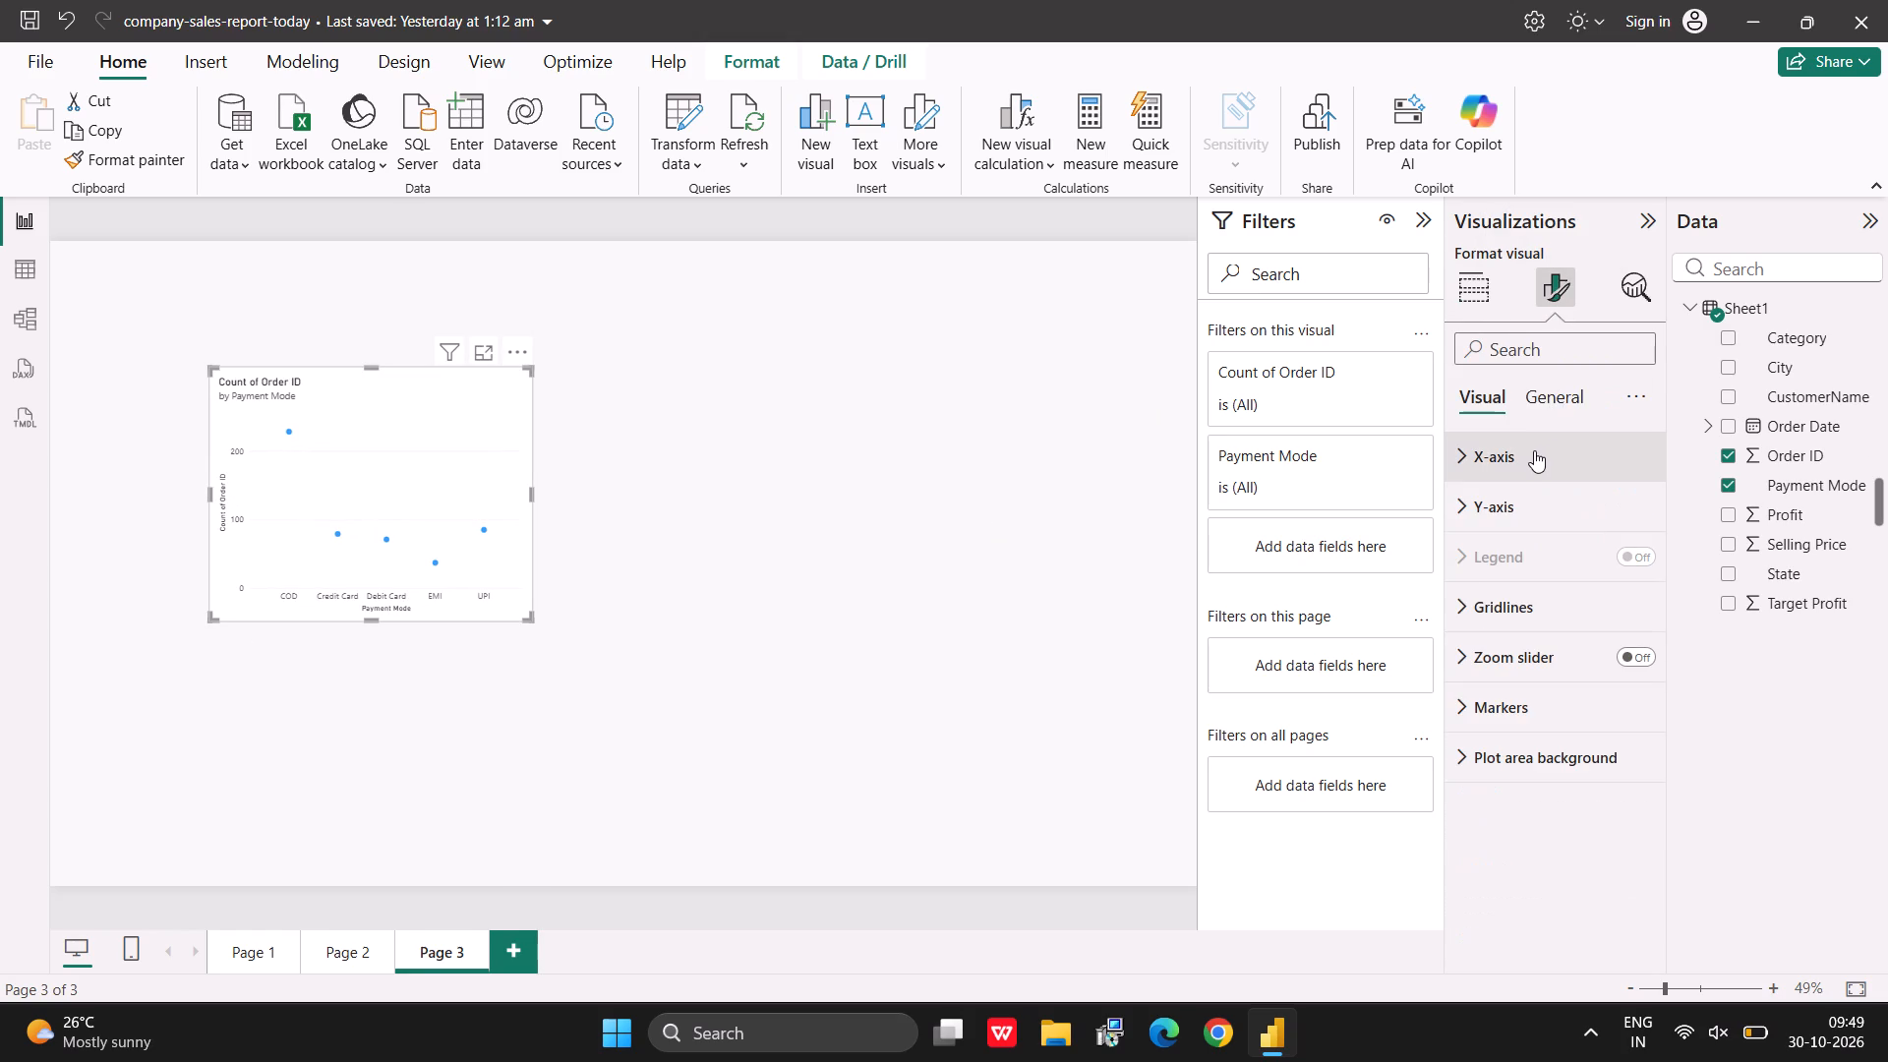
{"action": "left_click", "coordinate": [1553, 397]}
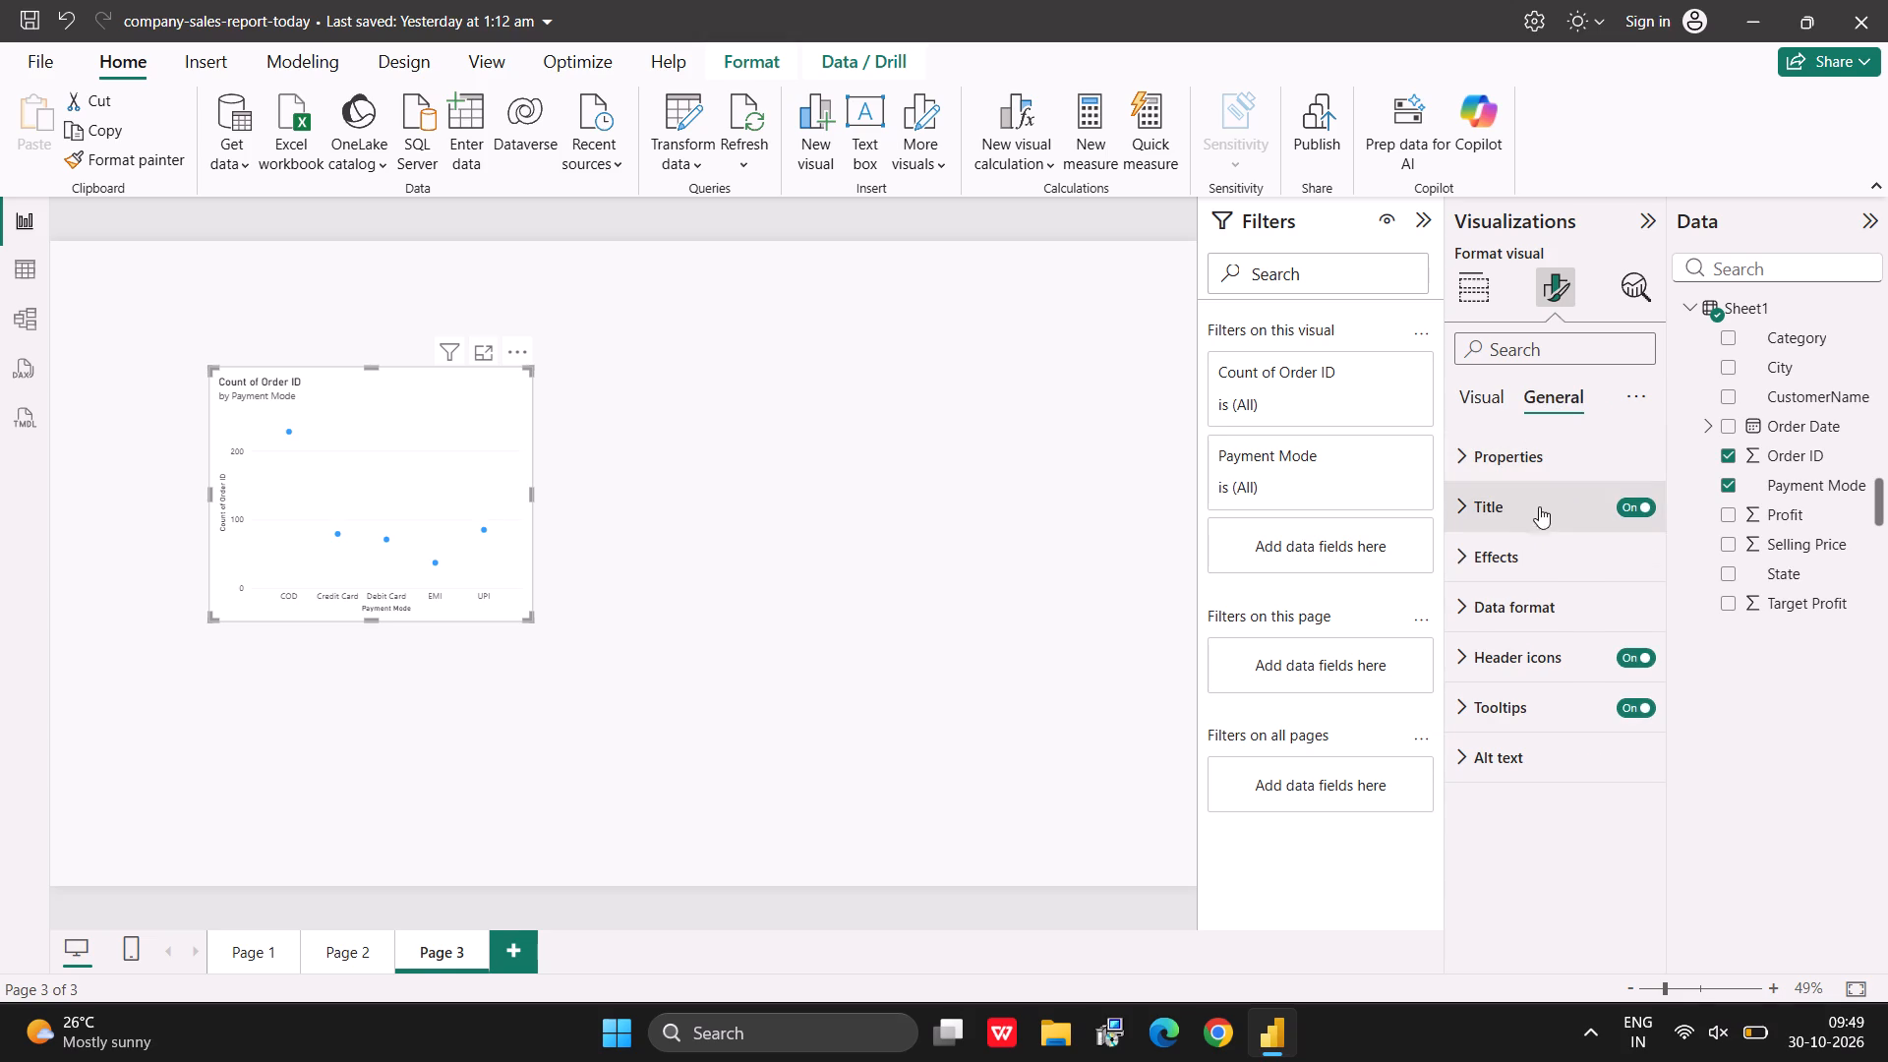
{"action": "left_click", "coordinate": [1530, 548]}
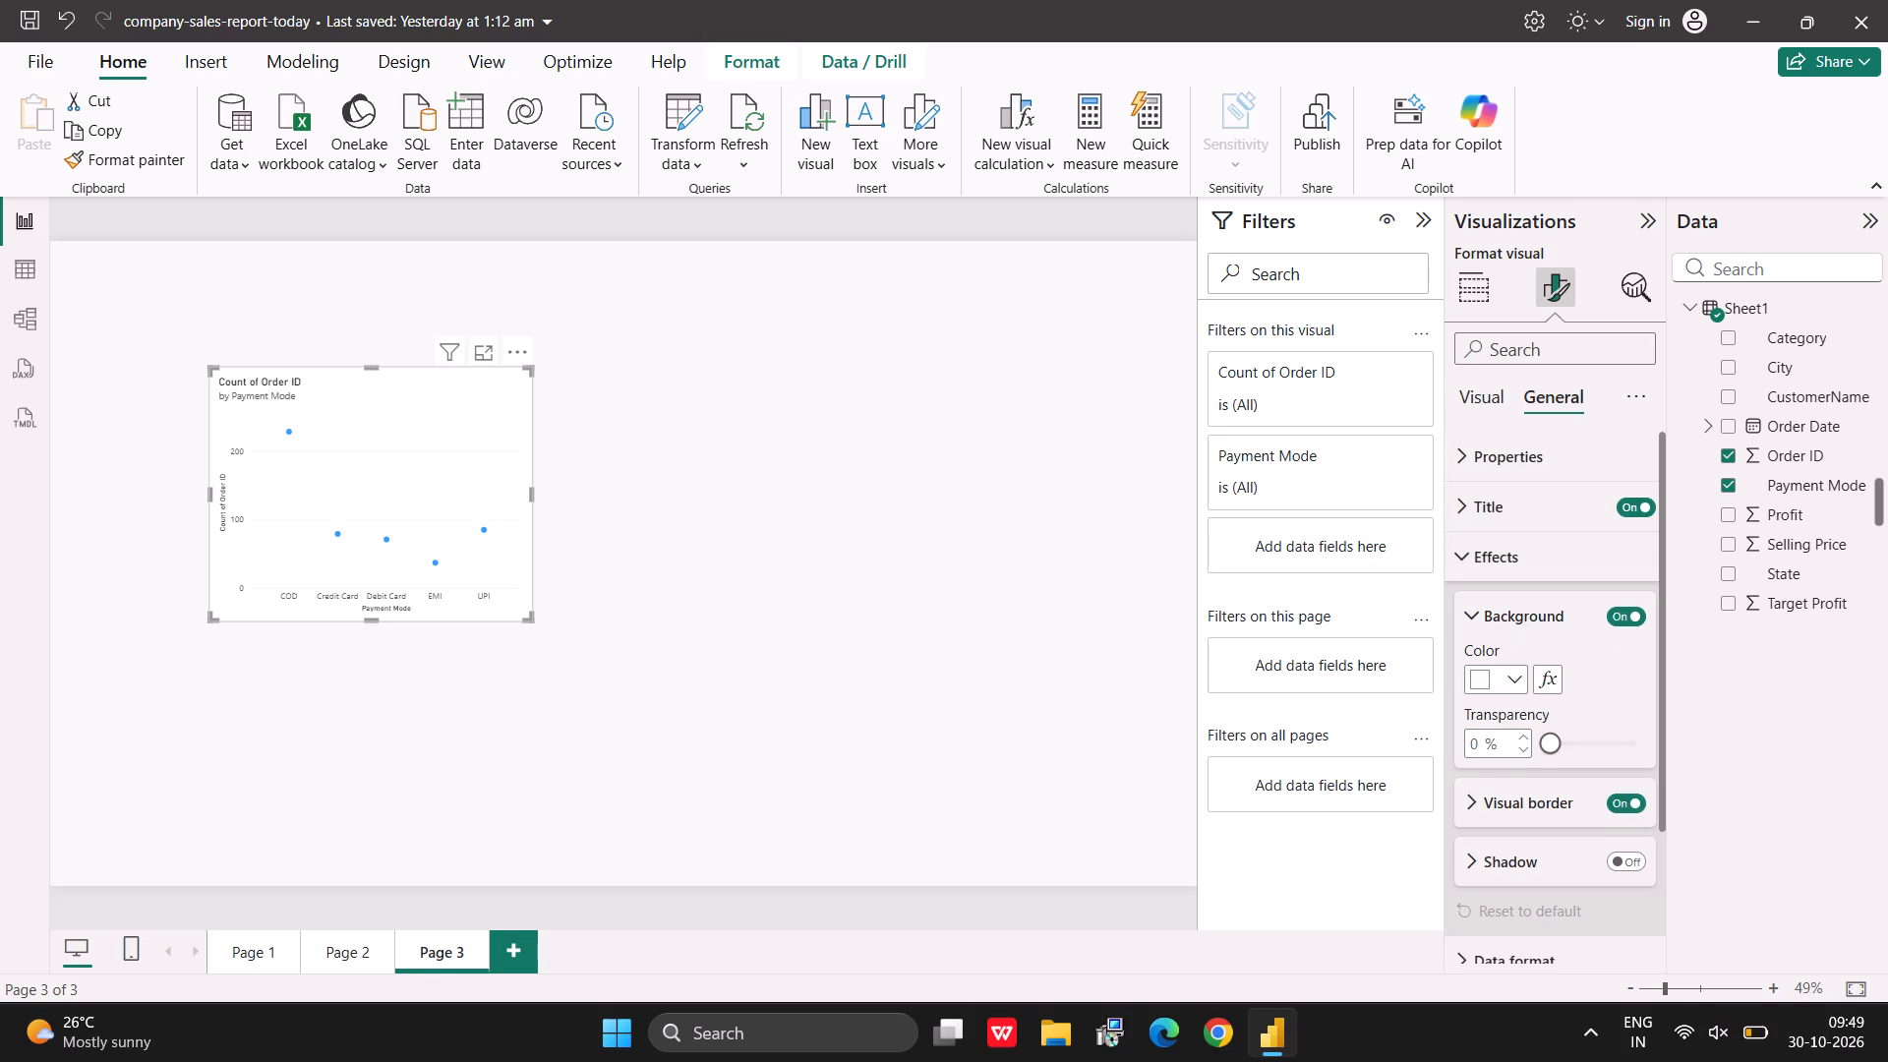
{"action": "left_click", "coordinate": [1513, 684]}
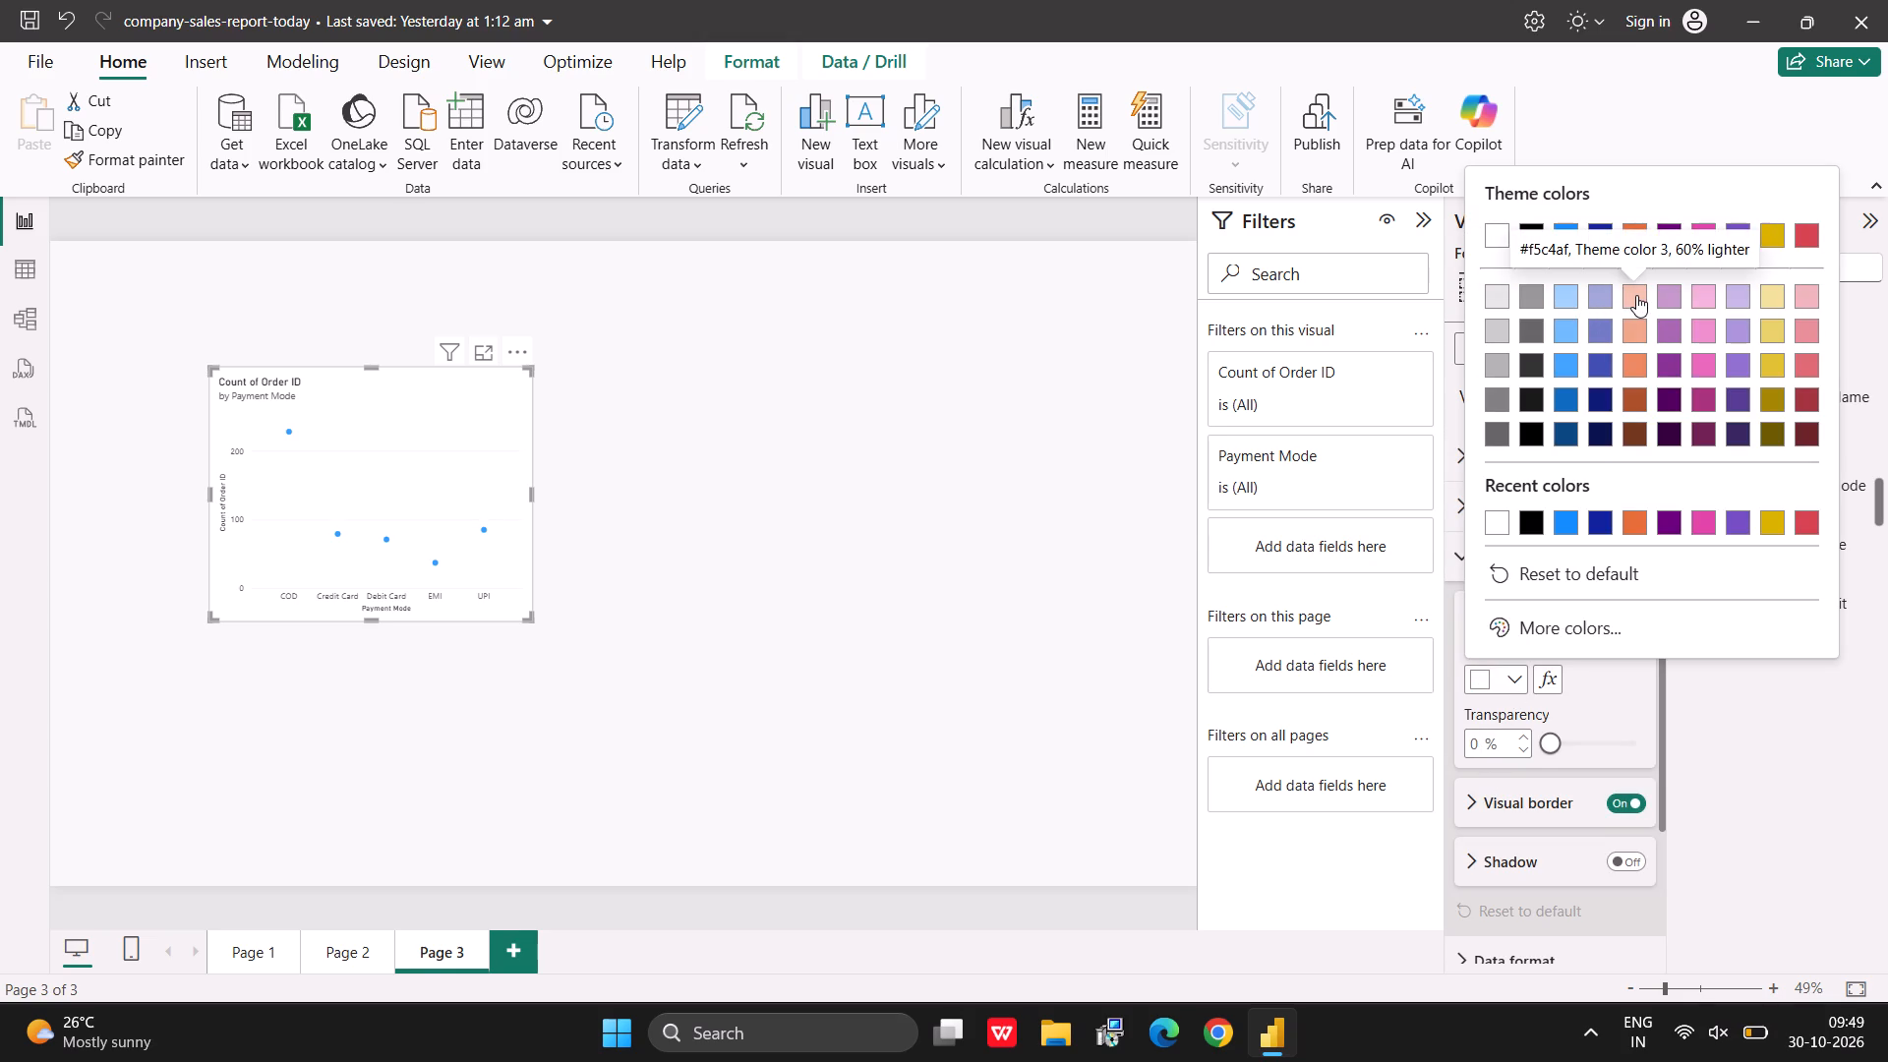
{"action": "left_click", "coordinate": [1636, 295]}
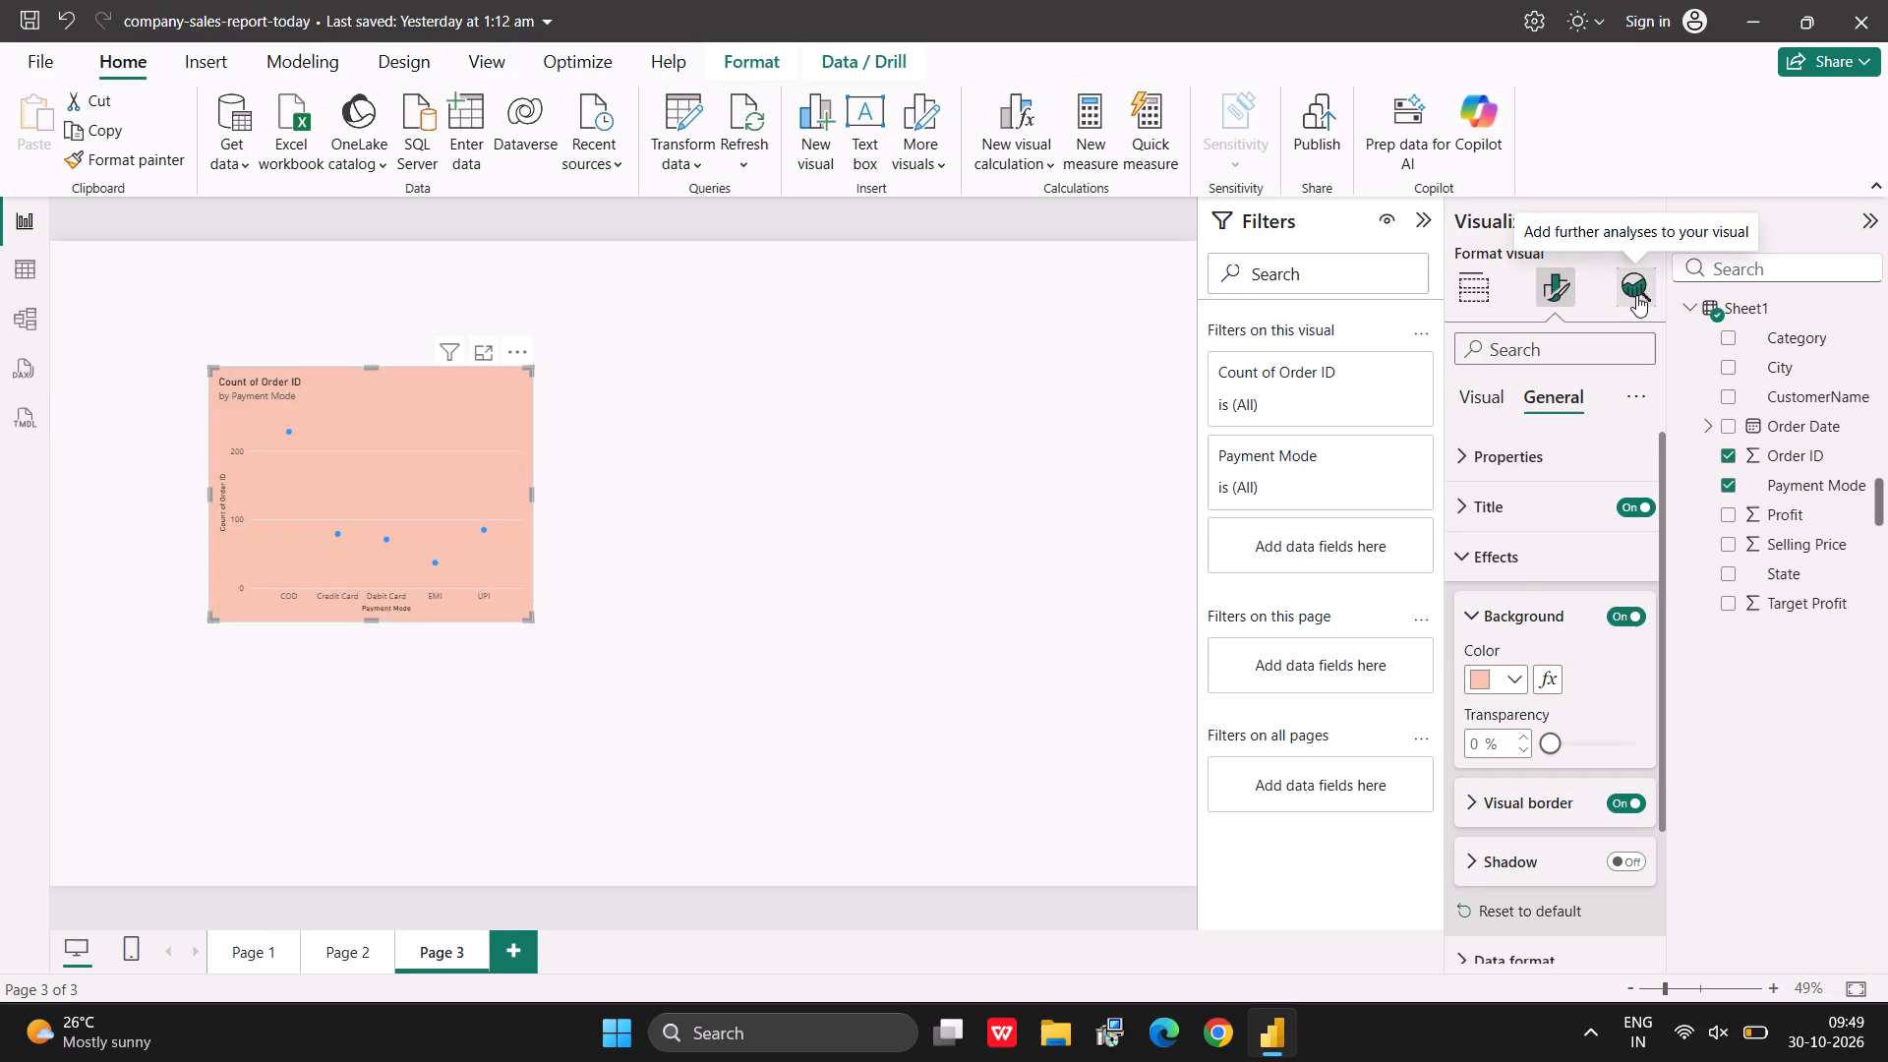
Format the scatter chart's visual border in orange with 20 px rounded corners and a 6 px width.
{"action": "scroll", "coordinate": [1530, 798], "scroll_direction": "down", "scroll_amount": 1}
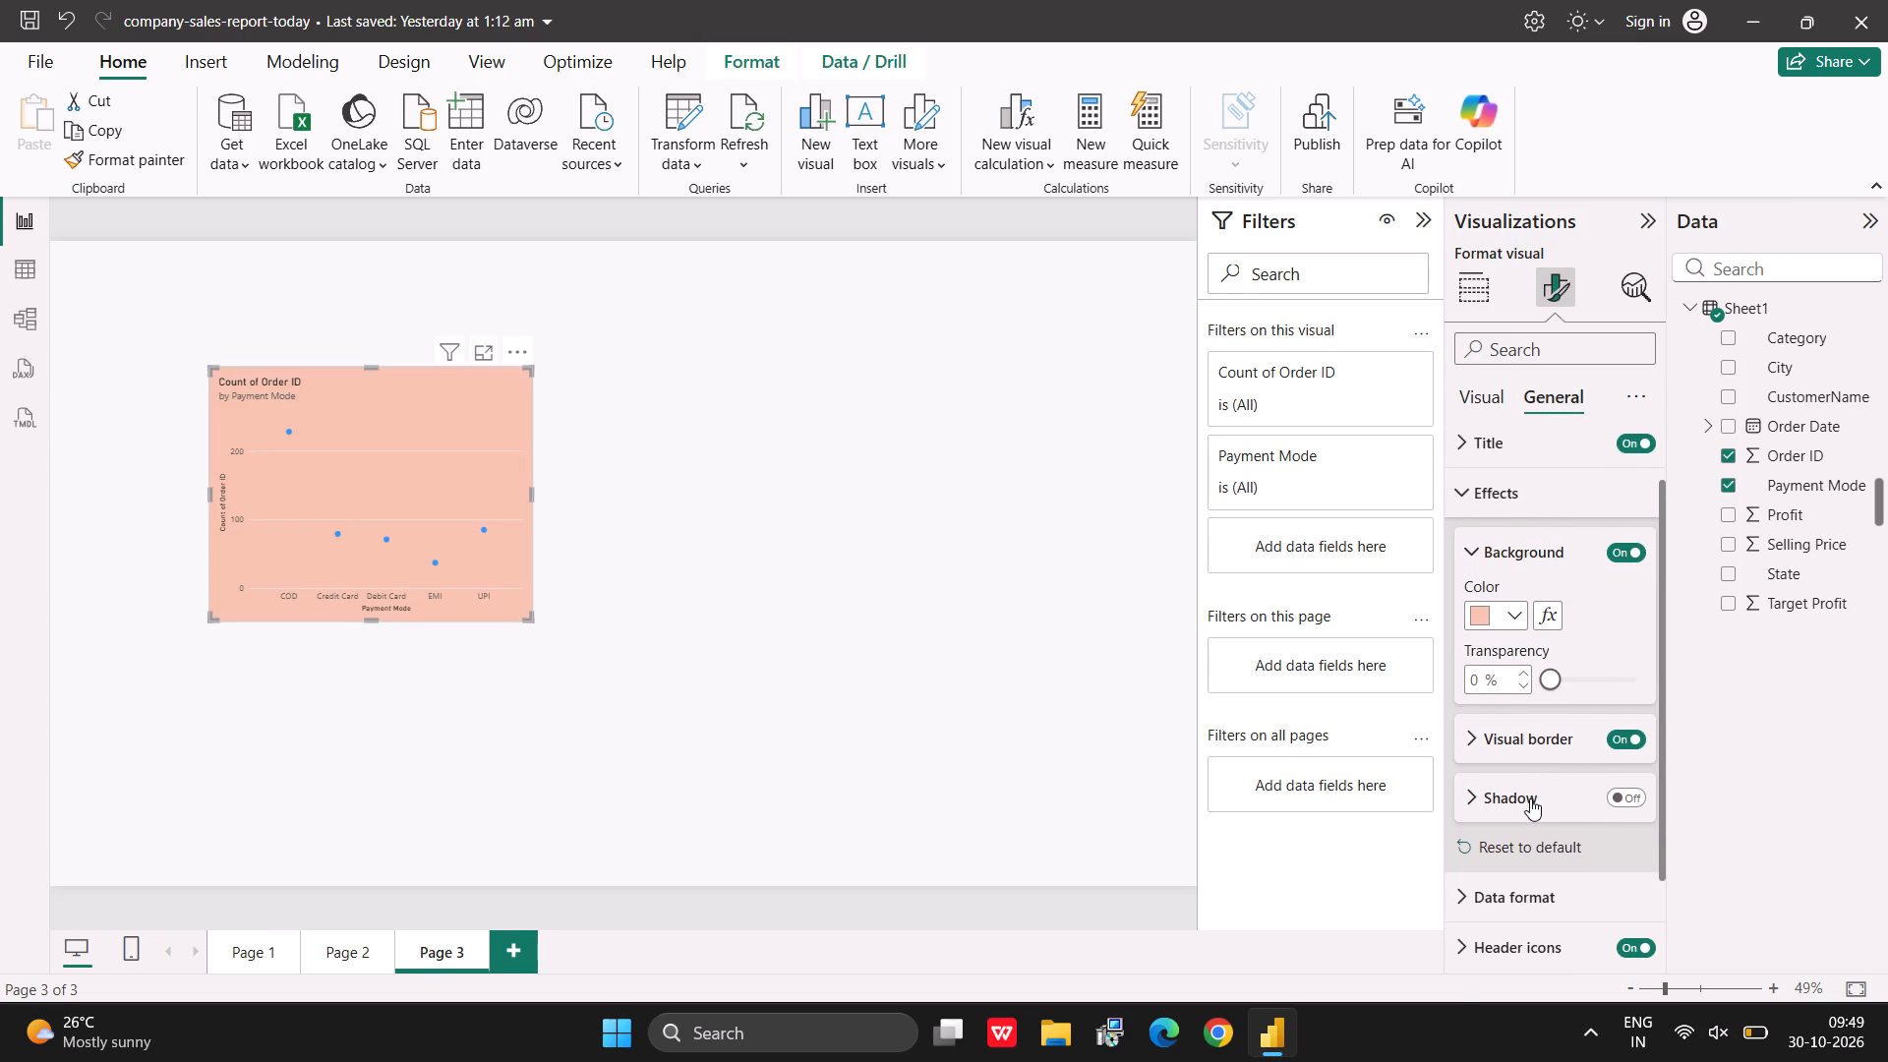
{"action": "left_click", "coordinate": [1520, 730]}
{"action": "left_click", "coordinate": [1509, 793]}
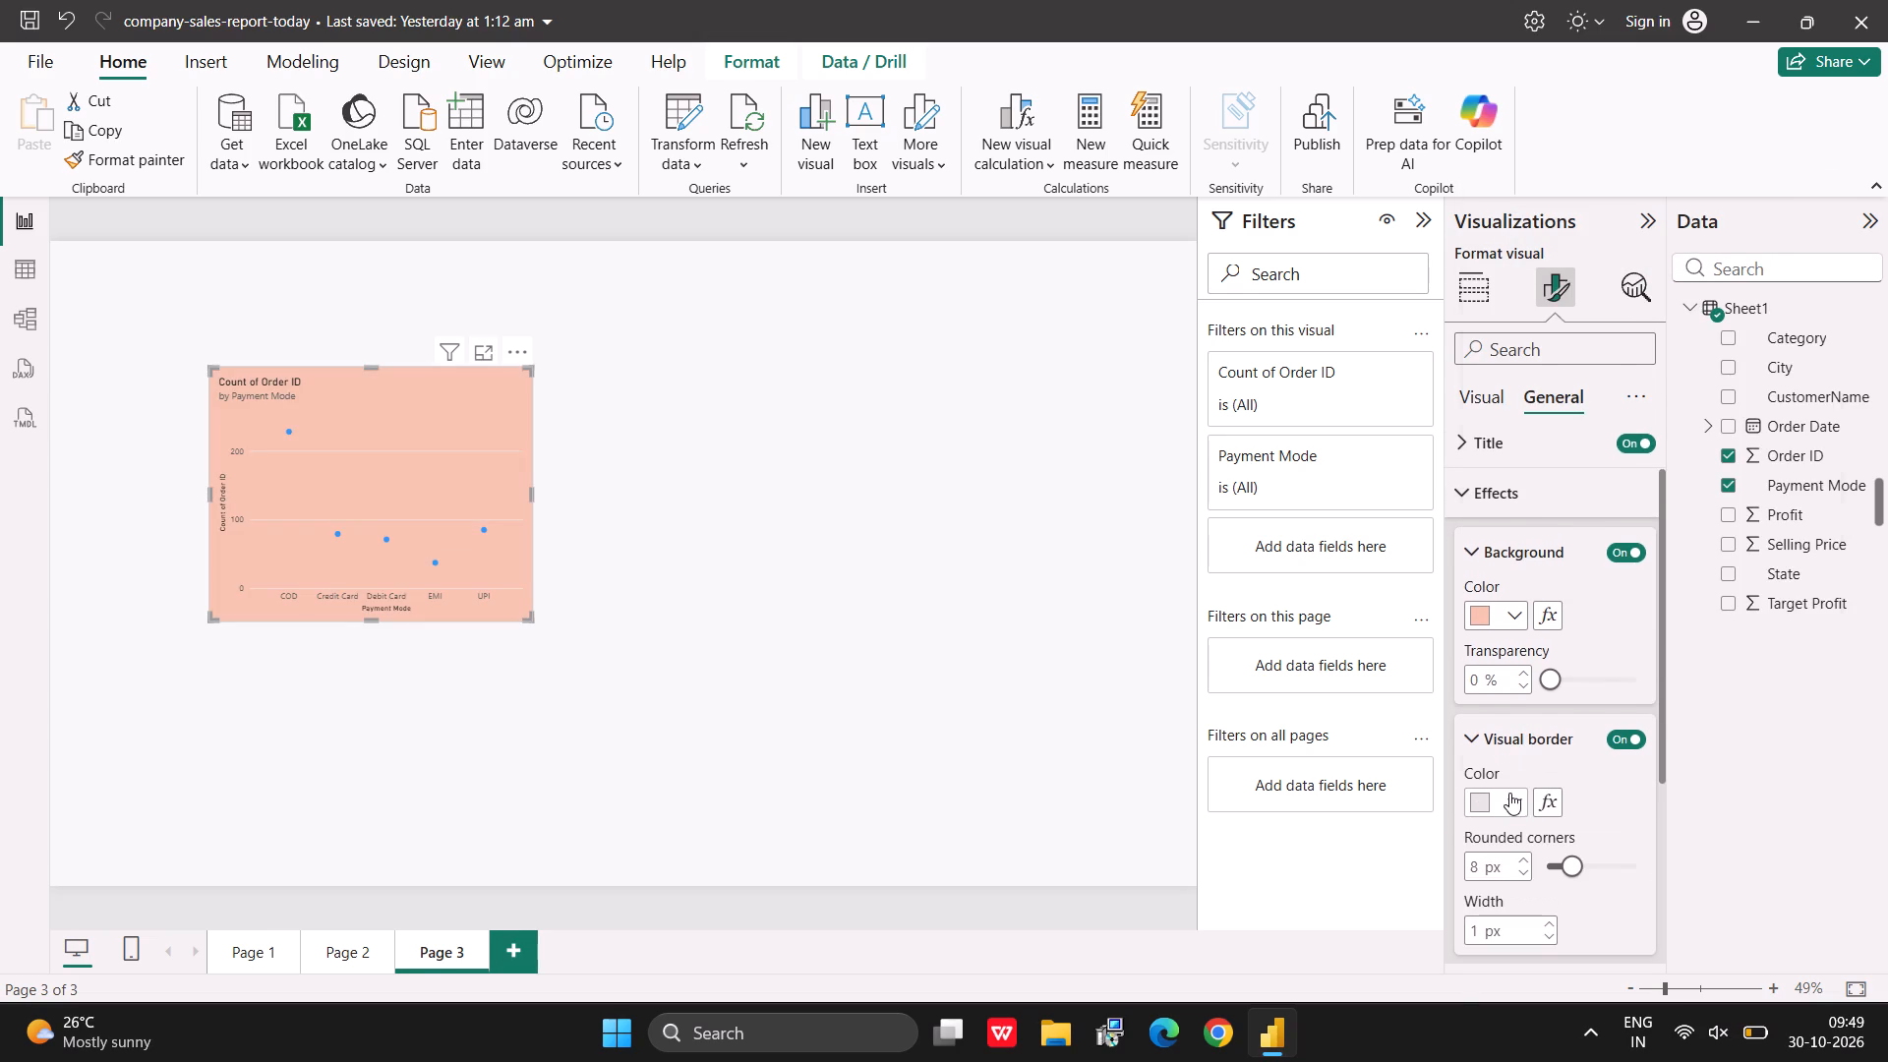
{"action": "left_click", "coordinate": [1640, 361]}
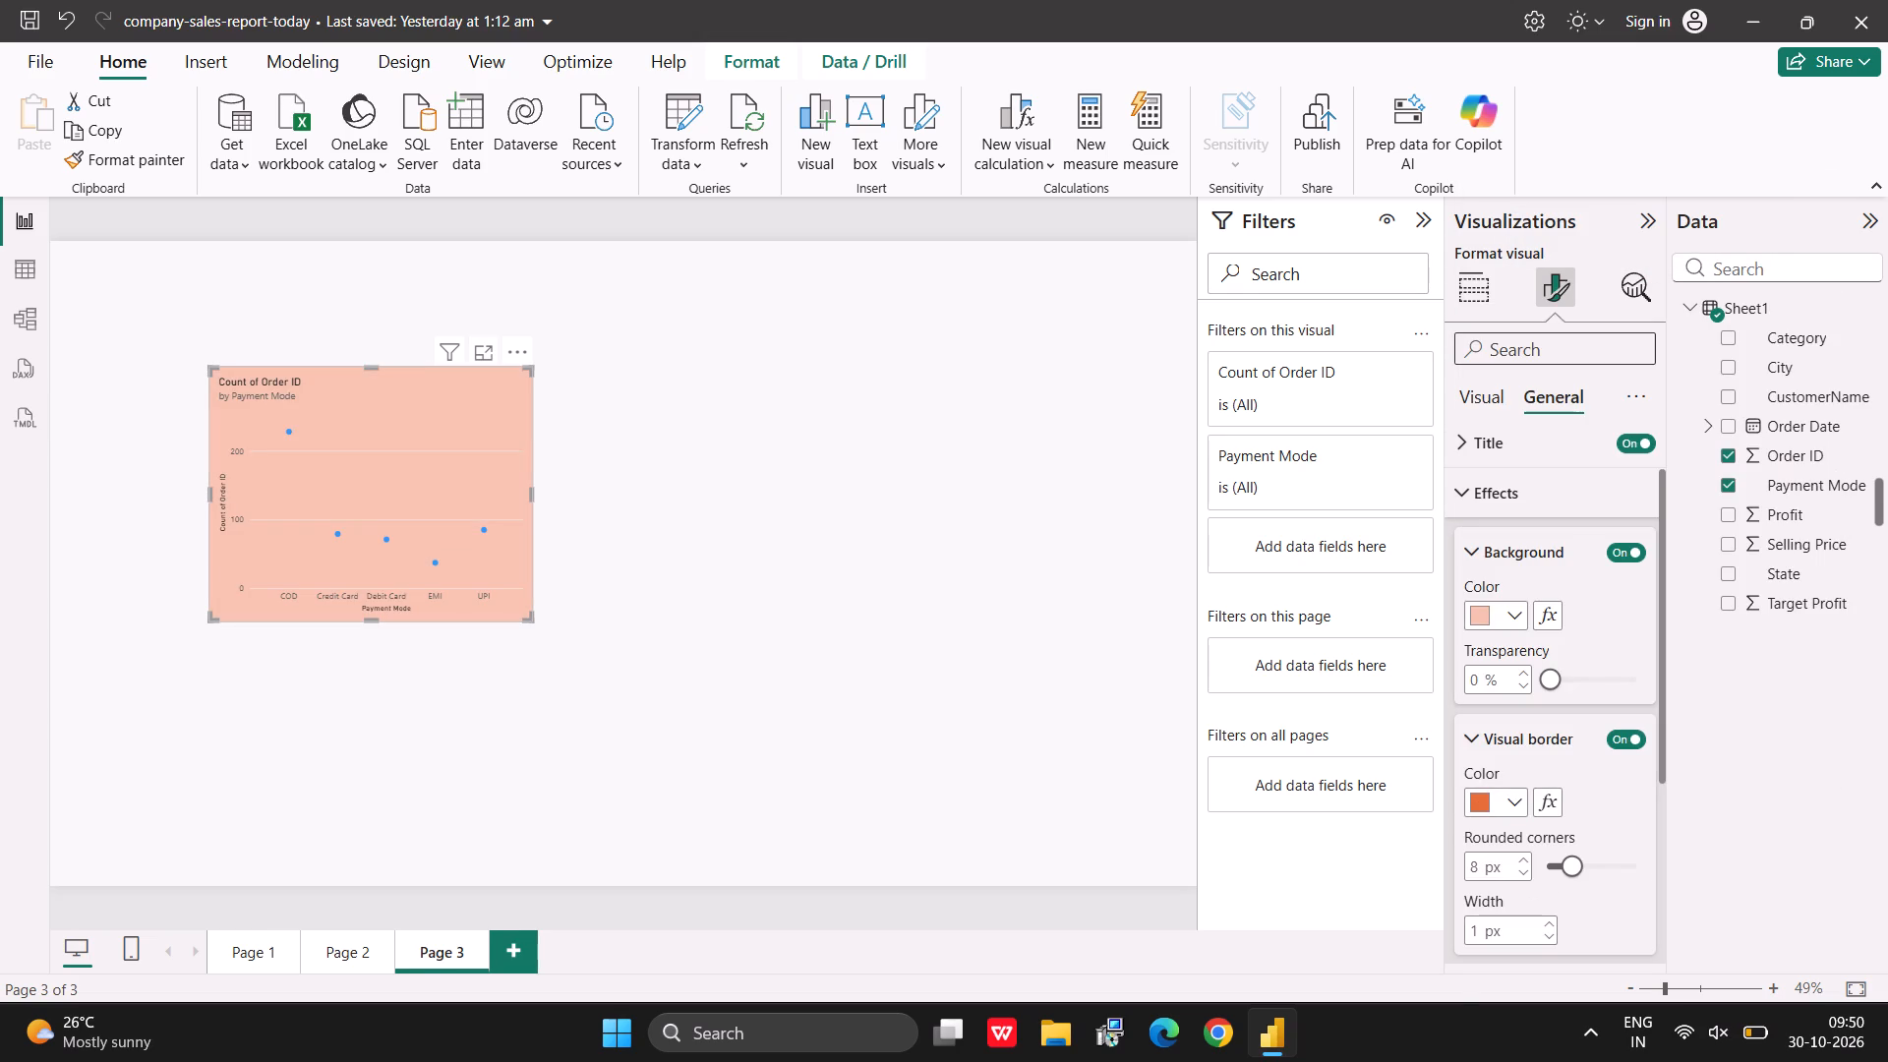
{"action": "scroll", "coordinate": [1559, 832], "scroll_direction": "down", "scroll_amount": 1}
{"action": "left_click_drag", "start_coordinate": [1577, 740], "coordinate": [1603, 739]}
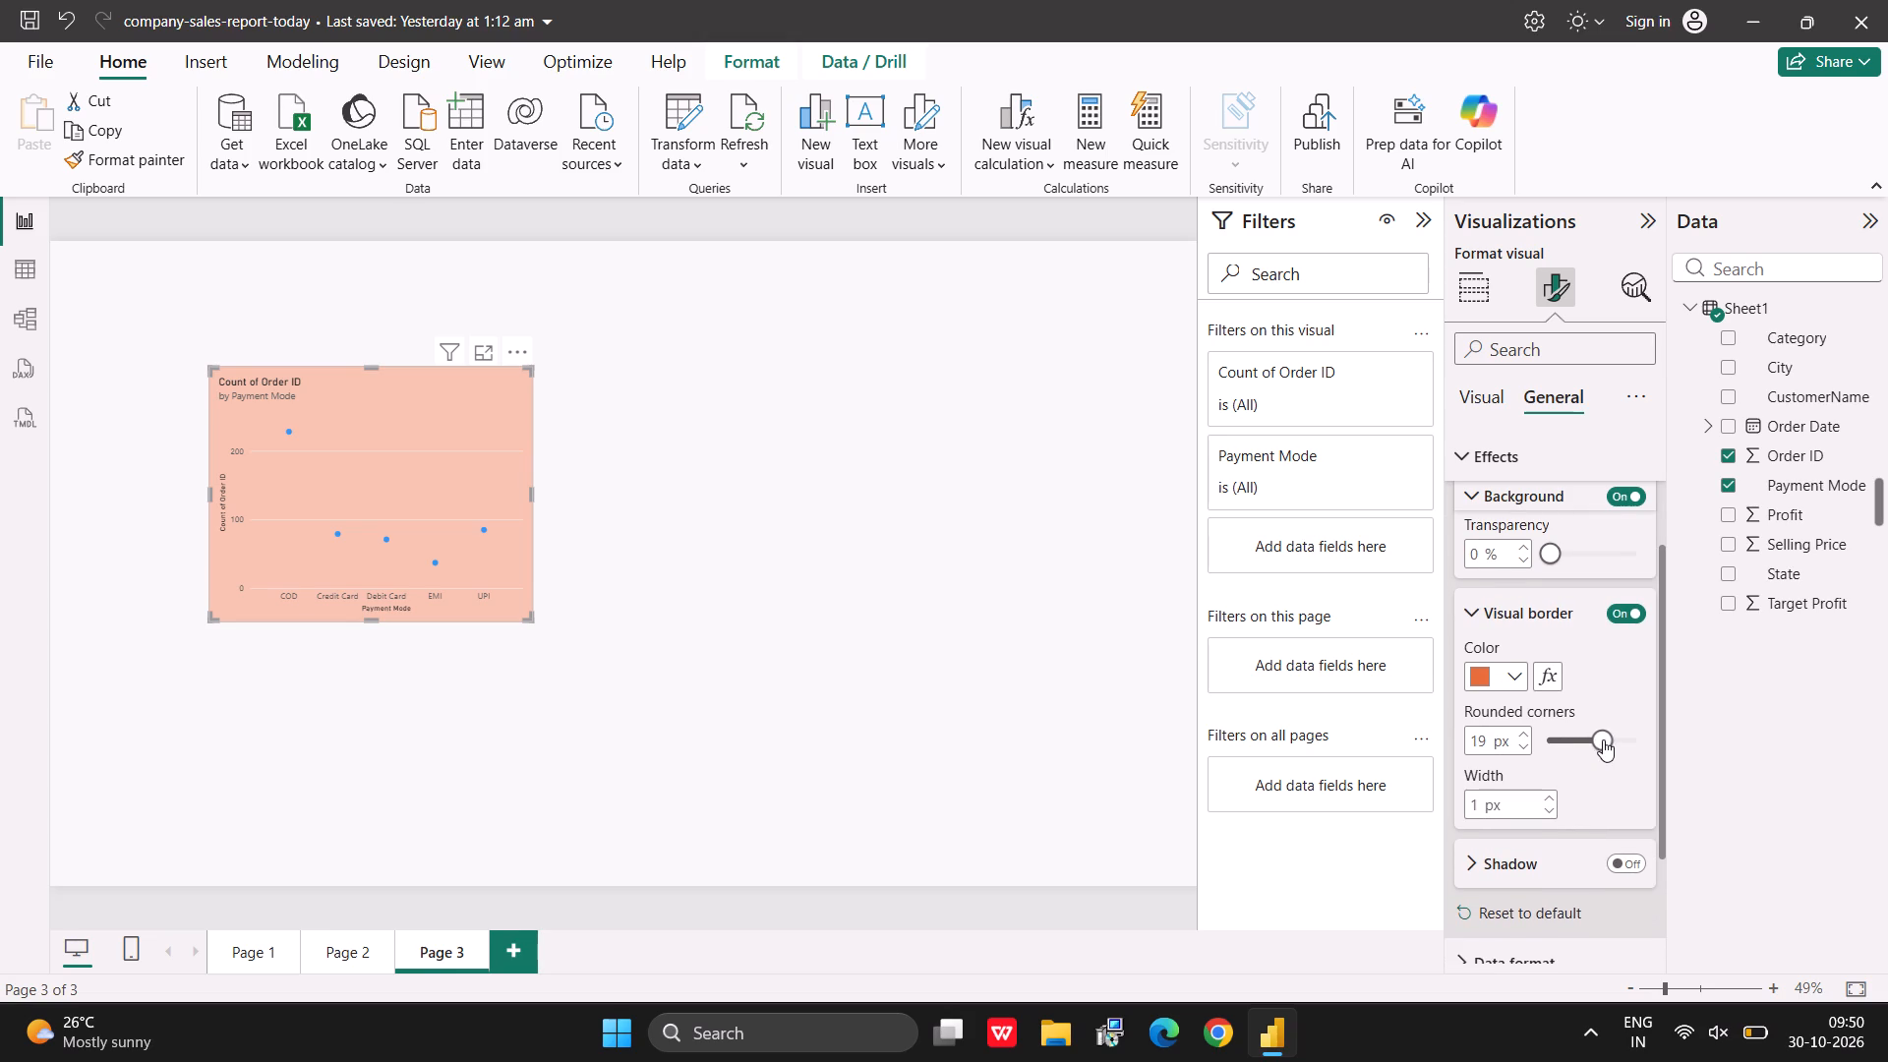
{"action": "left_click_drag", "start_coordinate": [1603, 739], "coordinate": [1604, 737]}
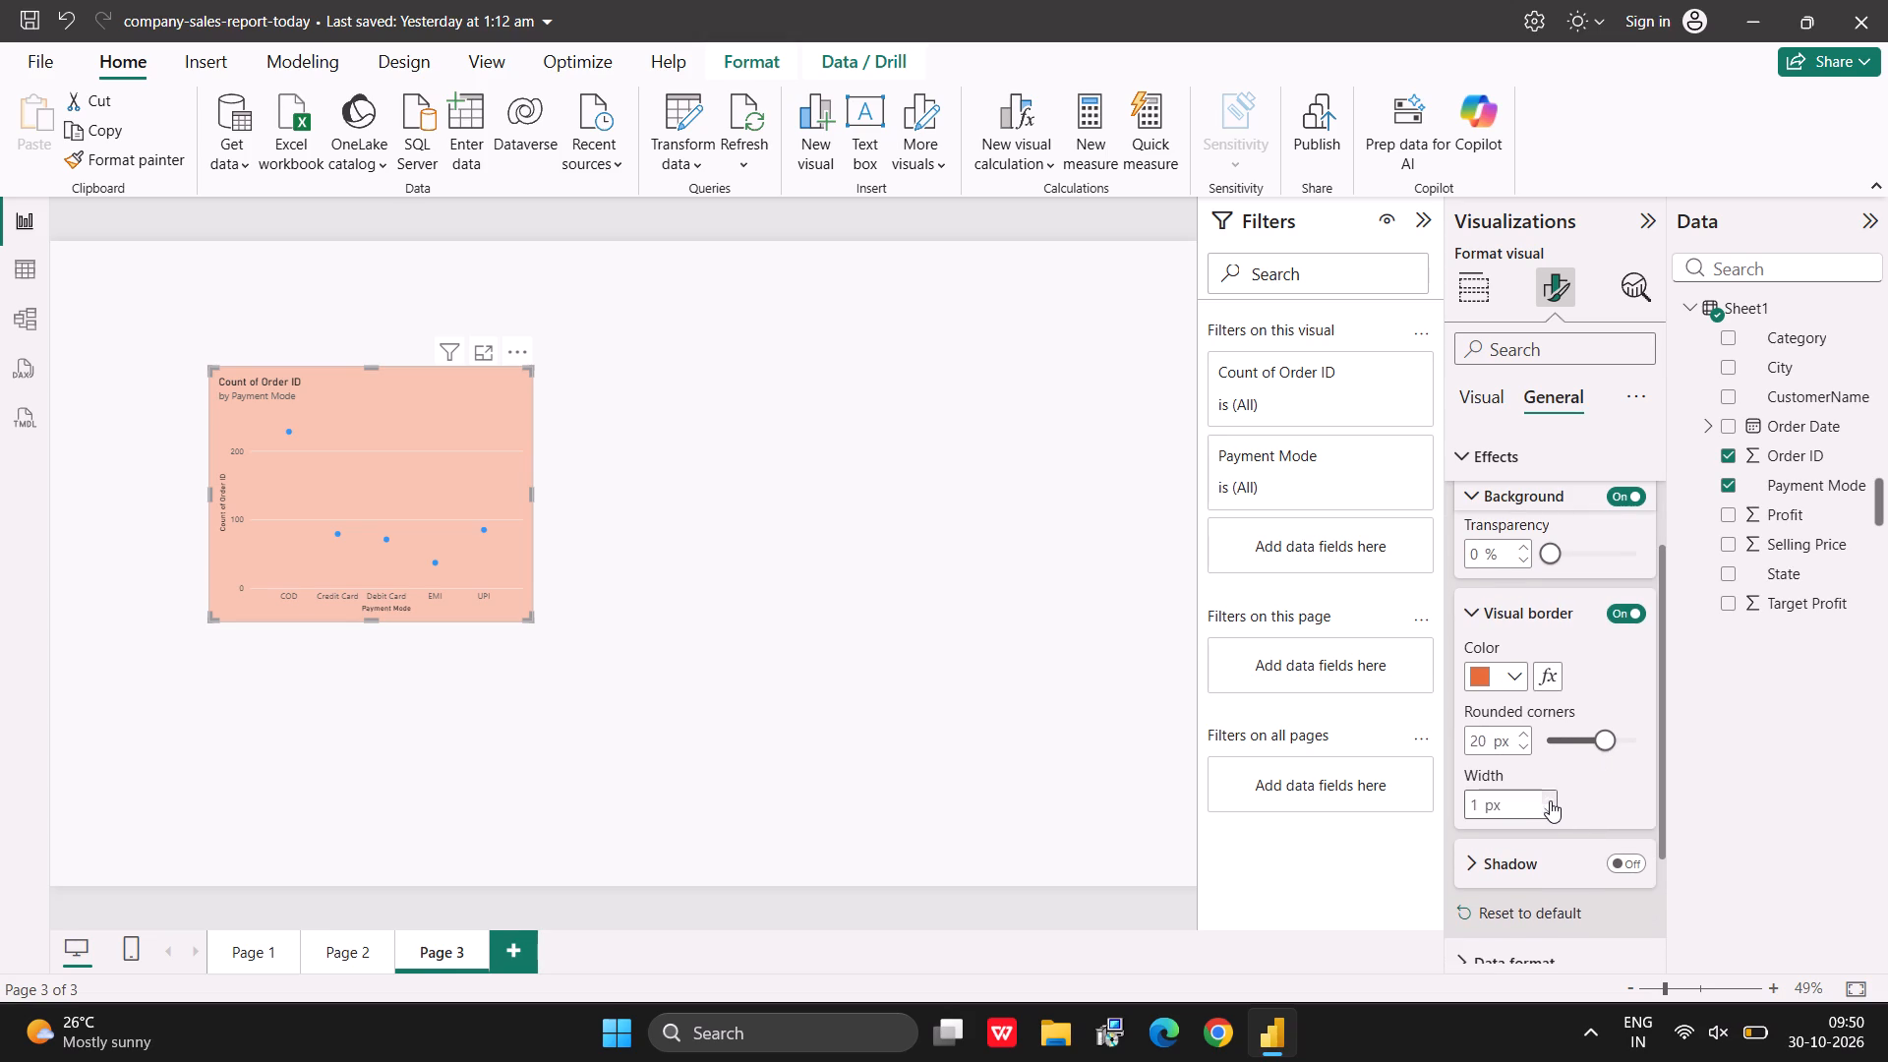
{"action": "triple_click", "coordinate": [1551, 797]}
{"action": "double_click", "coordinate": [1551, 797]}
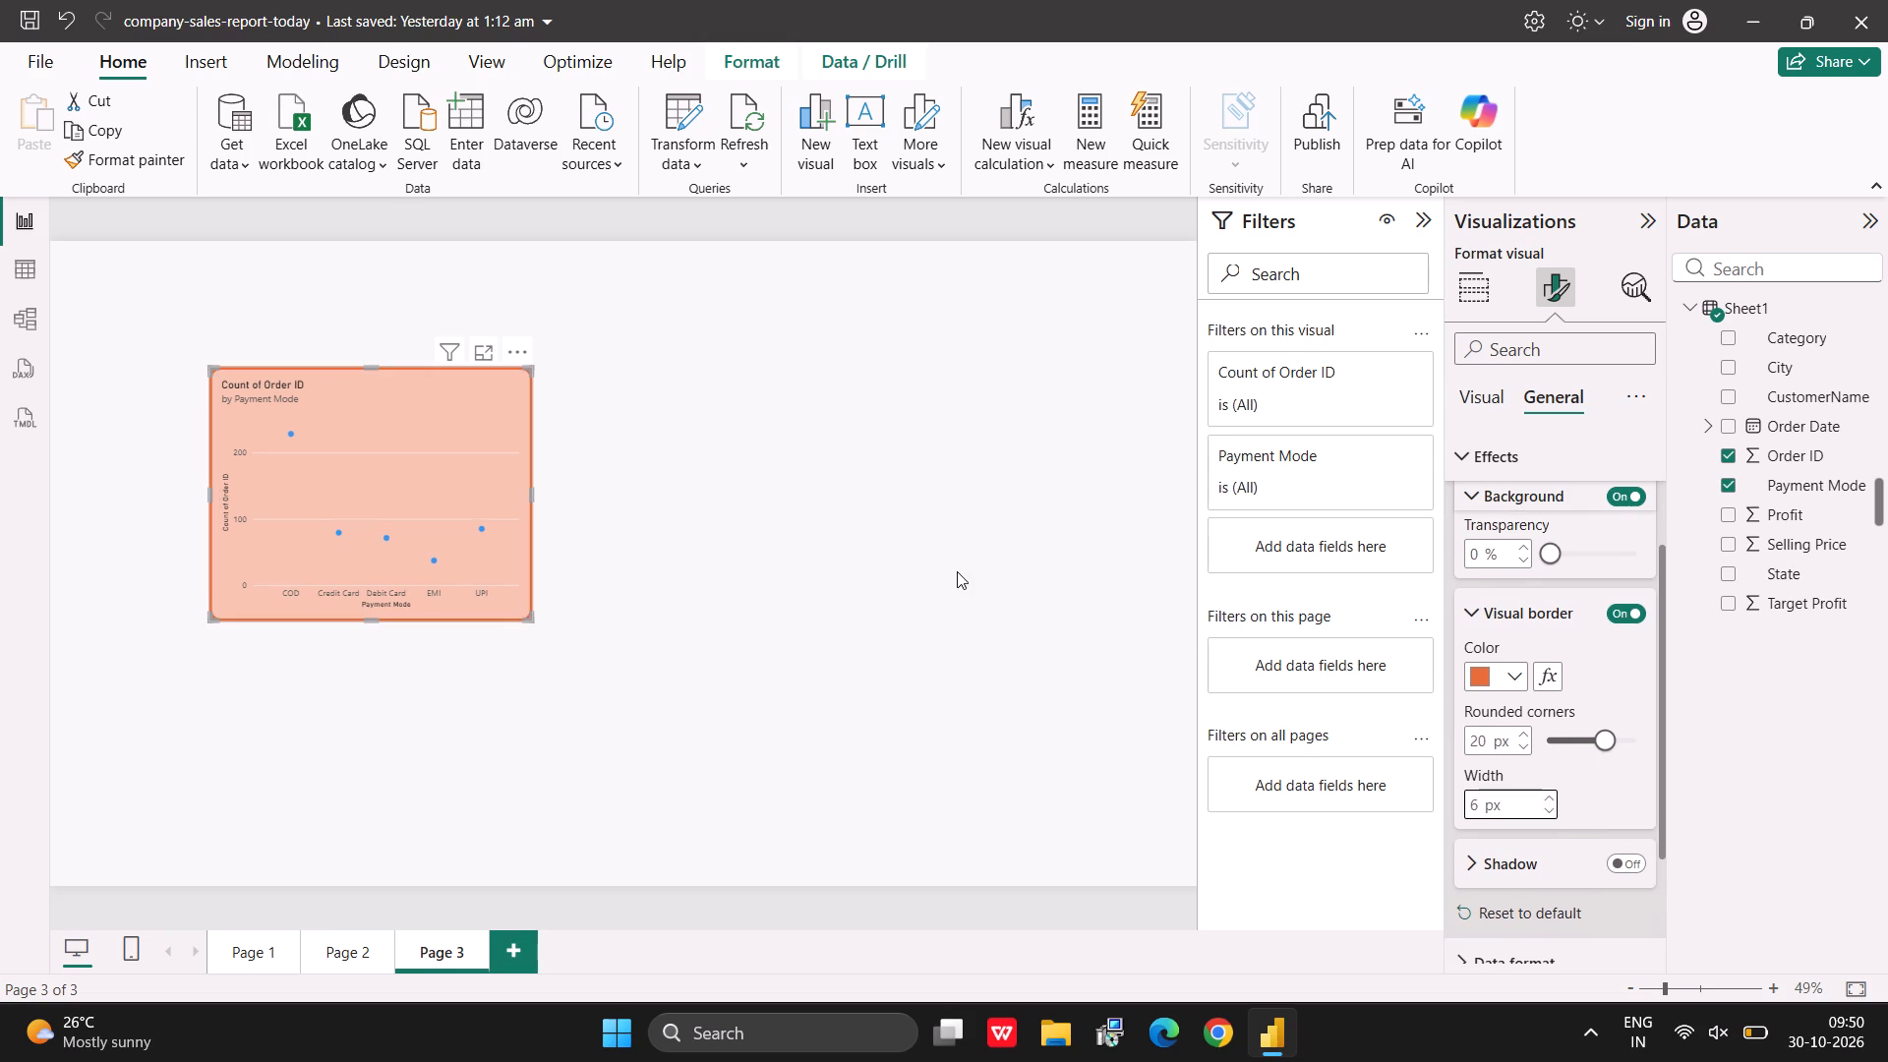
{"action": "left_click", "coordinate": [957, 571]}
Reposition the scatter chart near the upper-left corner of the report page.
{"action": "left_click_drag", "start_coordinate": [472, 475], "coordinate": [393, 437]}
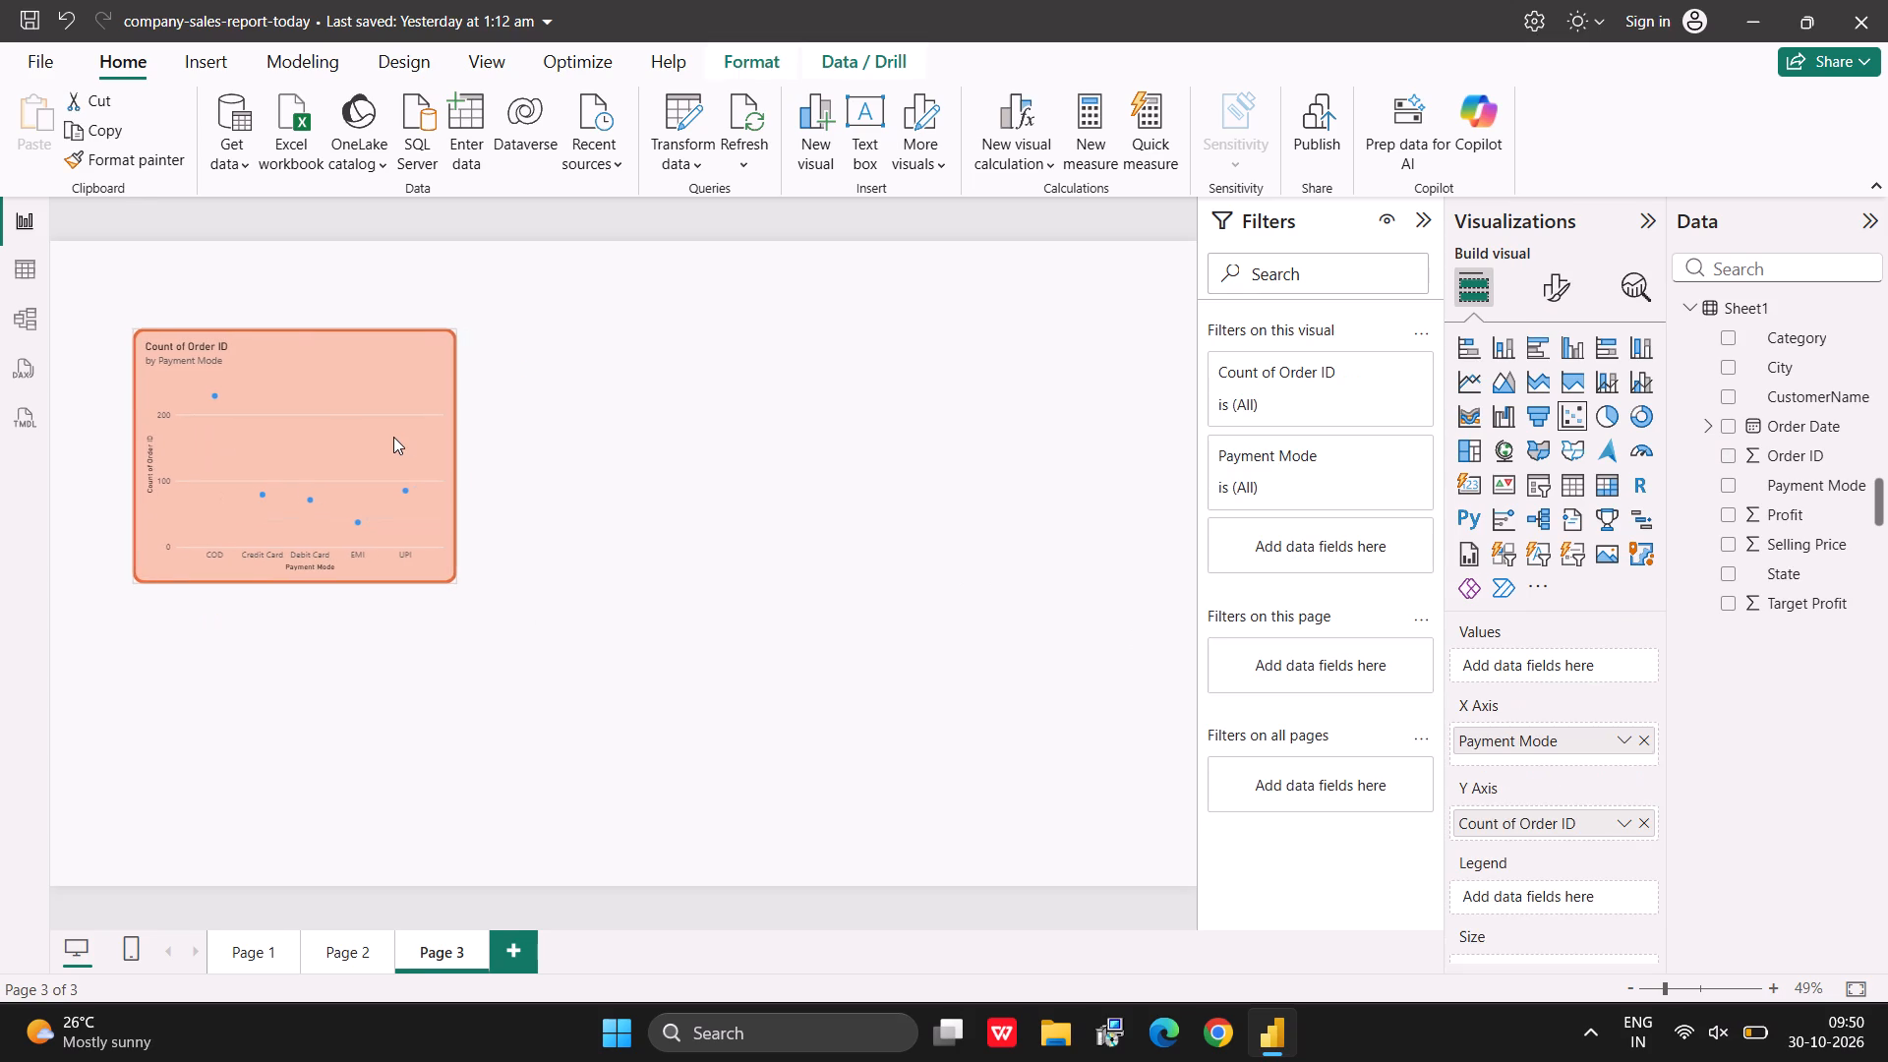
{"action": "left_click_drag", "start_coordinate": [393, 437], "coordinate": [390, 437]}
{"action": "left_click", "coordinate": [390, 437]}
{"action": "left_click", "coordinate": [620, 426]}
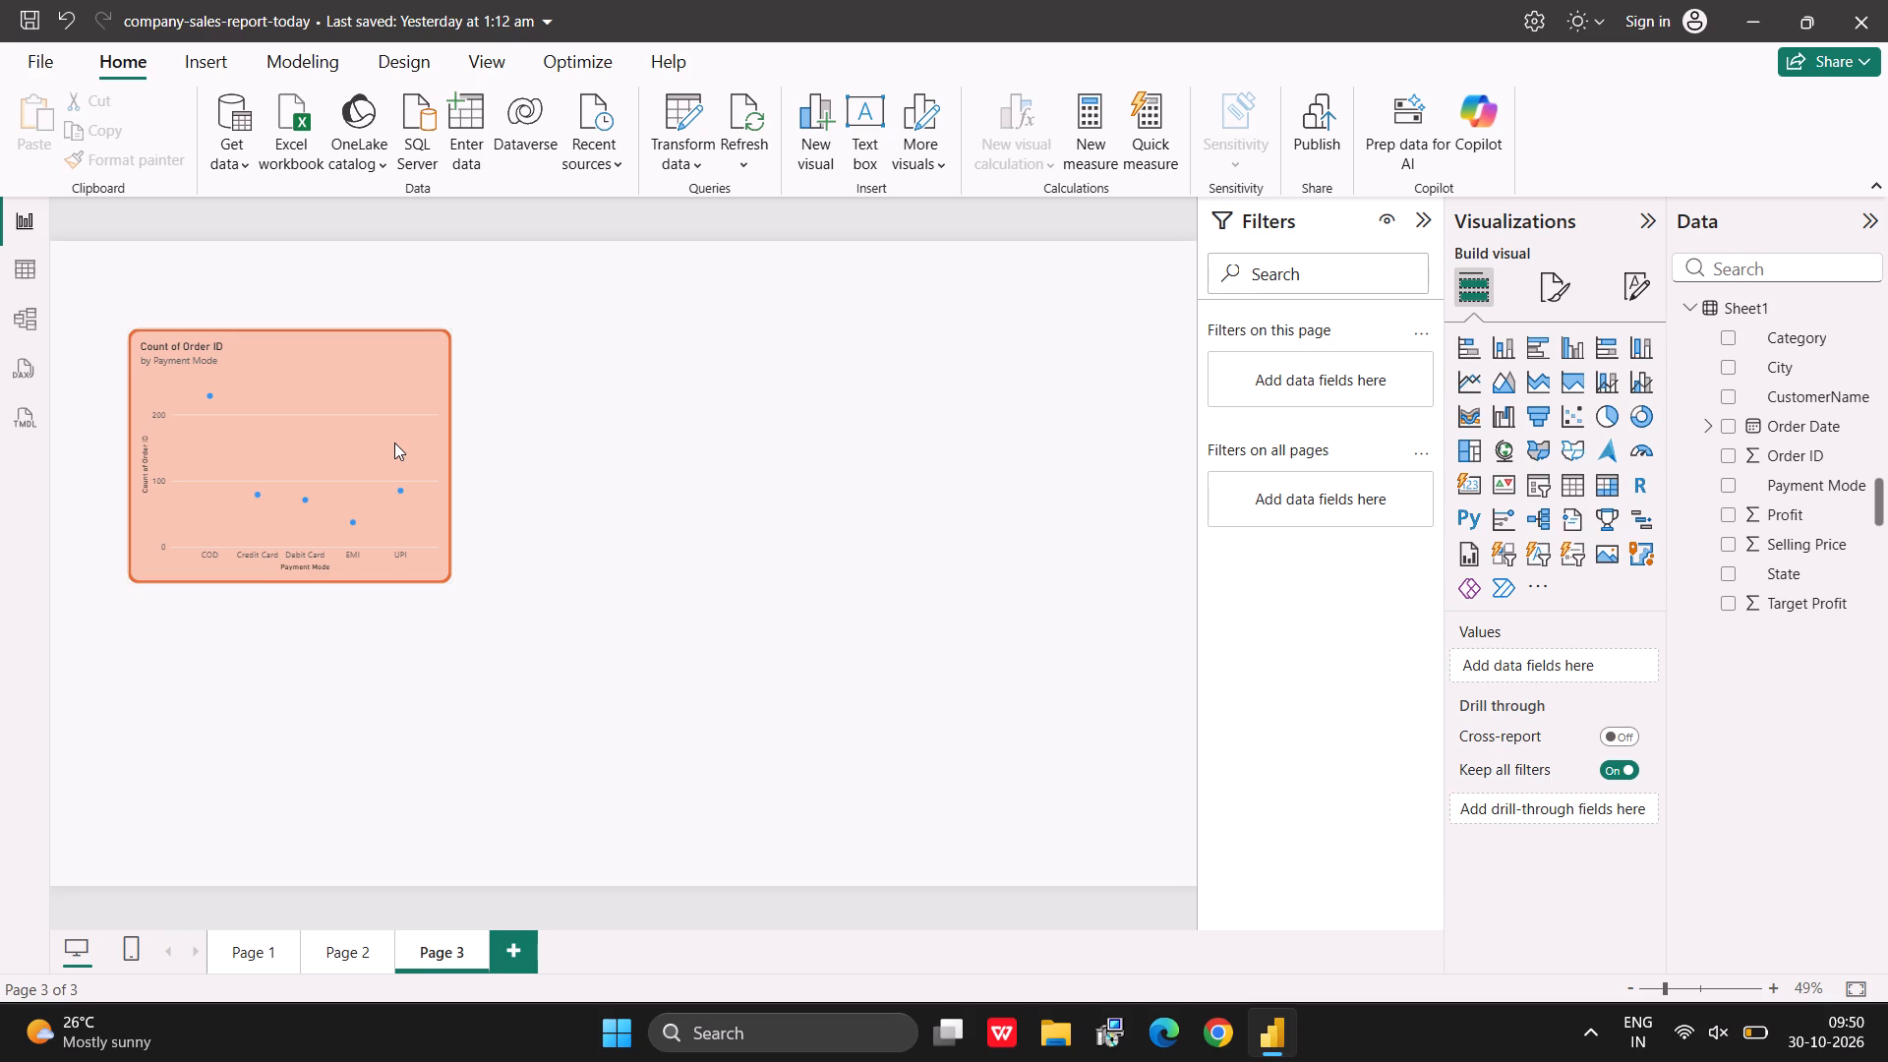
{"action": "left_click_drag", "start_coordinate": [331, 462], "coordinate": [314, 662]}
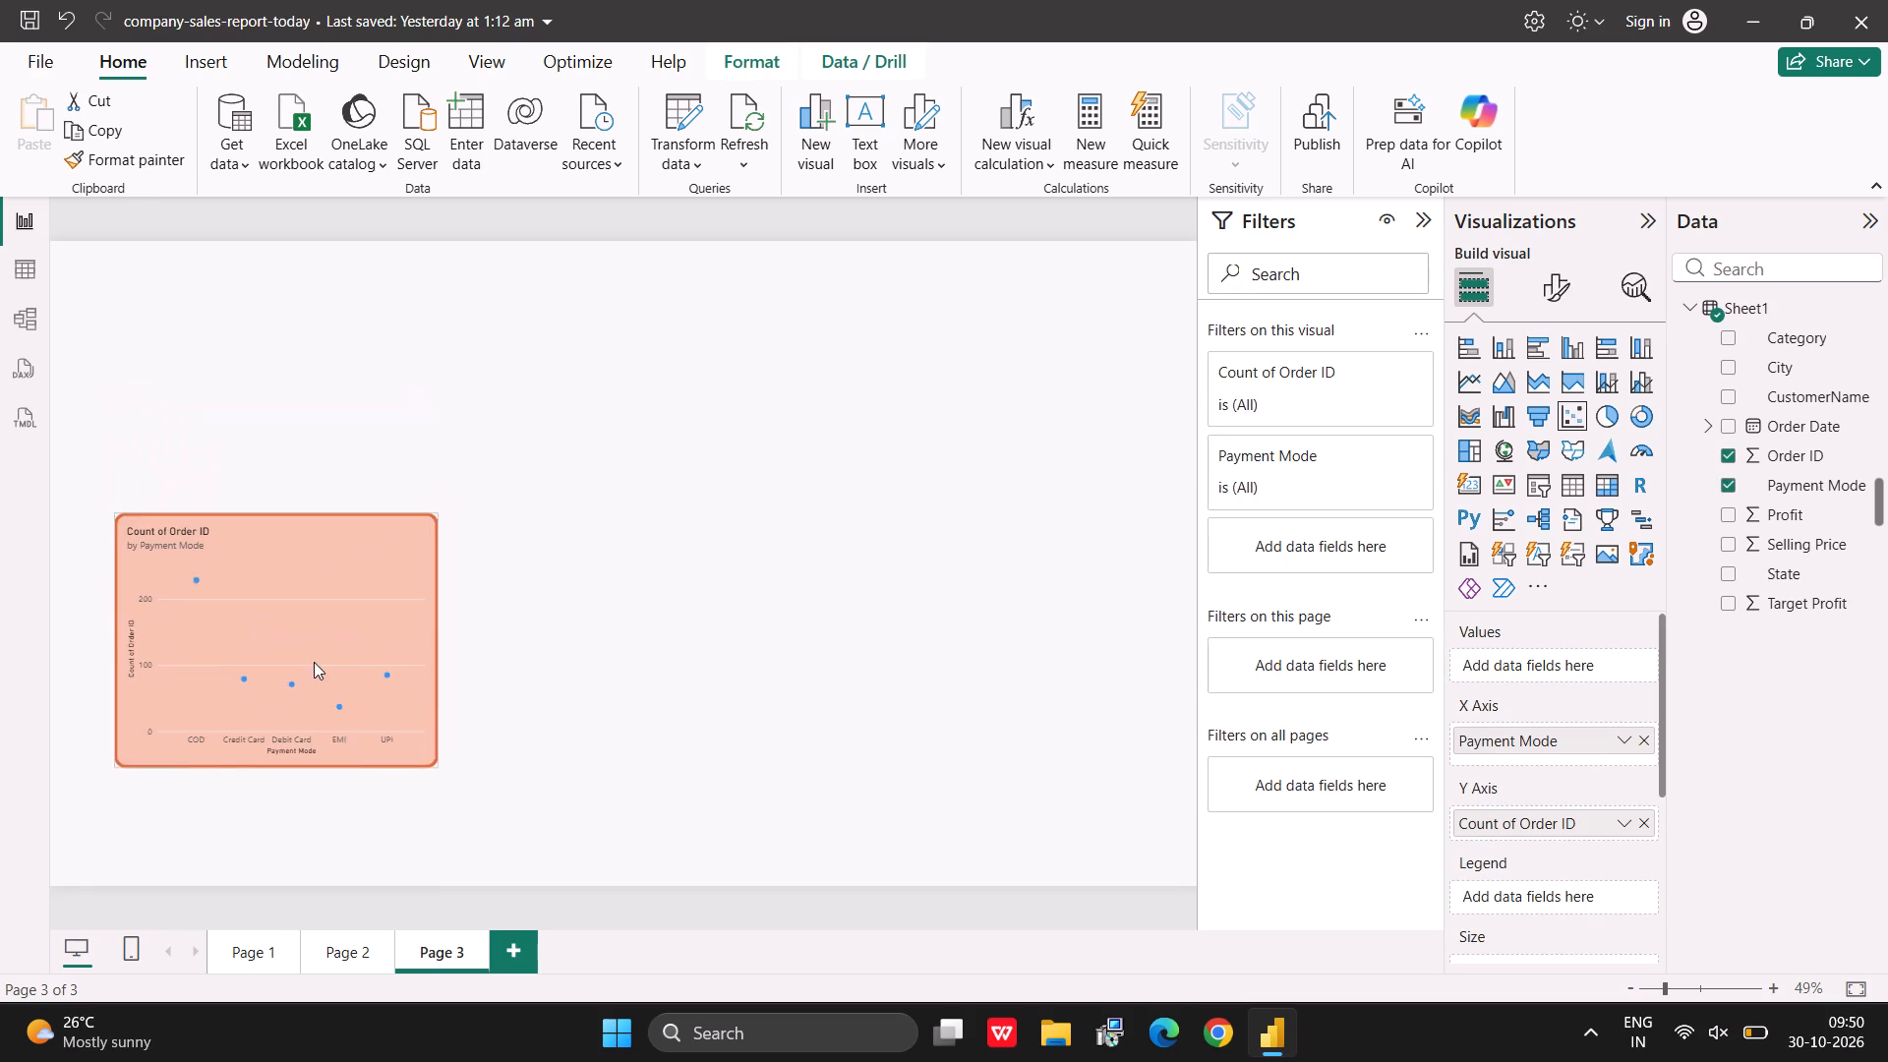
{"action": "left_click_drag", "start_coordinate": [314, 662], "coordinate": [278, 415]}
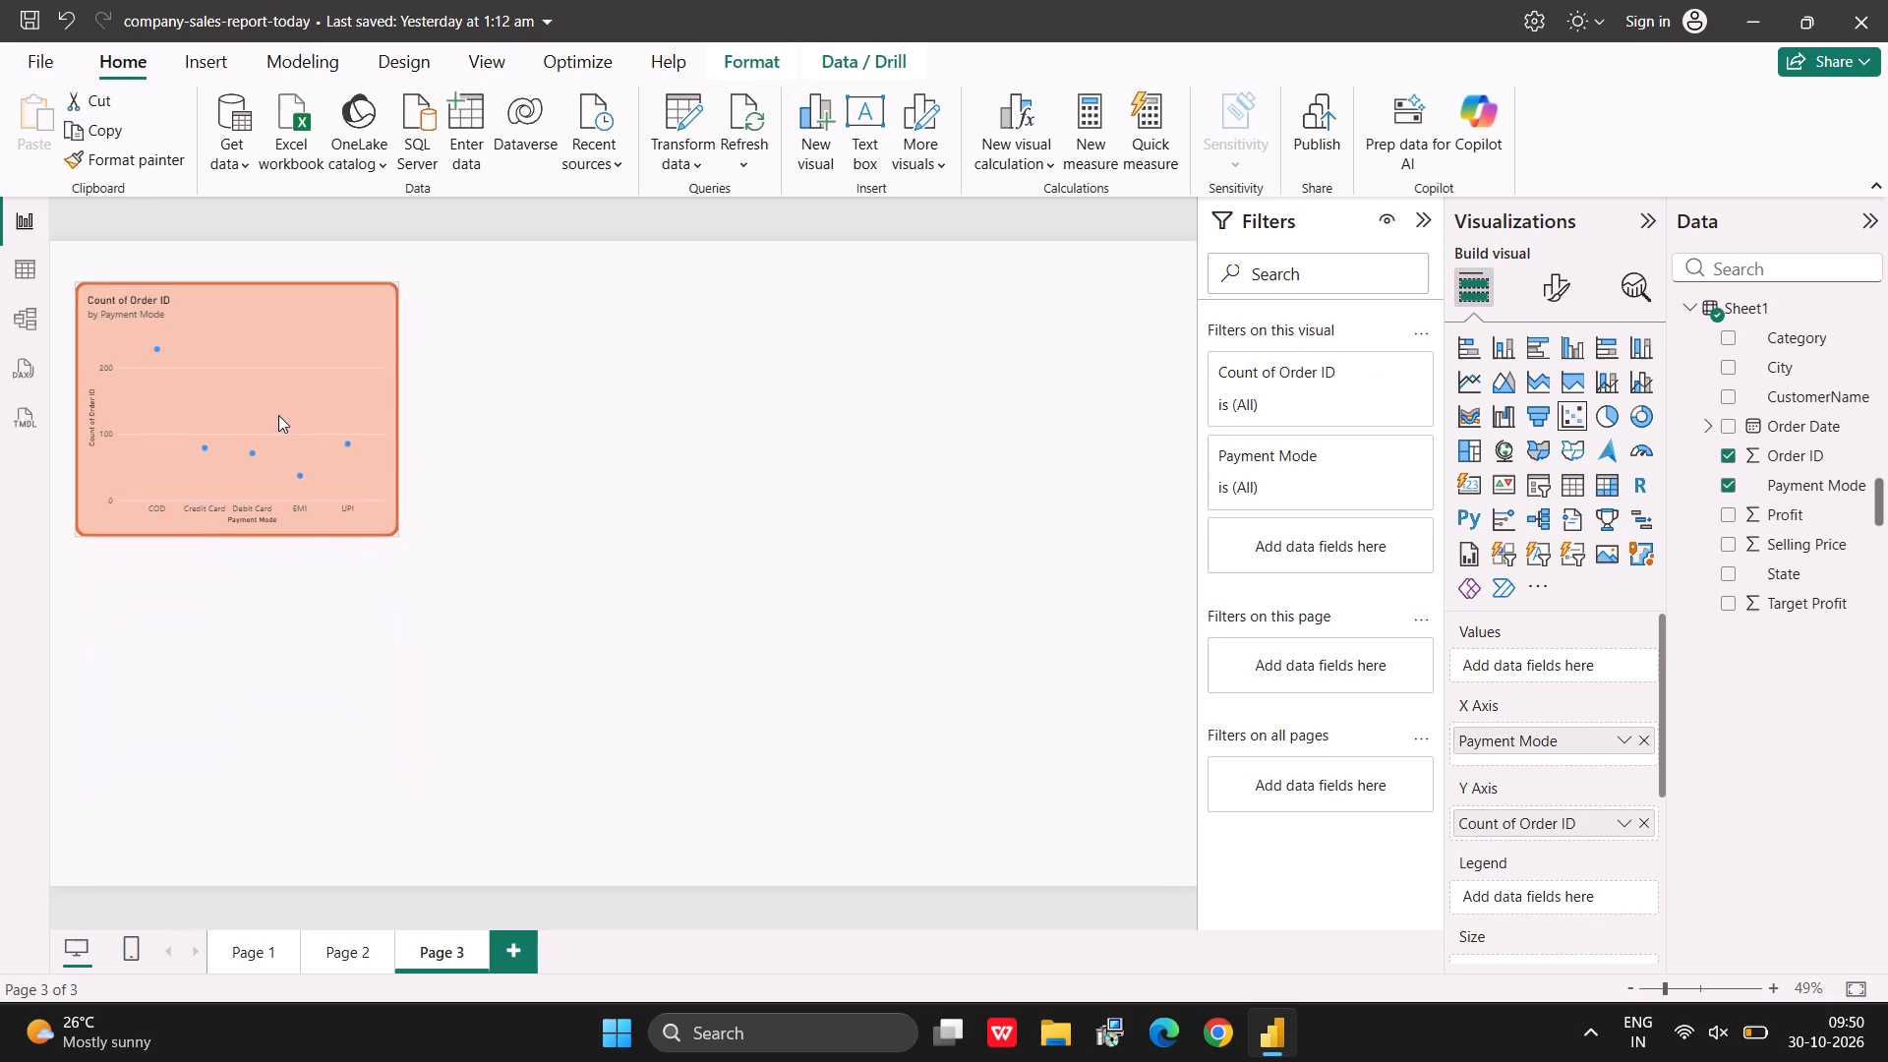
{"action": "left_click_drag", "start_coordinate": [278, 415], "coordinate": [288, 421]}
{"action": "left_click", "coordinate": [510, 504]}
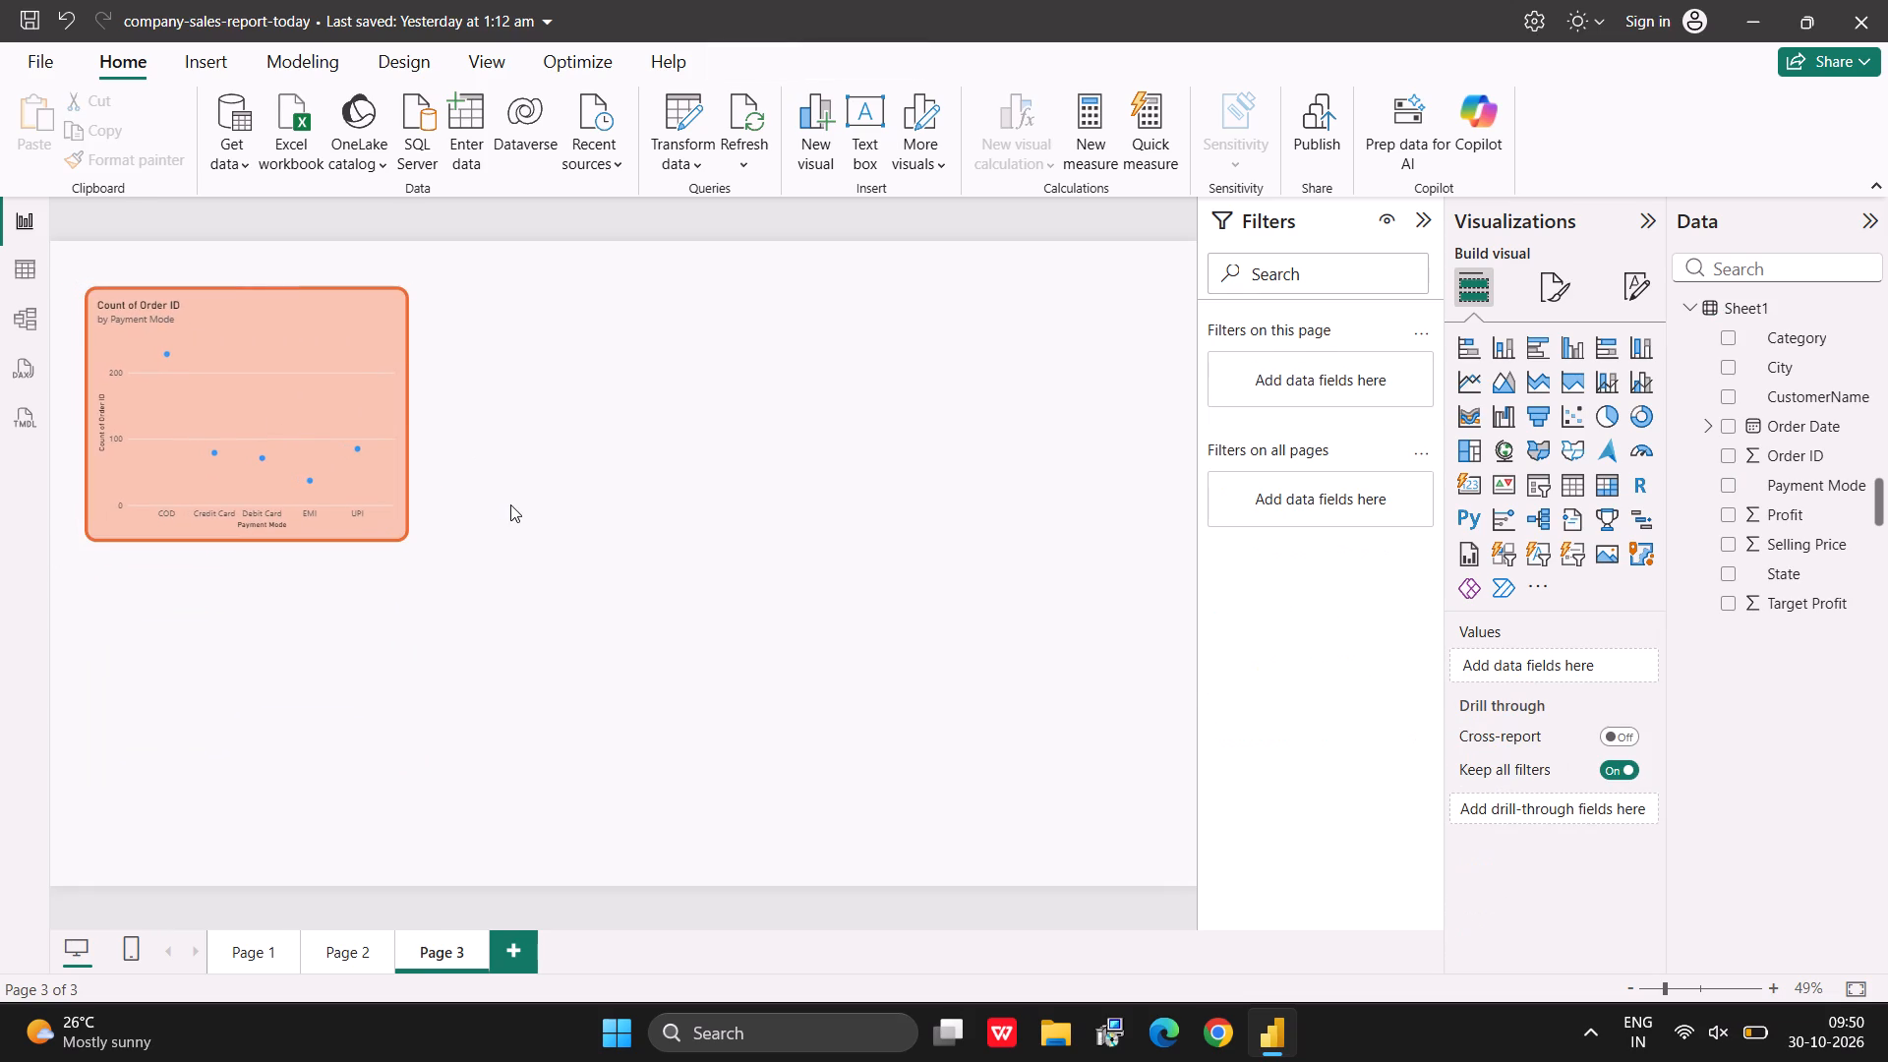
Set the scatter chart's marker size multiplier to 13 for all categories.
{"action": "left_click", "coordinate": [359, 436]}
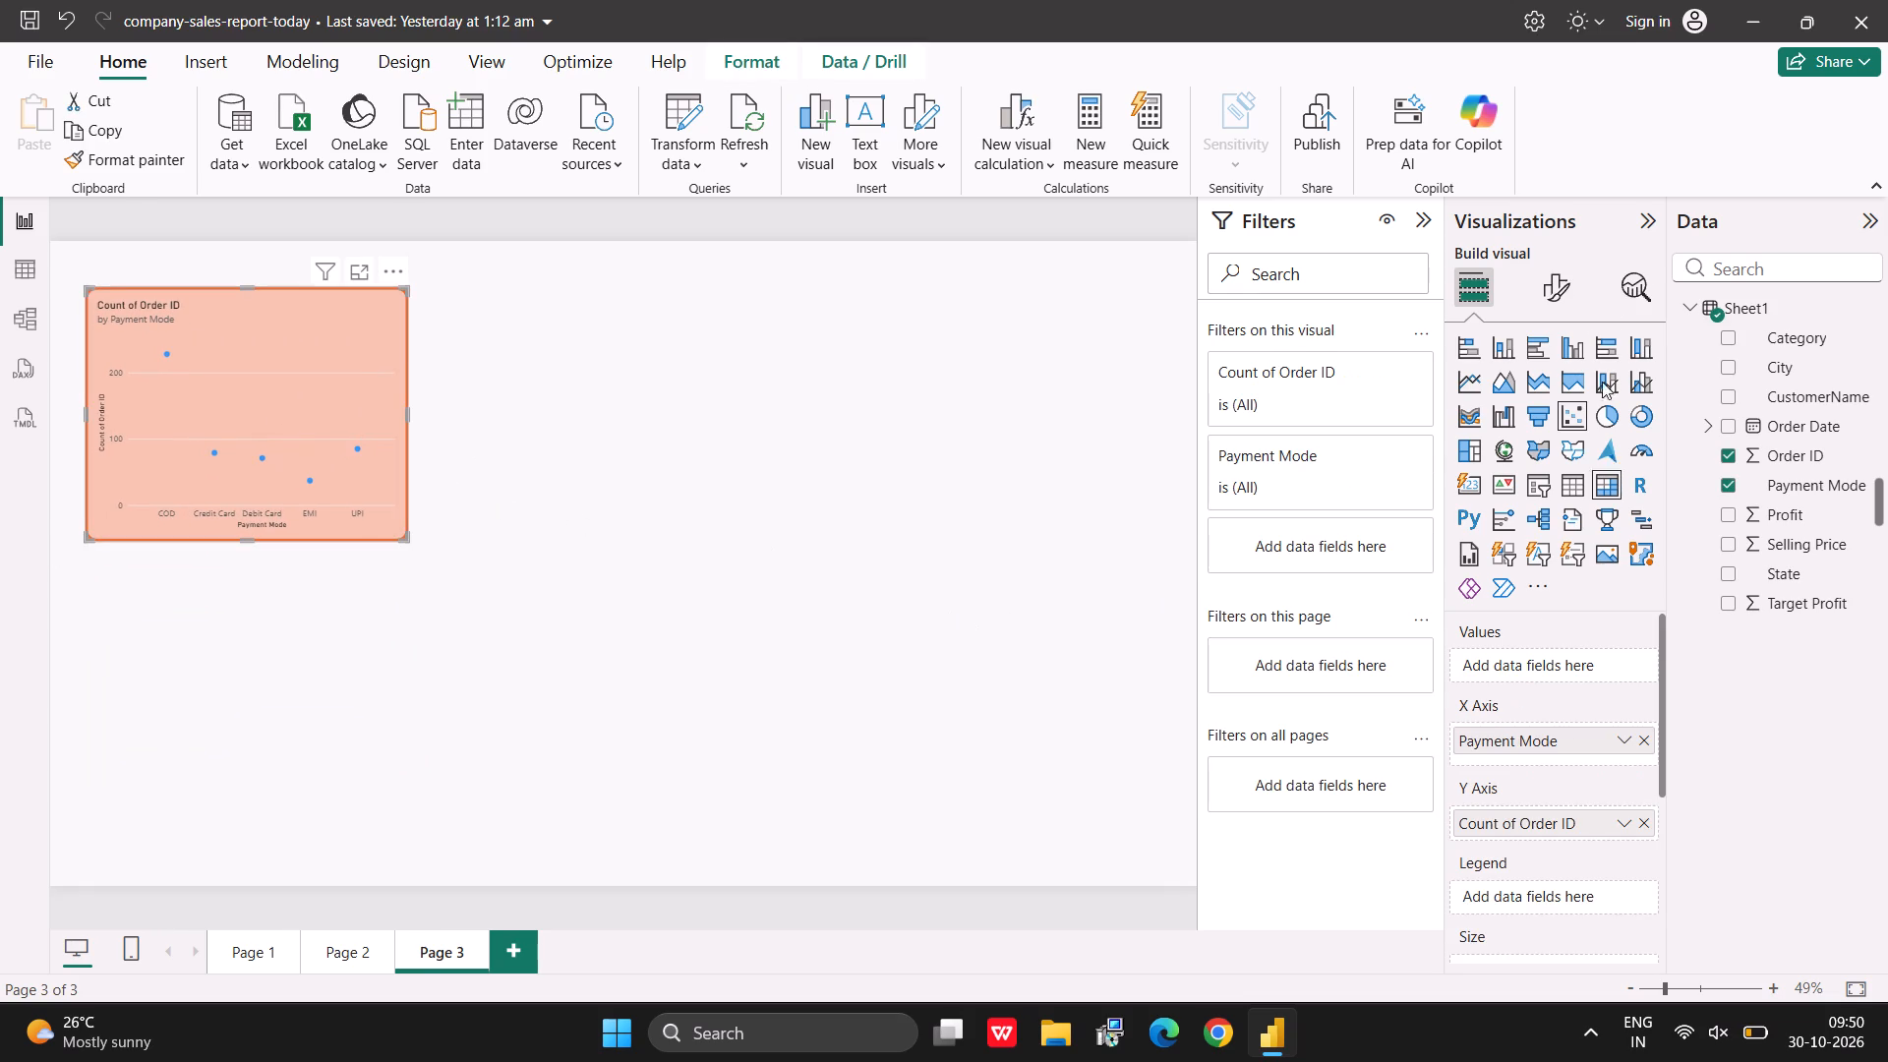
{"action": "left_click", "coordinate": [1555, 297]}
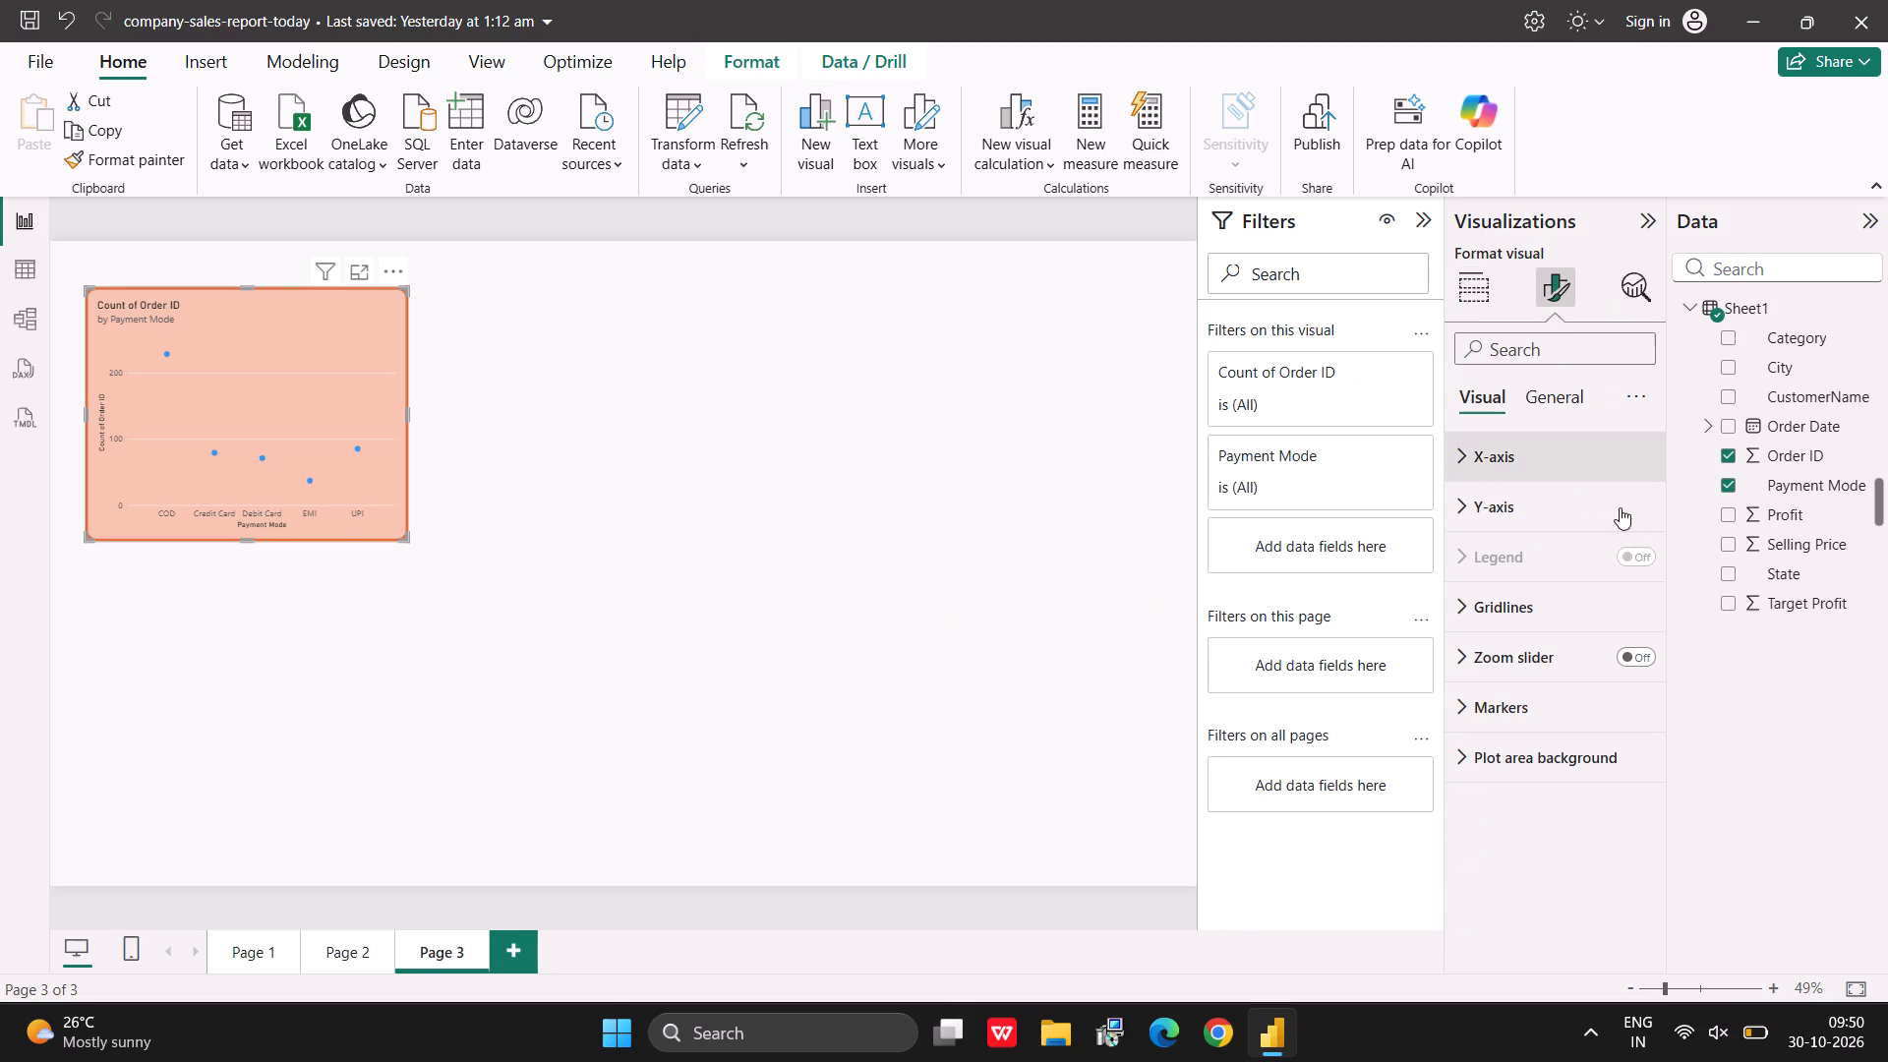
{"action": "left_click", "coordinate": [1518, 698]}
{"action": "scroll", "coordinate": [1518, 698], "scroll_direction": "down", "scroll_amount": 4}
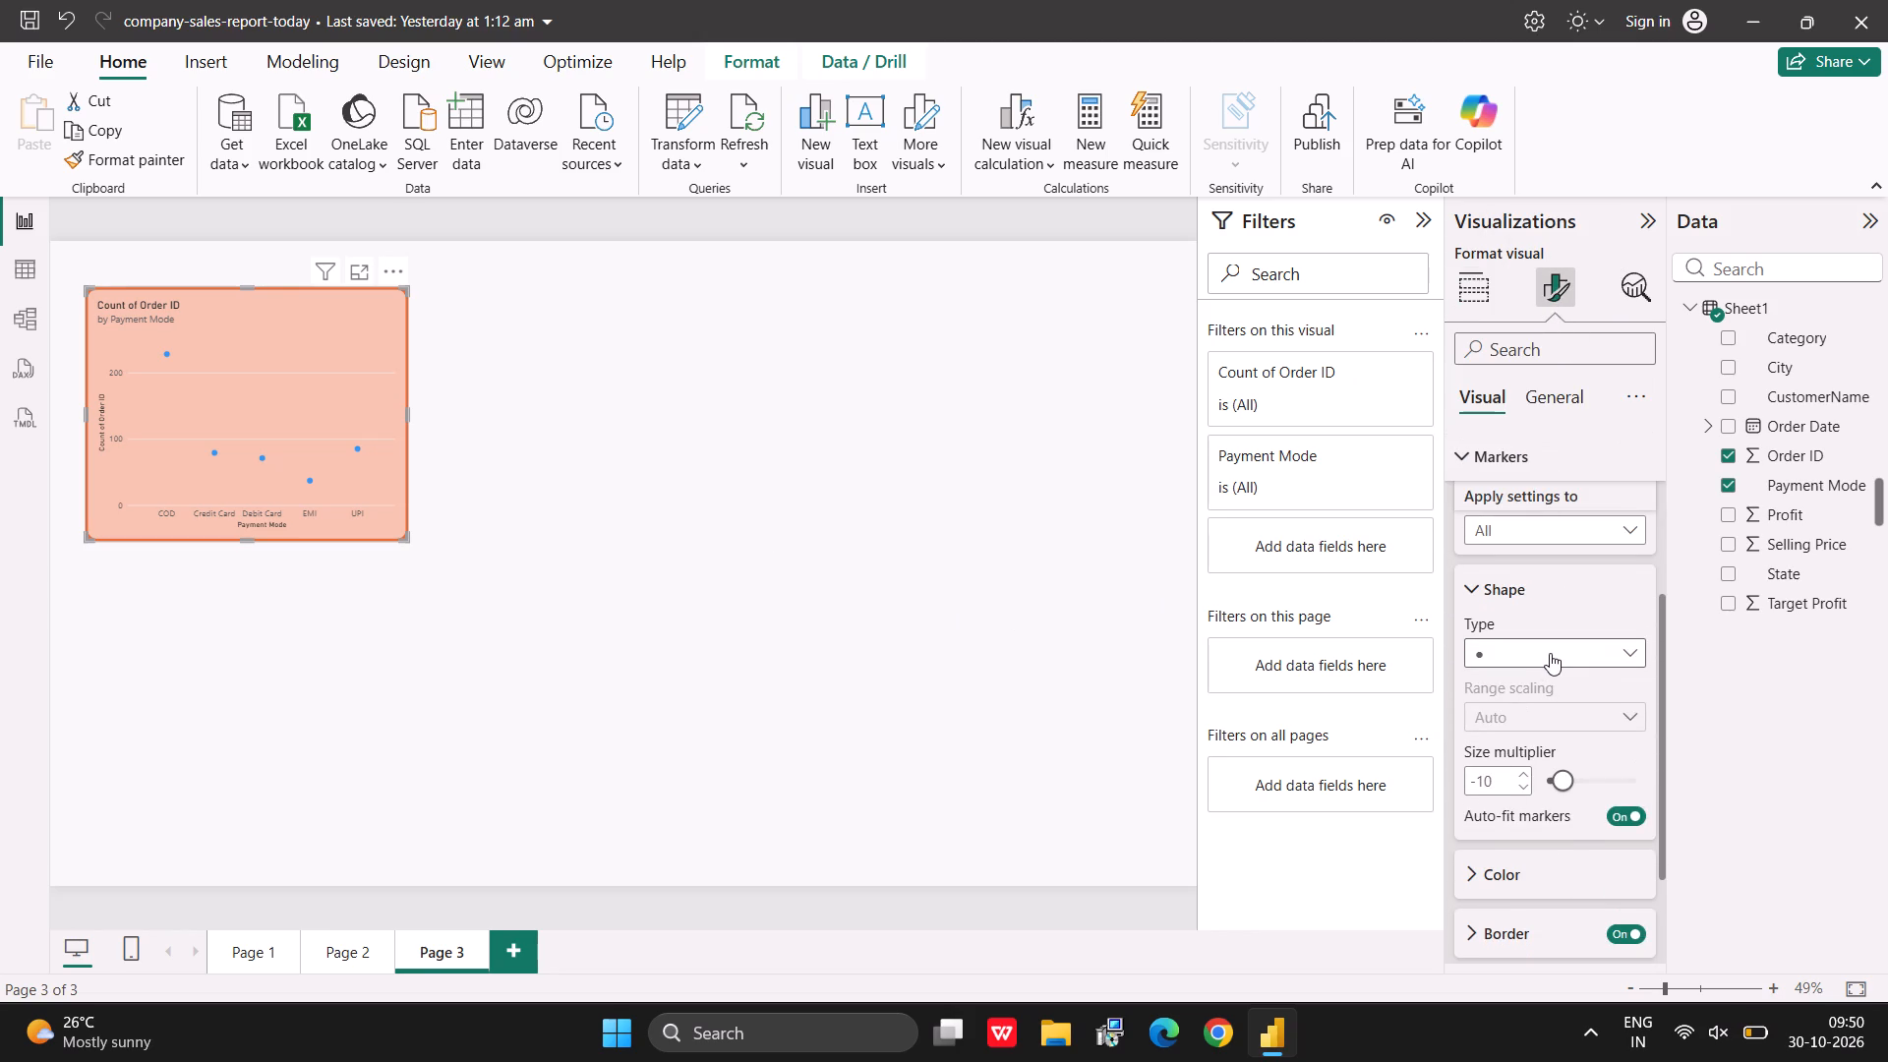
{"action": "left_click_drag", "start_coordinate": [1563, 783], "coordinate": [1611, 777]}
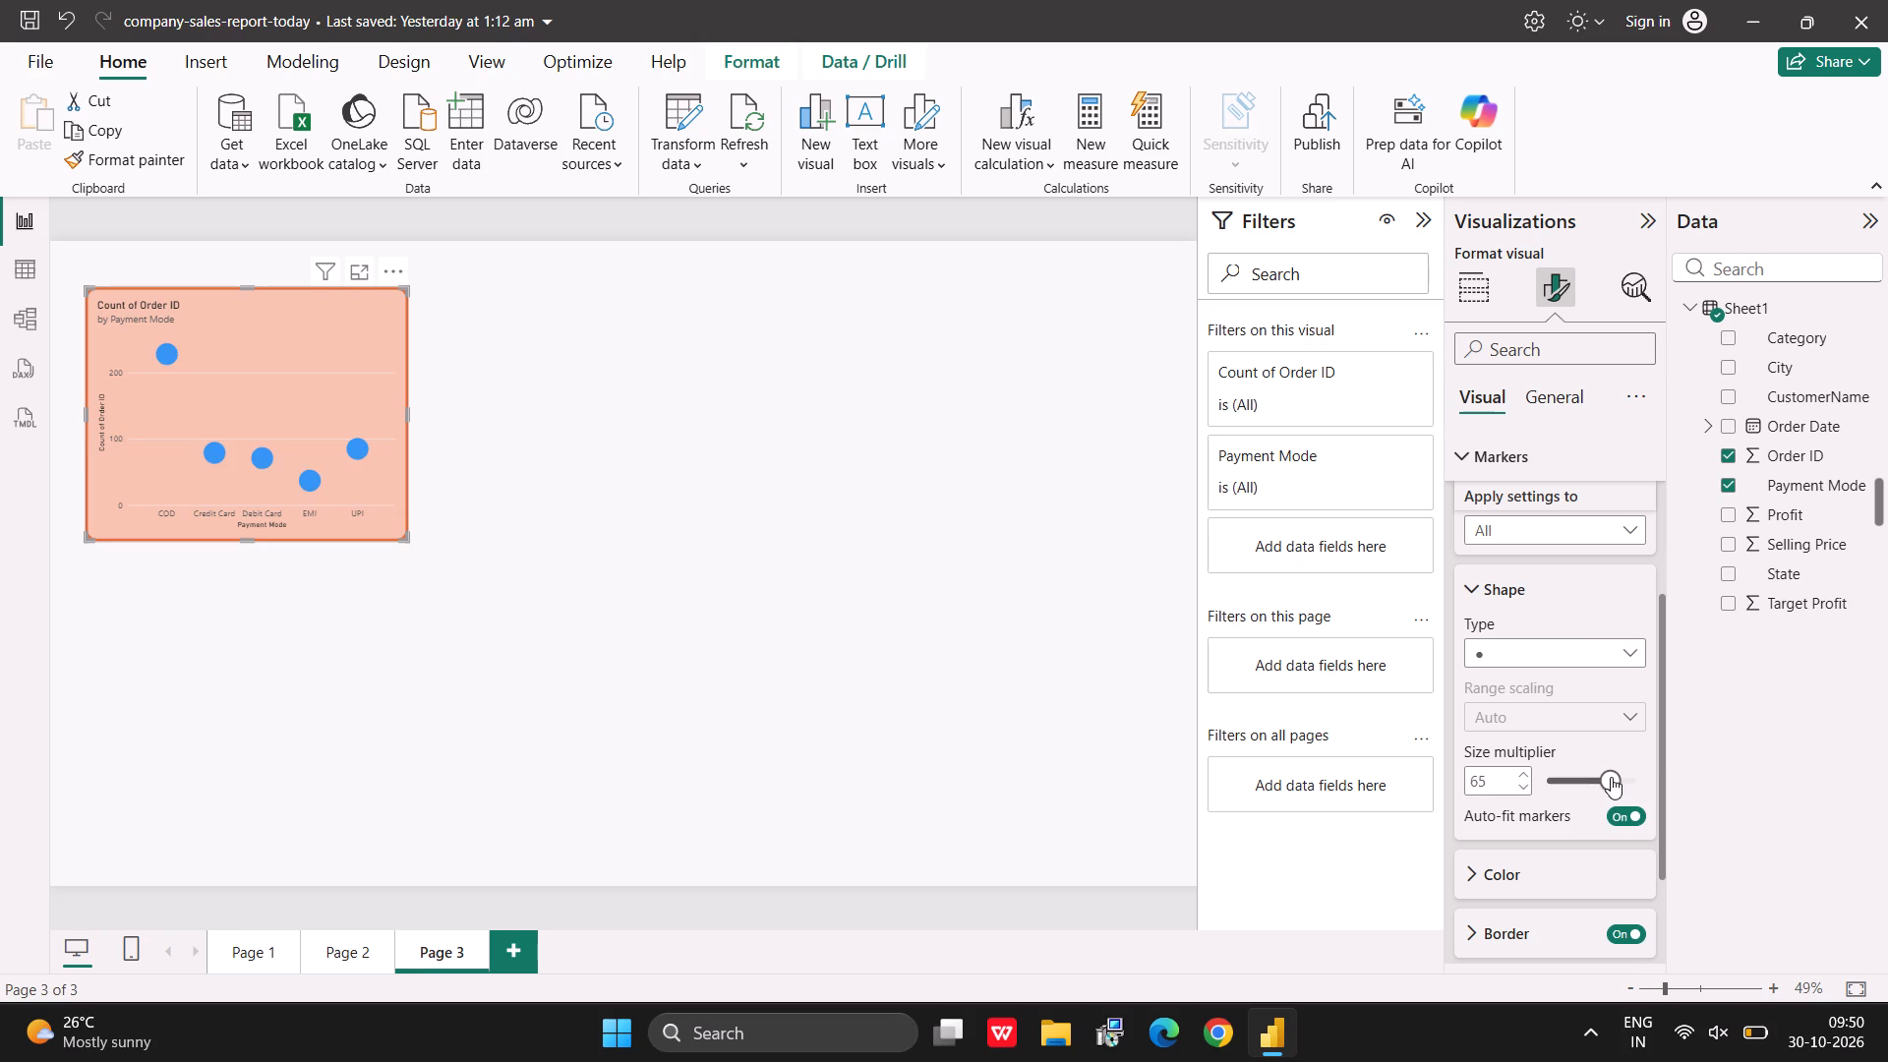
{"action": "left_click_drag", "start_coordinate": [1611, 777], "coordinate": [1585, 777]}
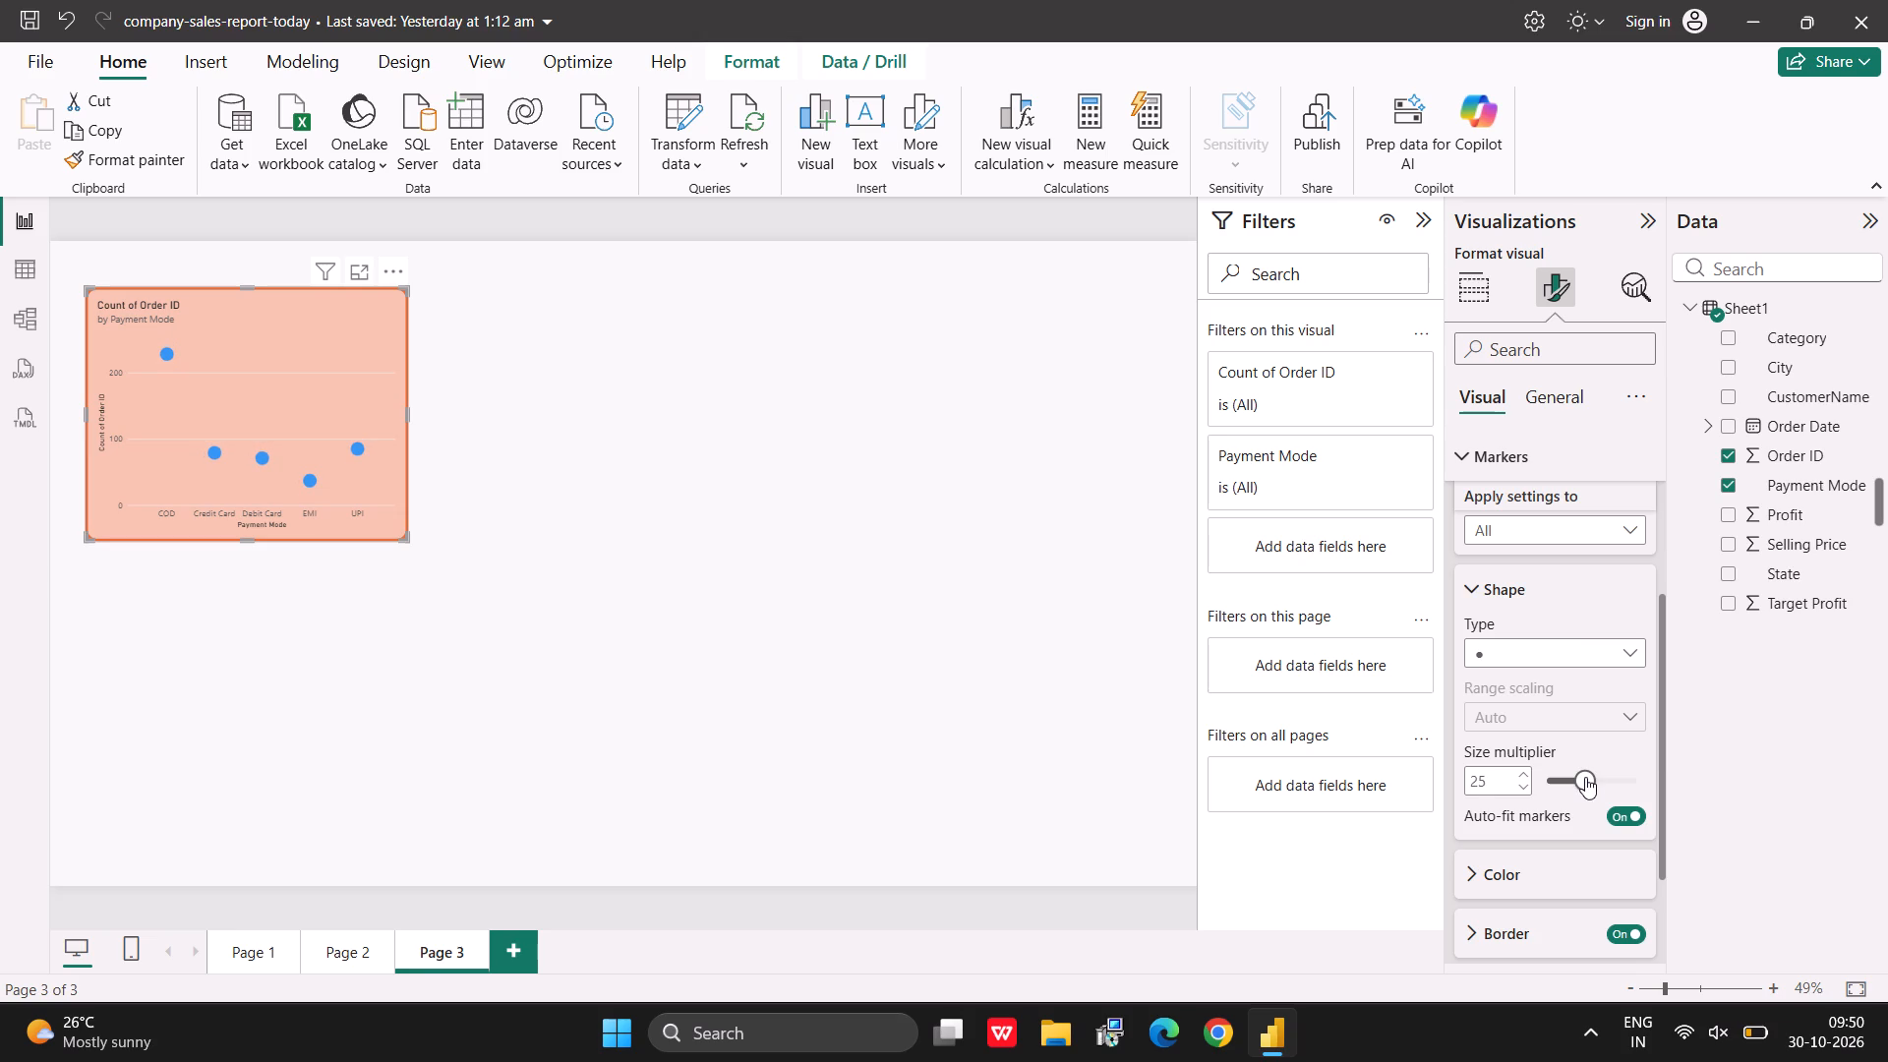
{"action": "left_click", "coordinate": [1585, 777]}
{"action": "left_click", "coordinate": [1577, 779]}
Examine the scatter chart's X-axis, Y-axis, gridline and marker formatting options.
{"action": "scroll", "coordinate": [1567, 670], "scroll_direction": "up", "scroll_amount": 3}
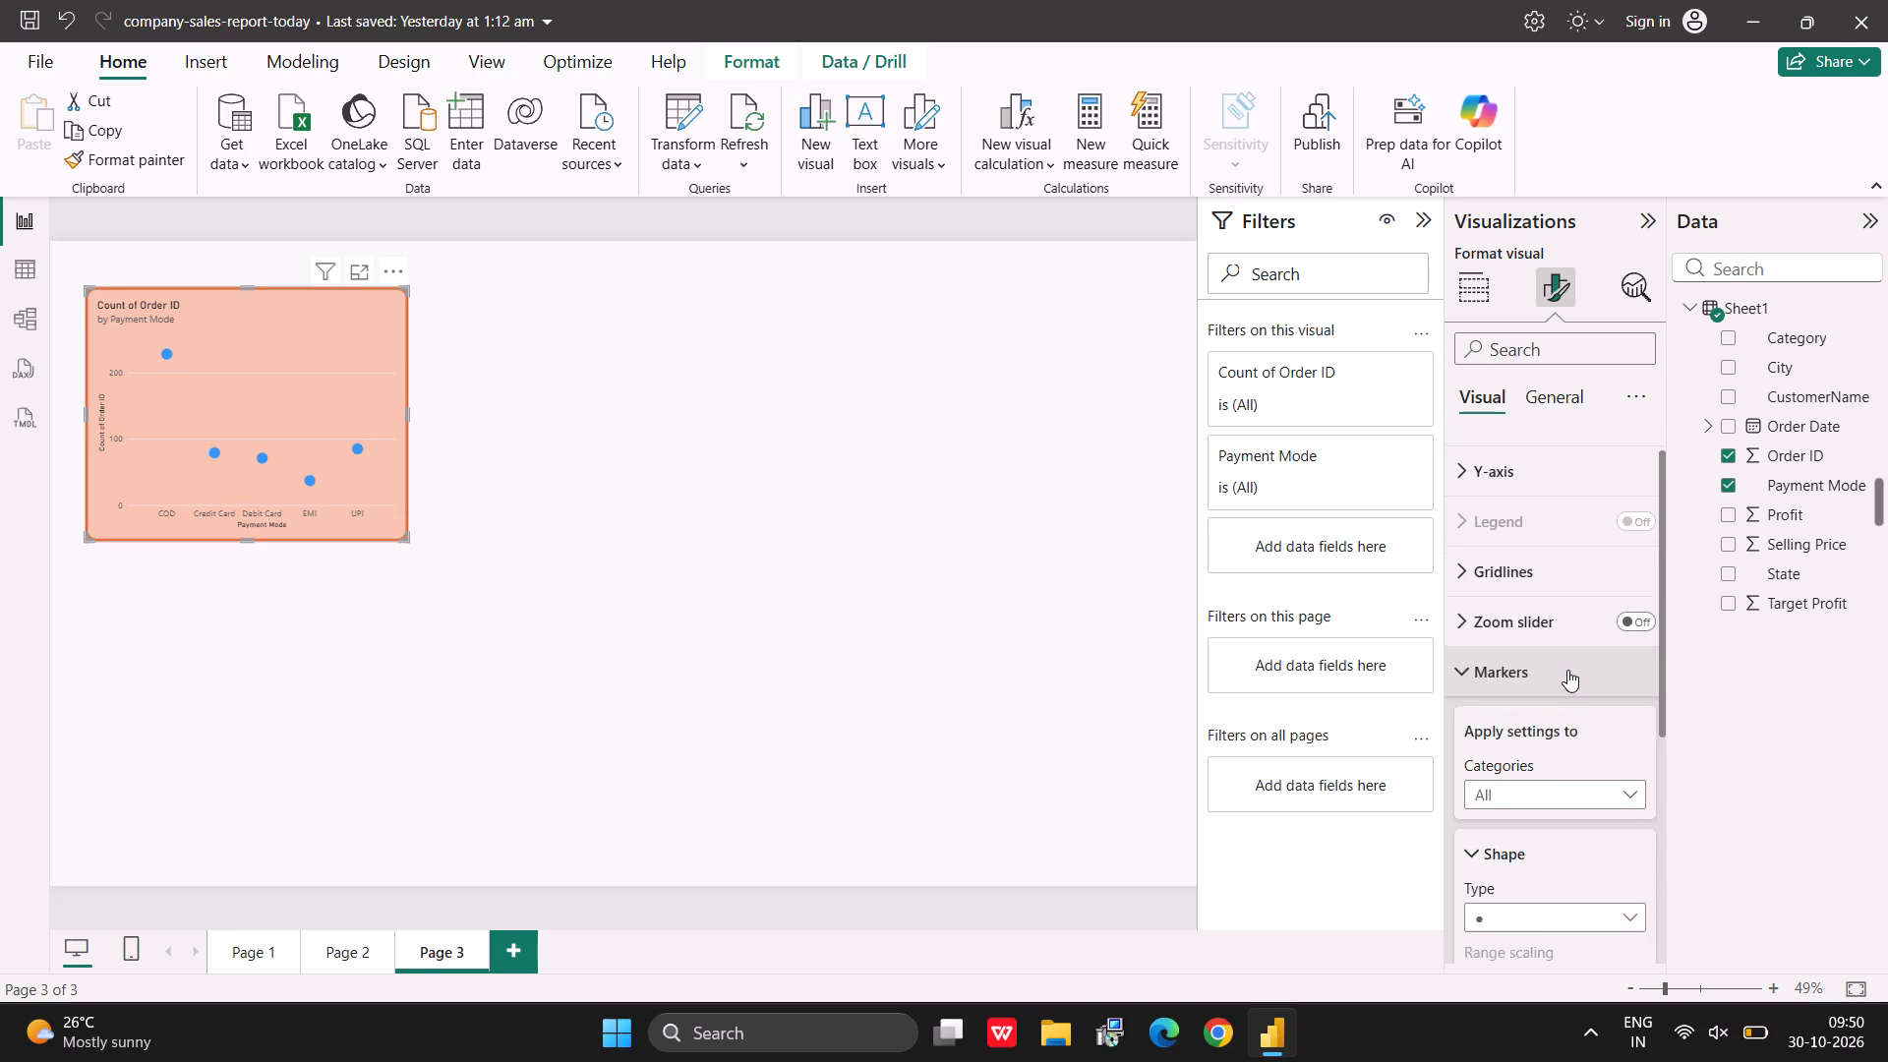
{"action": "scroll", "coordinate": [1531, 570], "scroll_direction": "up", "scroll_amount": 2}
{"action": "left_click", "coordinate": [1513, 441]}
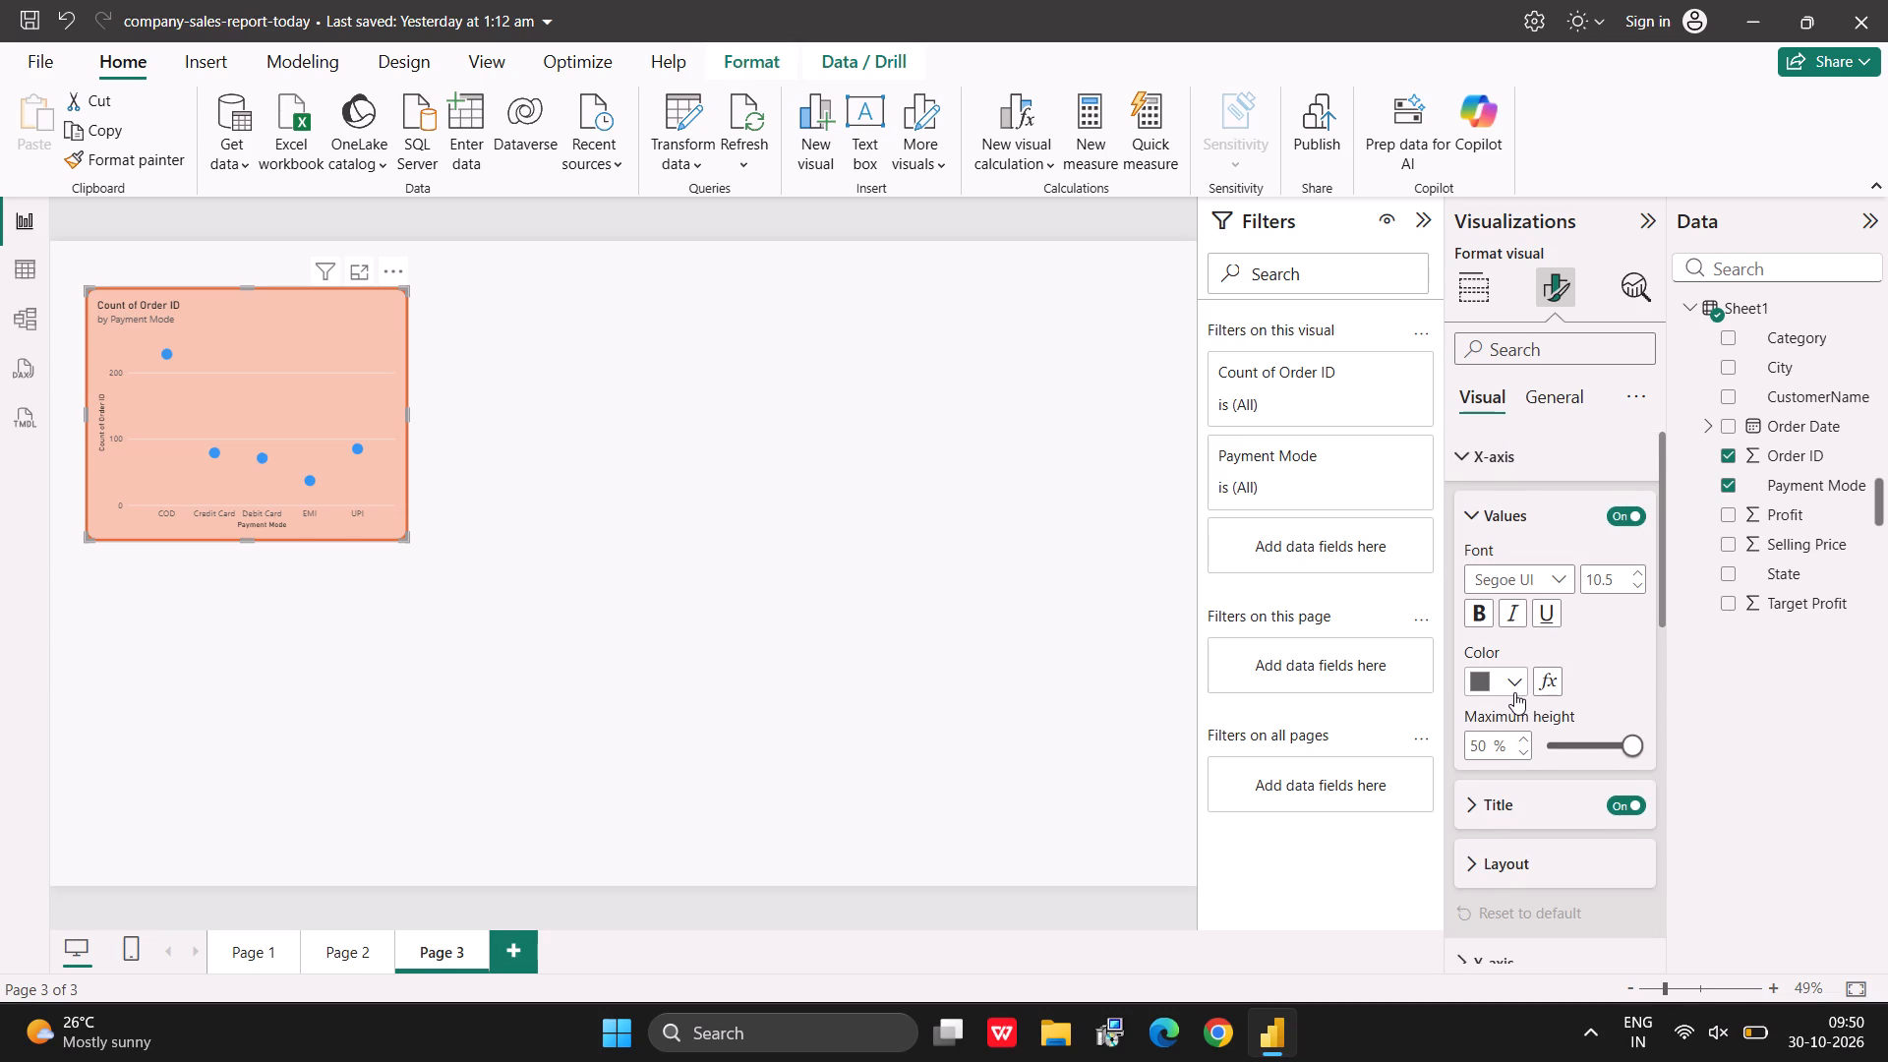
{"action": "scroll", "coordinate": [1514, 692], "scroll_direction": "down", "scroll_amount": 2}
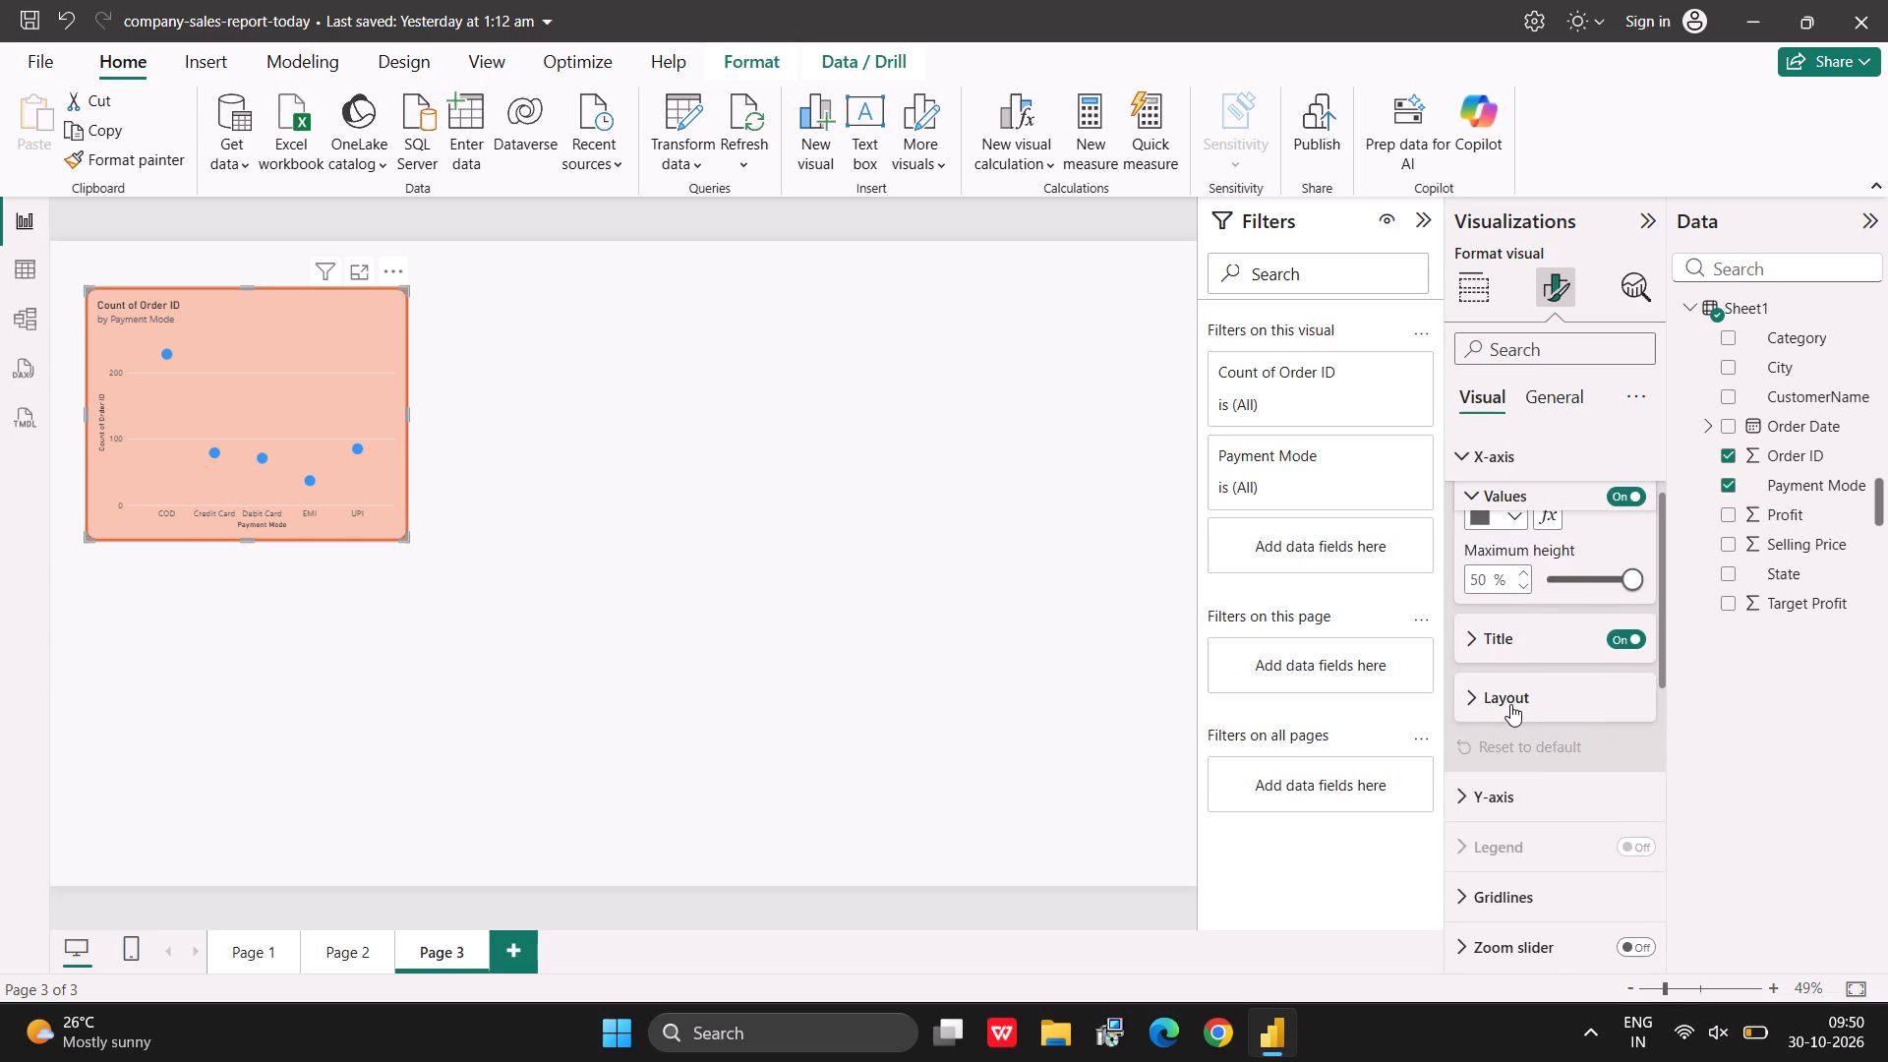
{"action": "scroll", "coordinate": [1510, 704], "scroll_direction": "down", "scroll_amount": 1}
{"action": "left_click", "coordinate": [1499, 656]}
{"action": "scroll", "coordinate": [1499, 656], "scroll_direction": "down", "scroll_amount": 3}
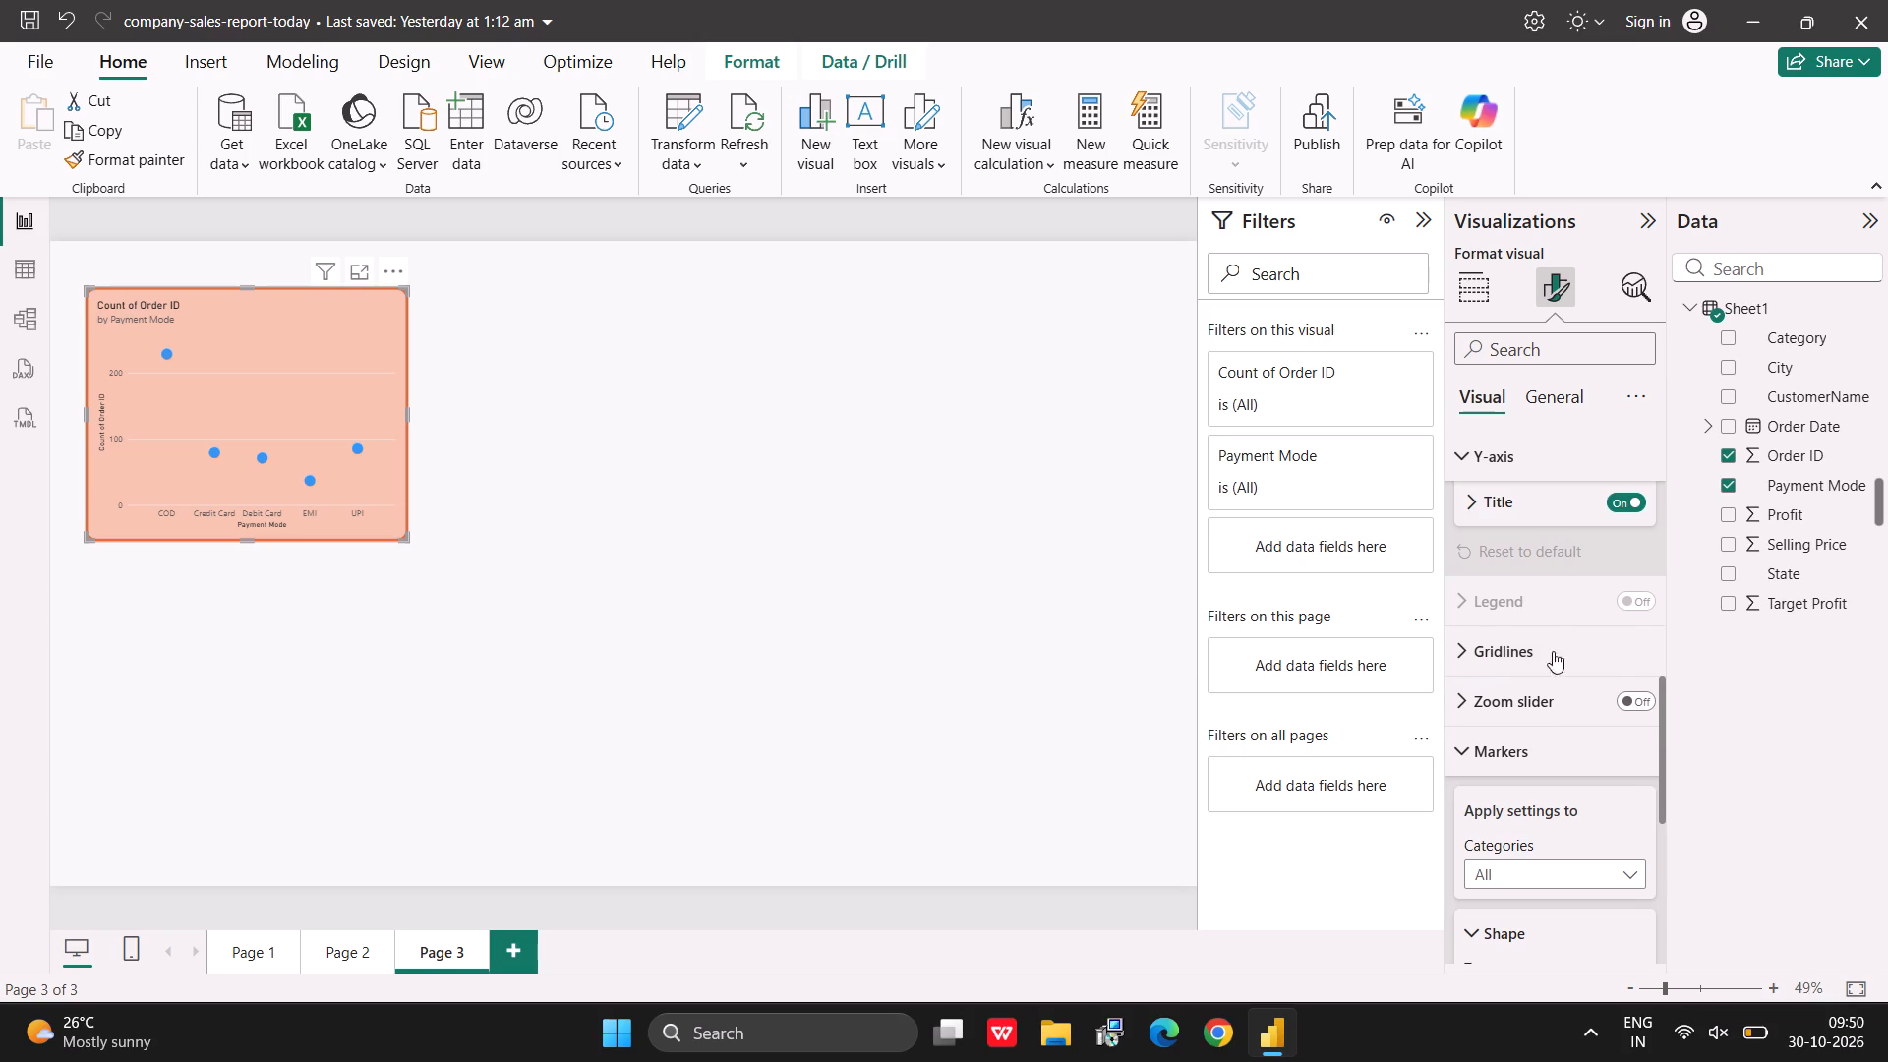
{"action": "left_click", "coordinate": [1516, 663]}
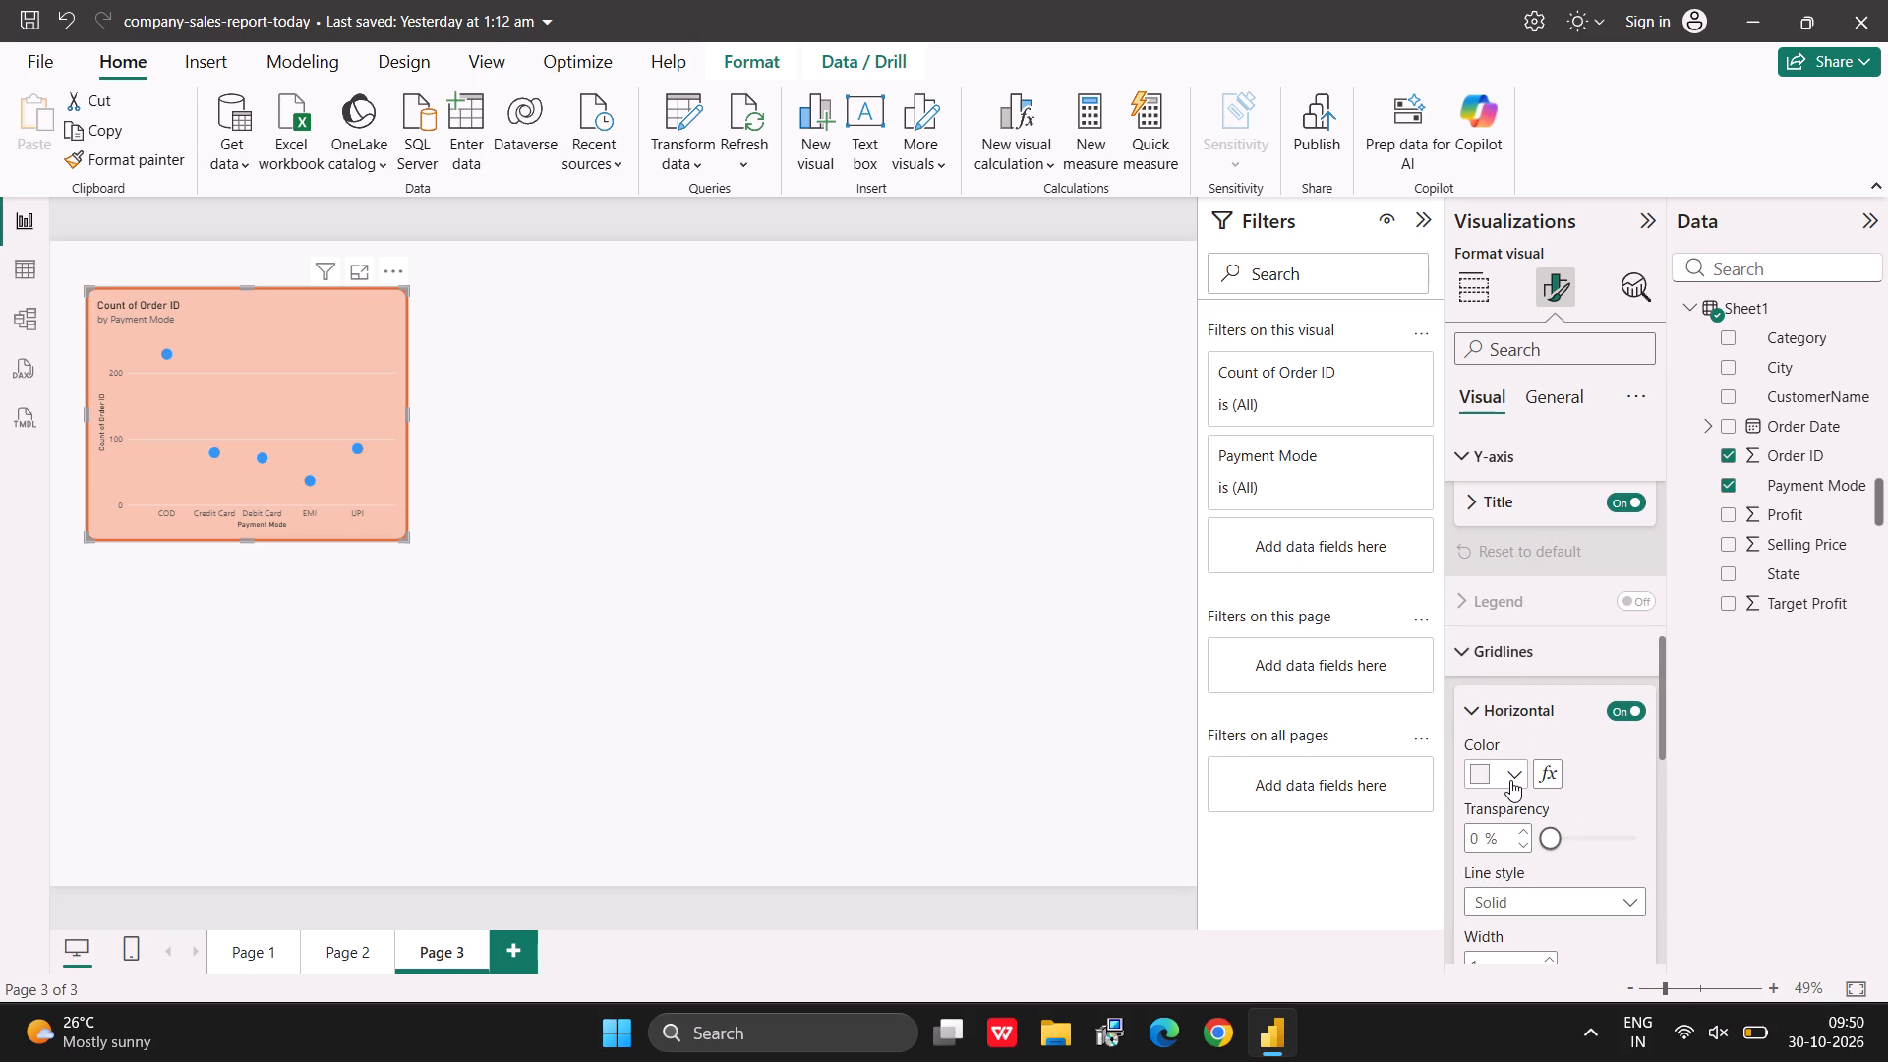
{"action": "scroll", "coordinate": [1510, 780], "scroll_direction": "down", "scroll_amount": 5}
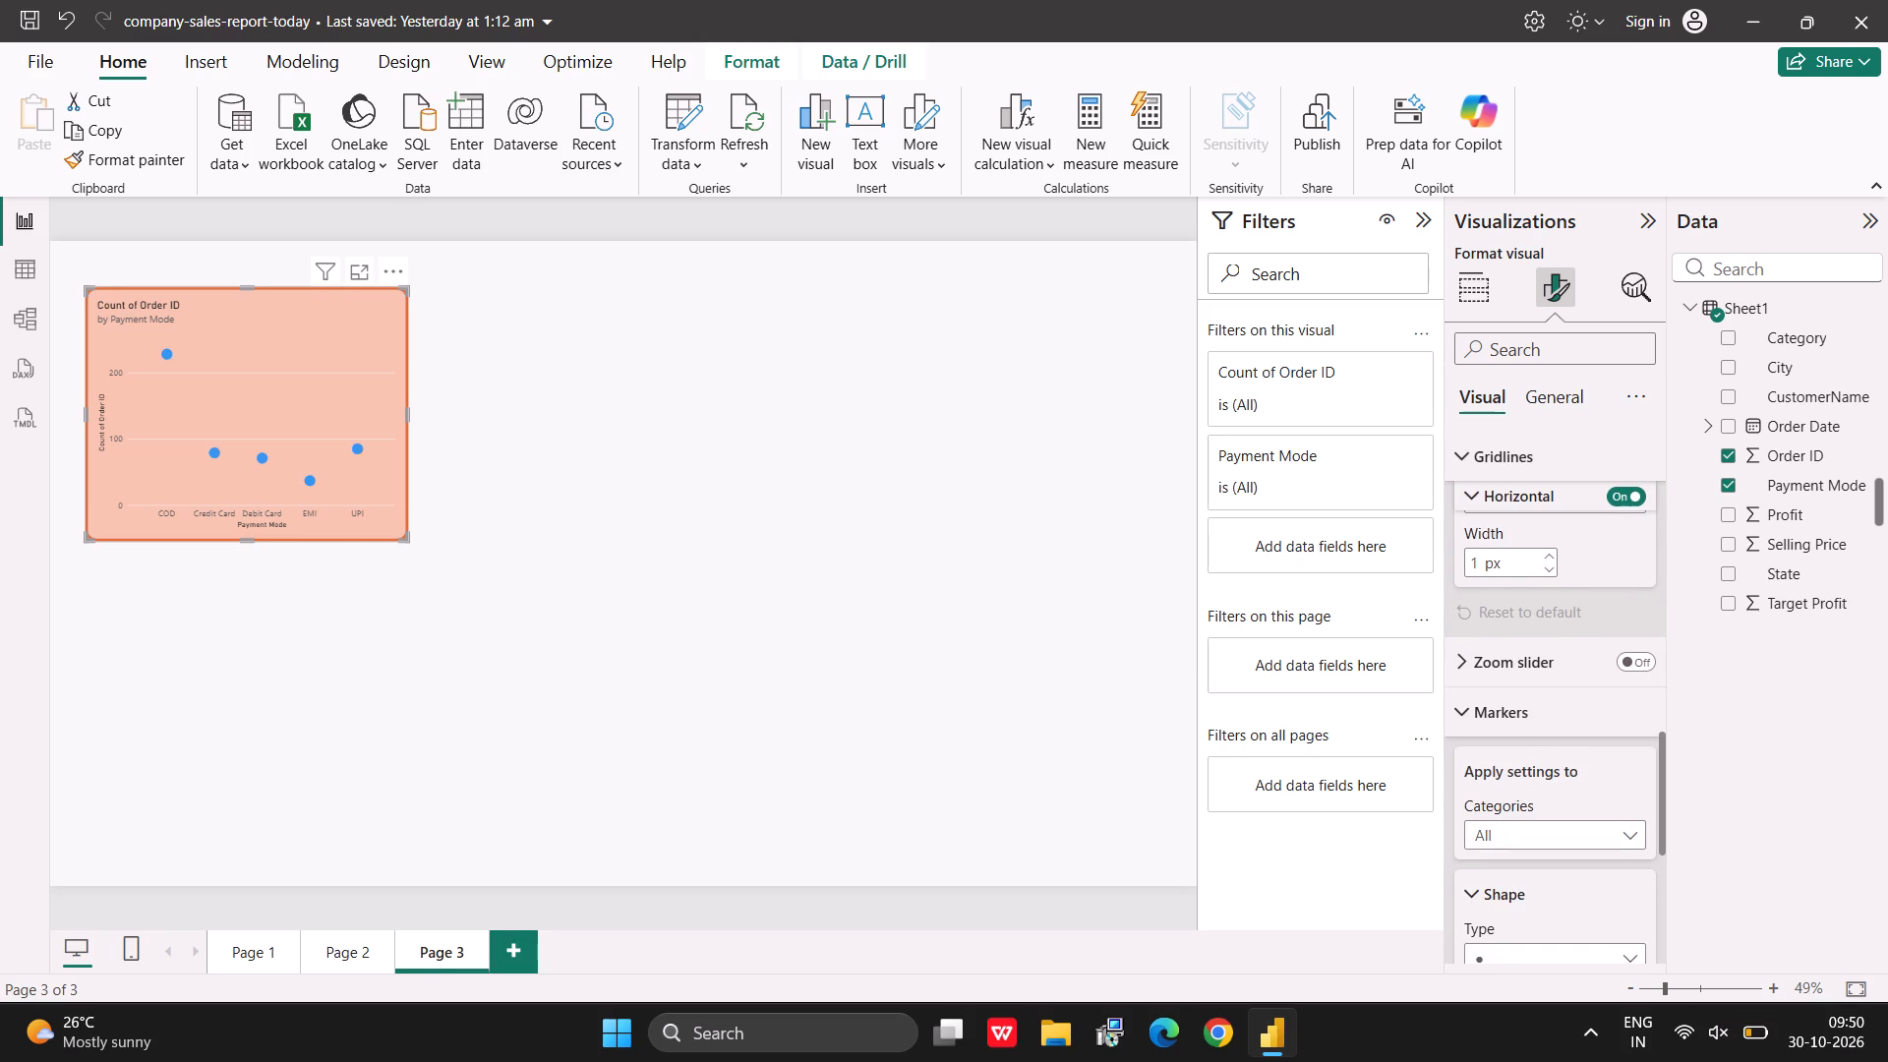
{"action": "left_click", "coordinate": [1518, 698]}
{"action": "scroll", "coordinate": [1518, 698], "scroll_direction": "up", "scroll_amount": 3}
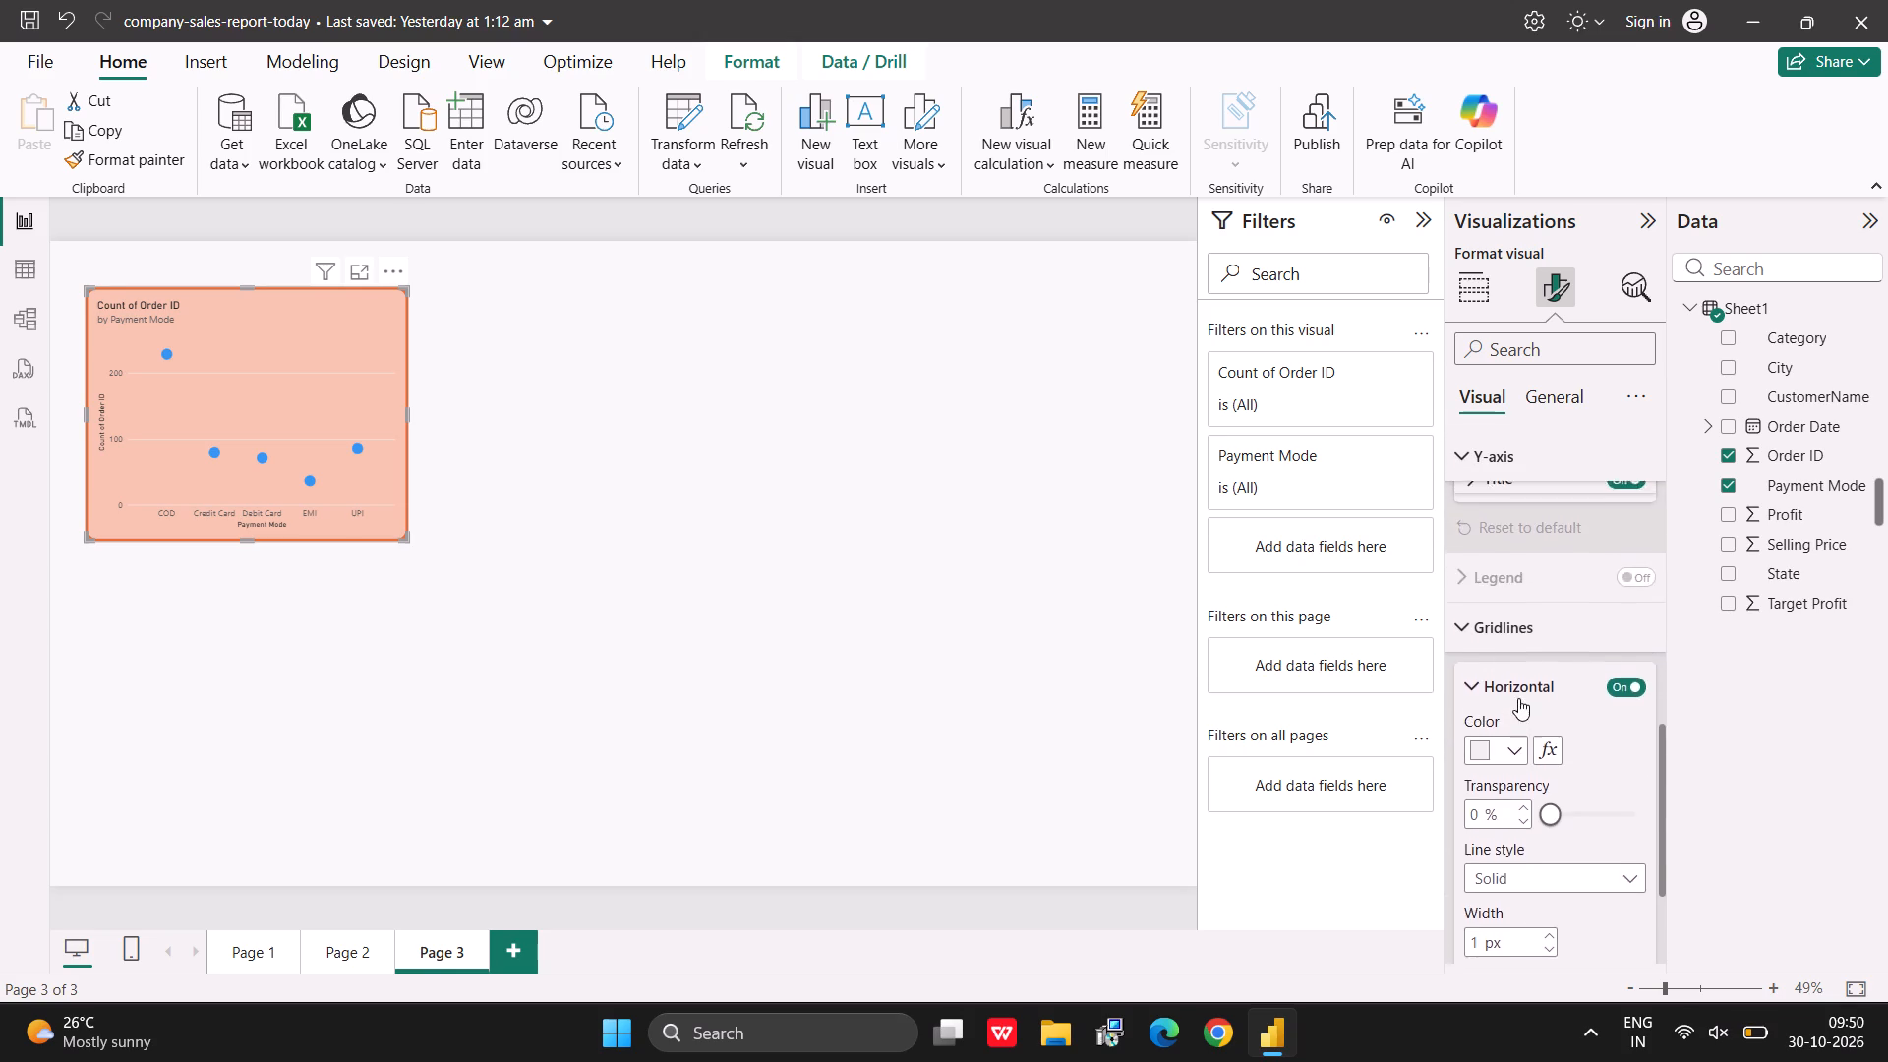
{"action": "scroll", "coordinate": [1518, 698], "scroll_direction": "up", "scroll_amount": 5}
{"action": "left_click", "coordinate": [1095, 484]}
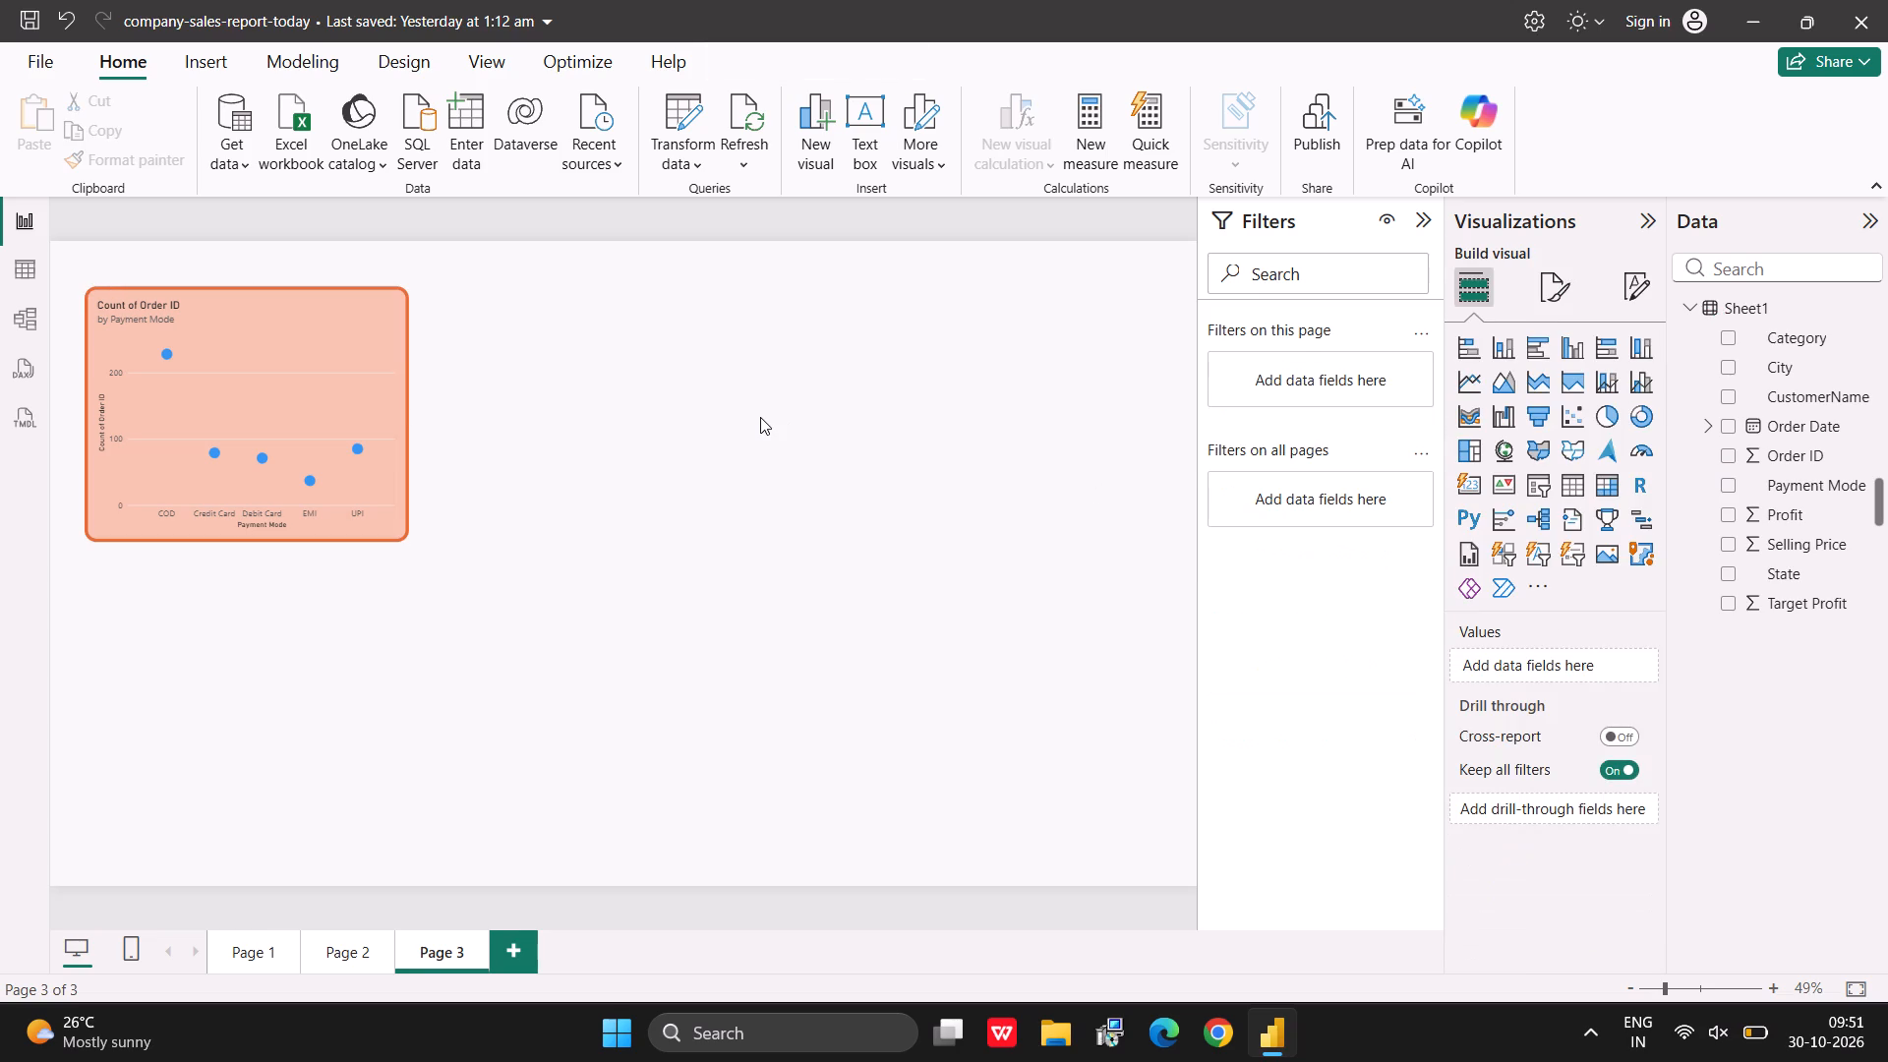
Review the existing layouts on Page 2 and Page 1, and return to Page 3.
{"action": "left_click", "coordinate": [355, 948]}
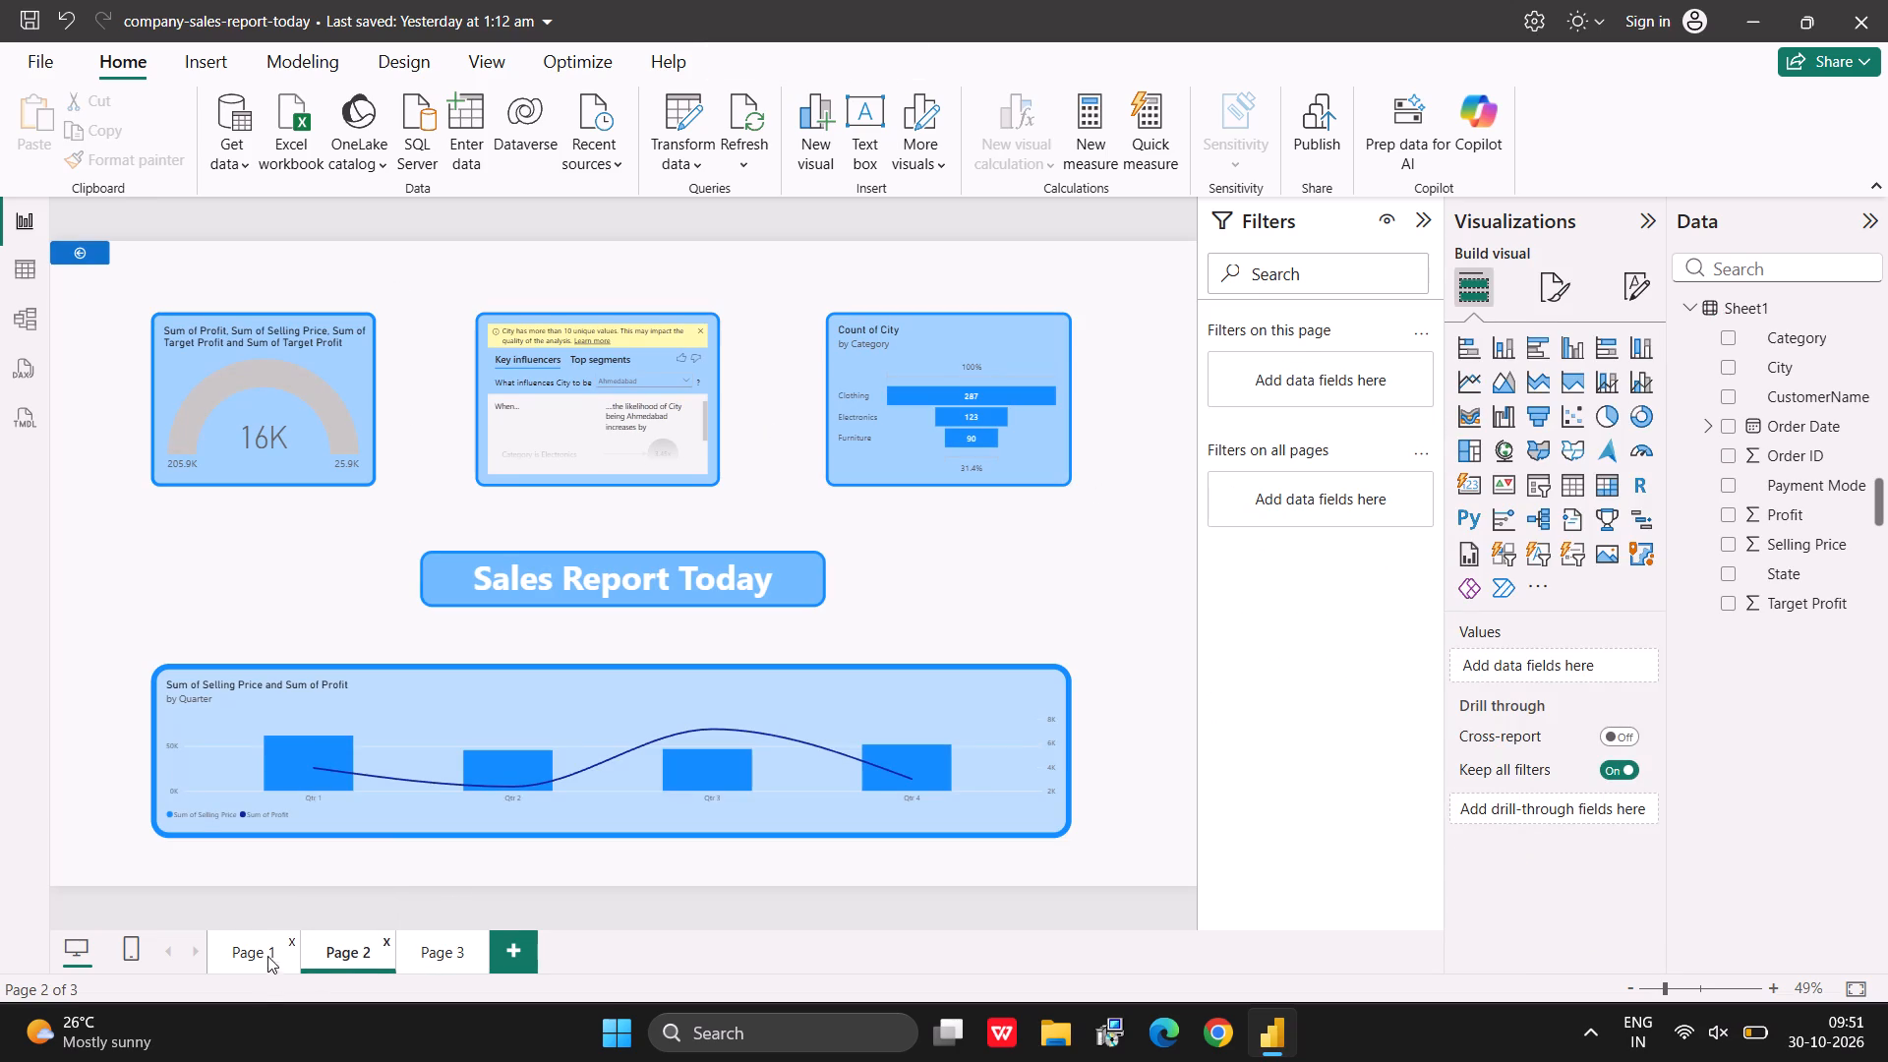
{"action": "left_click", "coordinate": [263, 951]}
{"action": "left_click", "coordinate": [428, 959]}
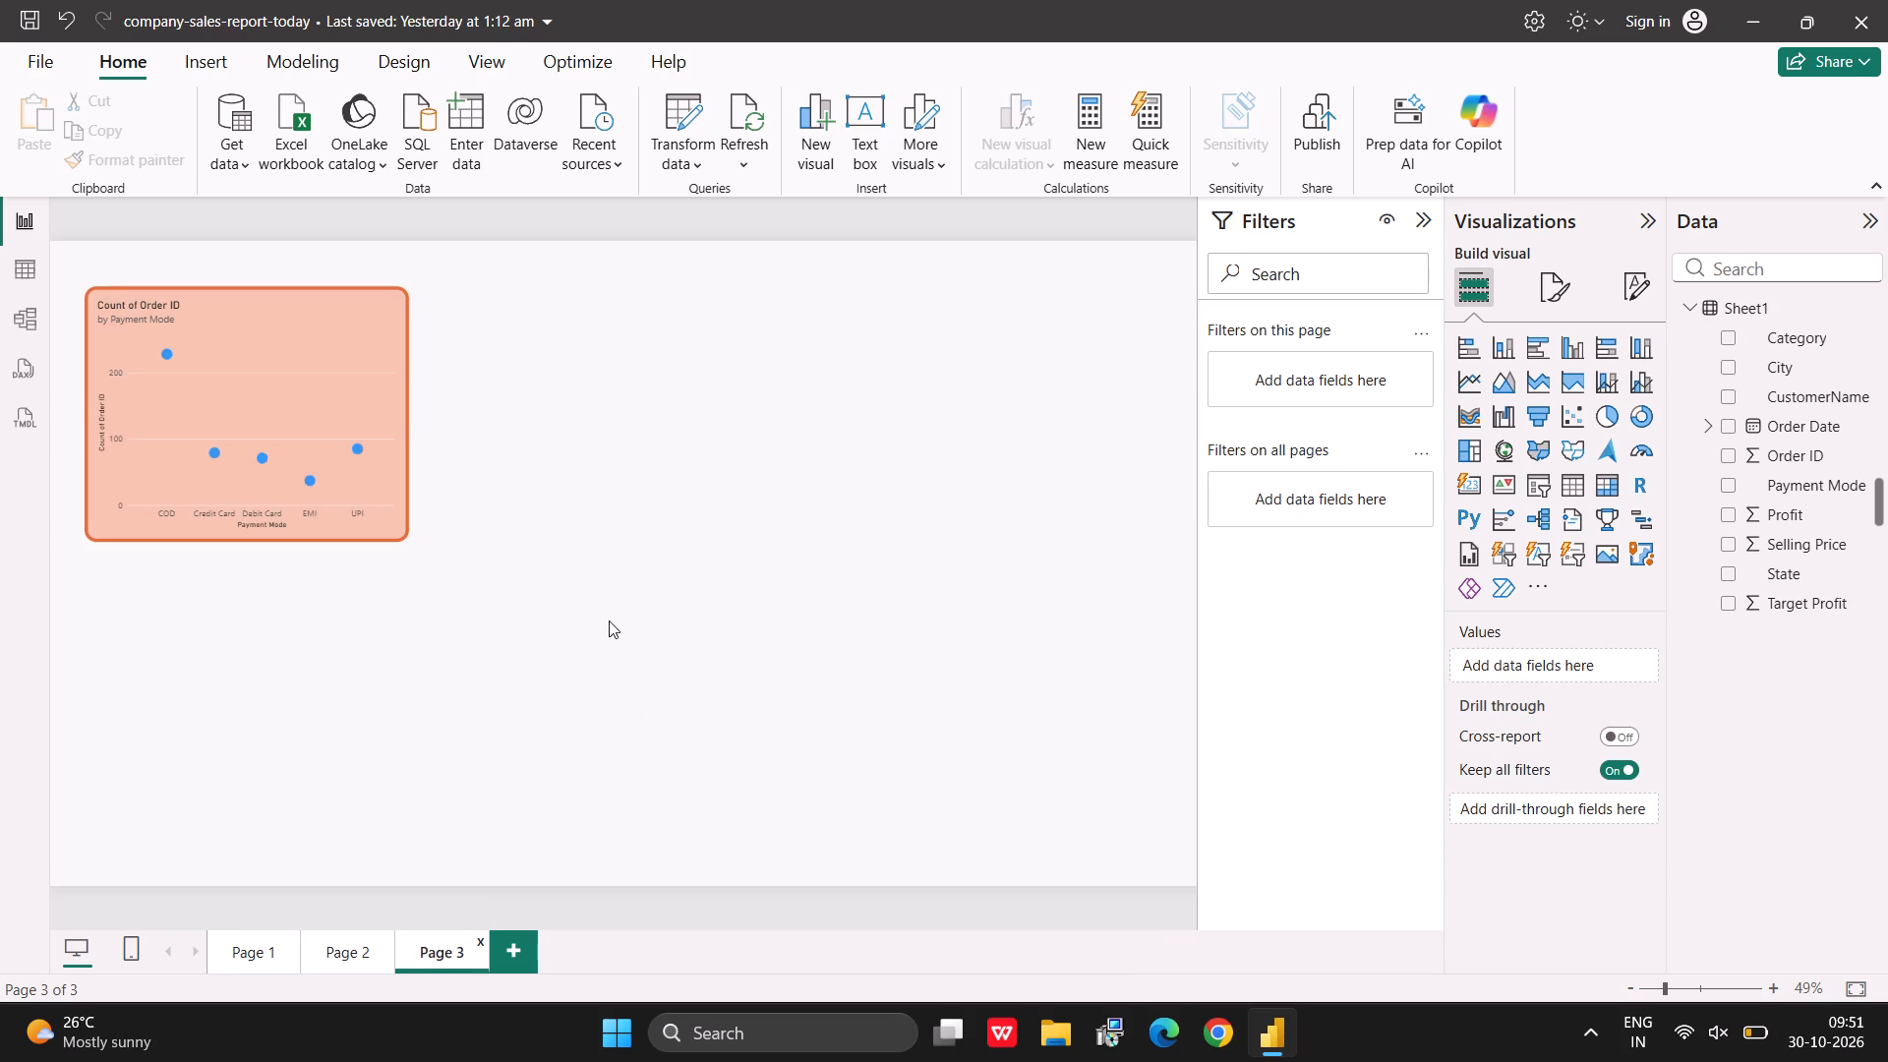
Add a gauge visual to Page 3 and place it to the right of the scatter chart, with their top edges aligned.
{"action": "left_click", "coordinate": [1644, 445]}
{"action": "left_click_drag", "start_coordinate": [287, 681], "coordinate": [694, 421]}
{"action": "left_click_drag", "start_coordinate": [694, 421], "coordinate": [736, 432]}
{"action": "left_click_drag", "start_coordinate": [766, 419], "coordinate": [786, 414]}
{"action": "left_click", "coordinate": [786, 414]}
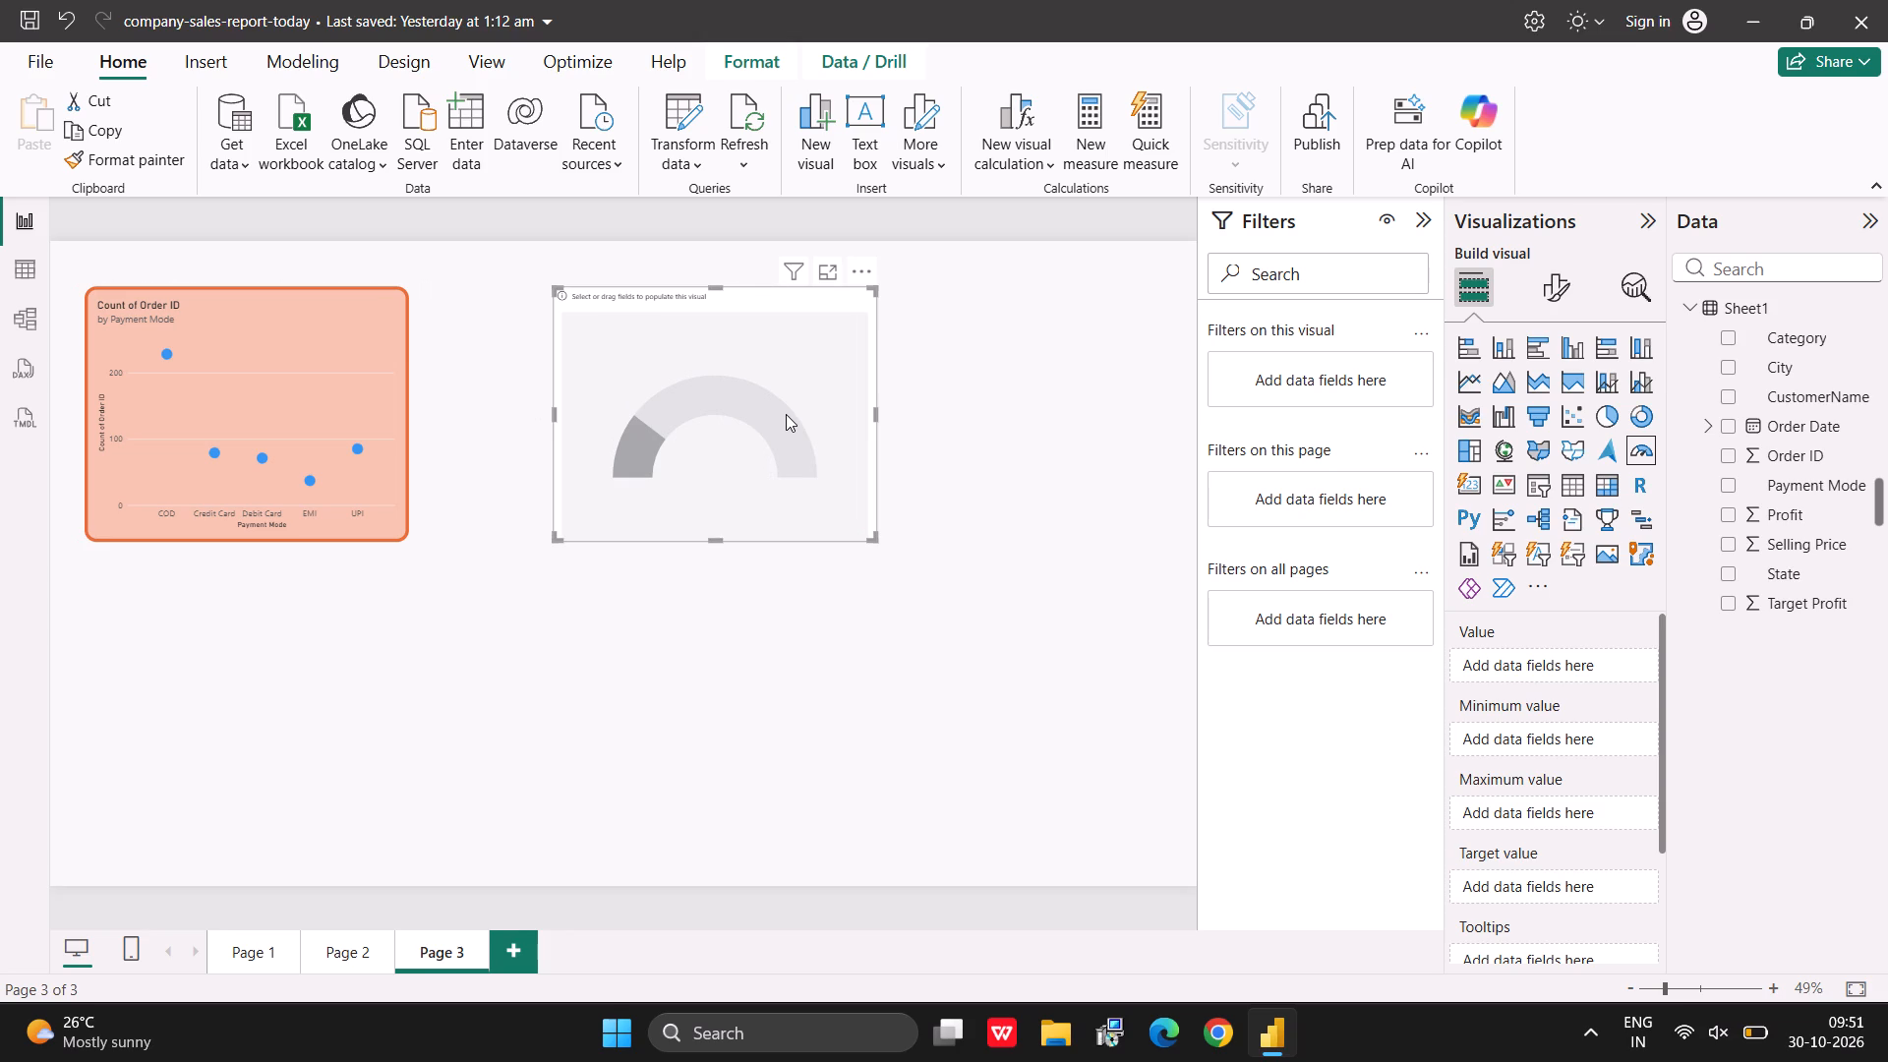
{"action": "left_click", "coordinate": [856, 606]}
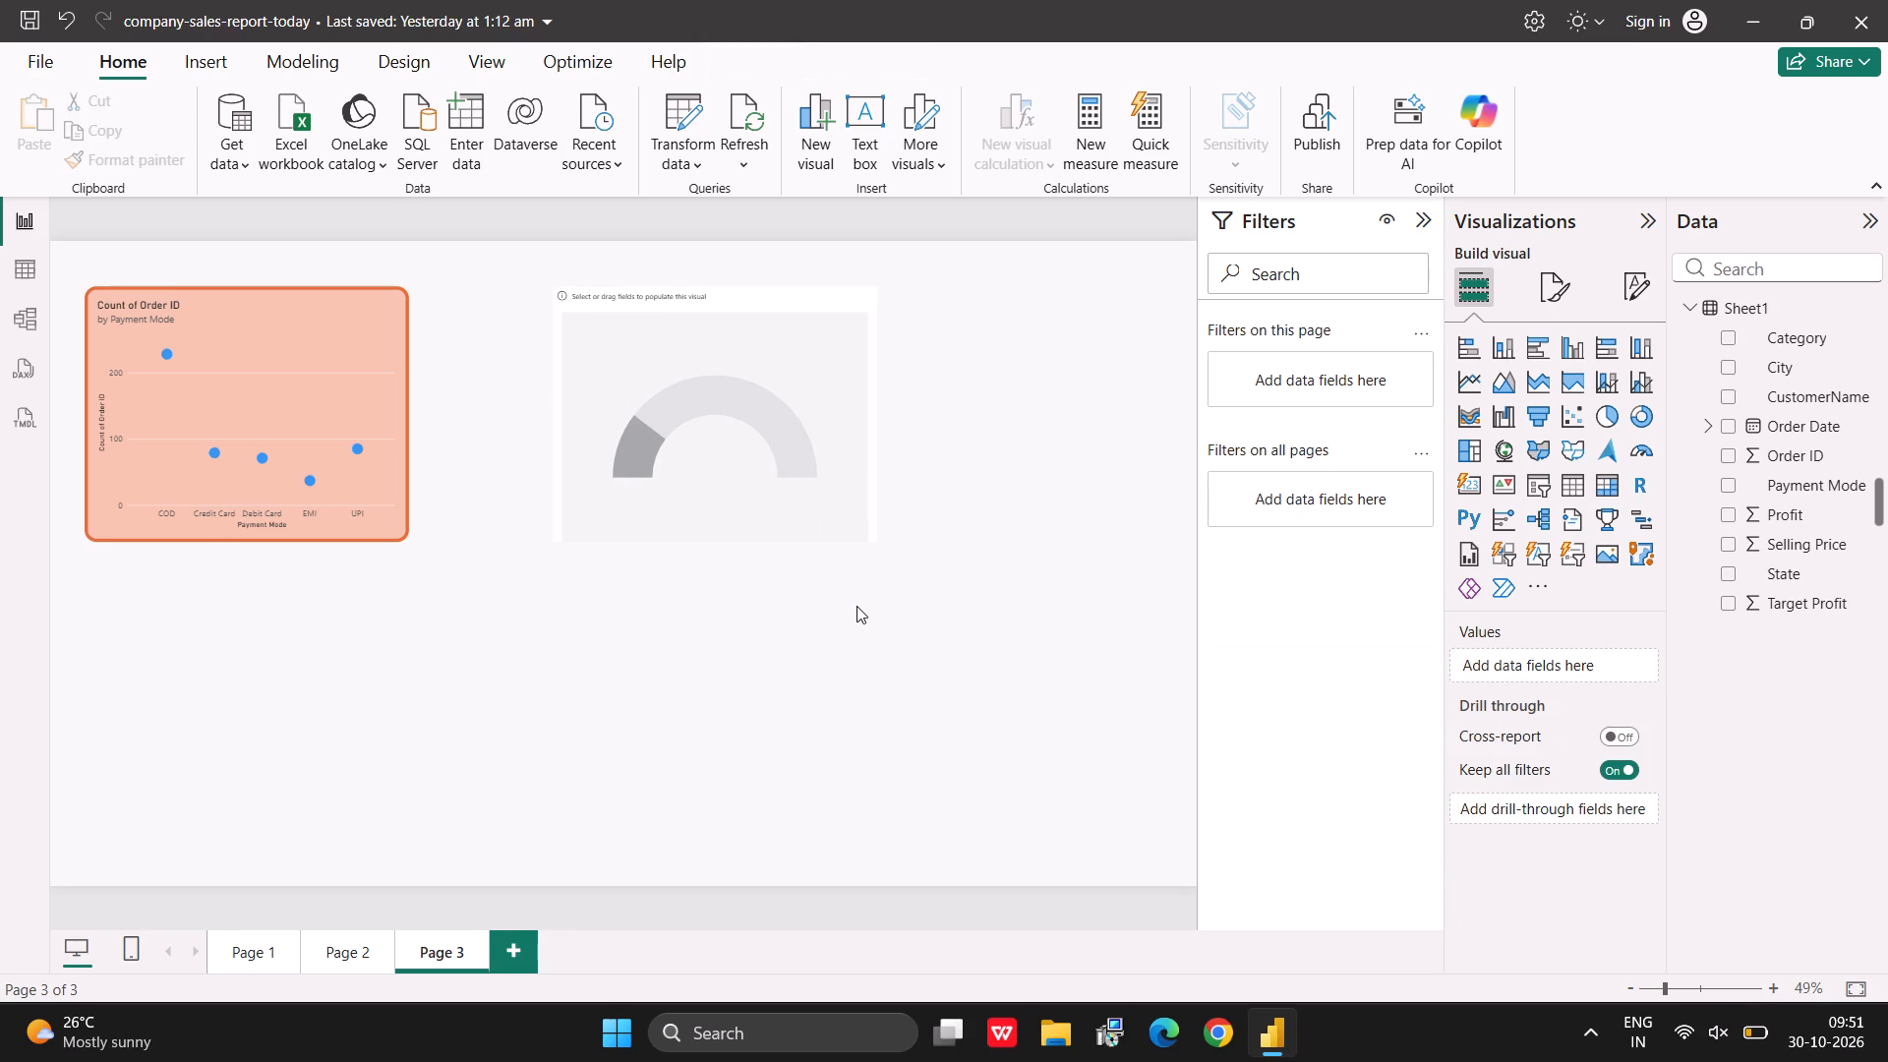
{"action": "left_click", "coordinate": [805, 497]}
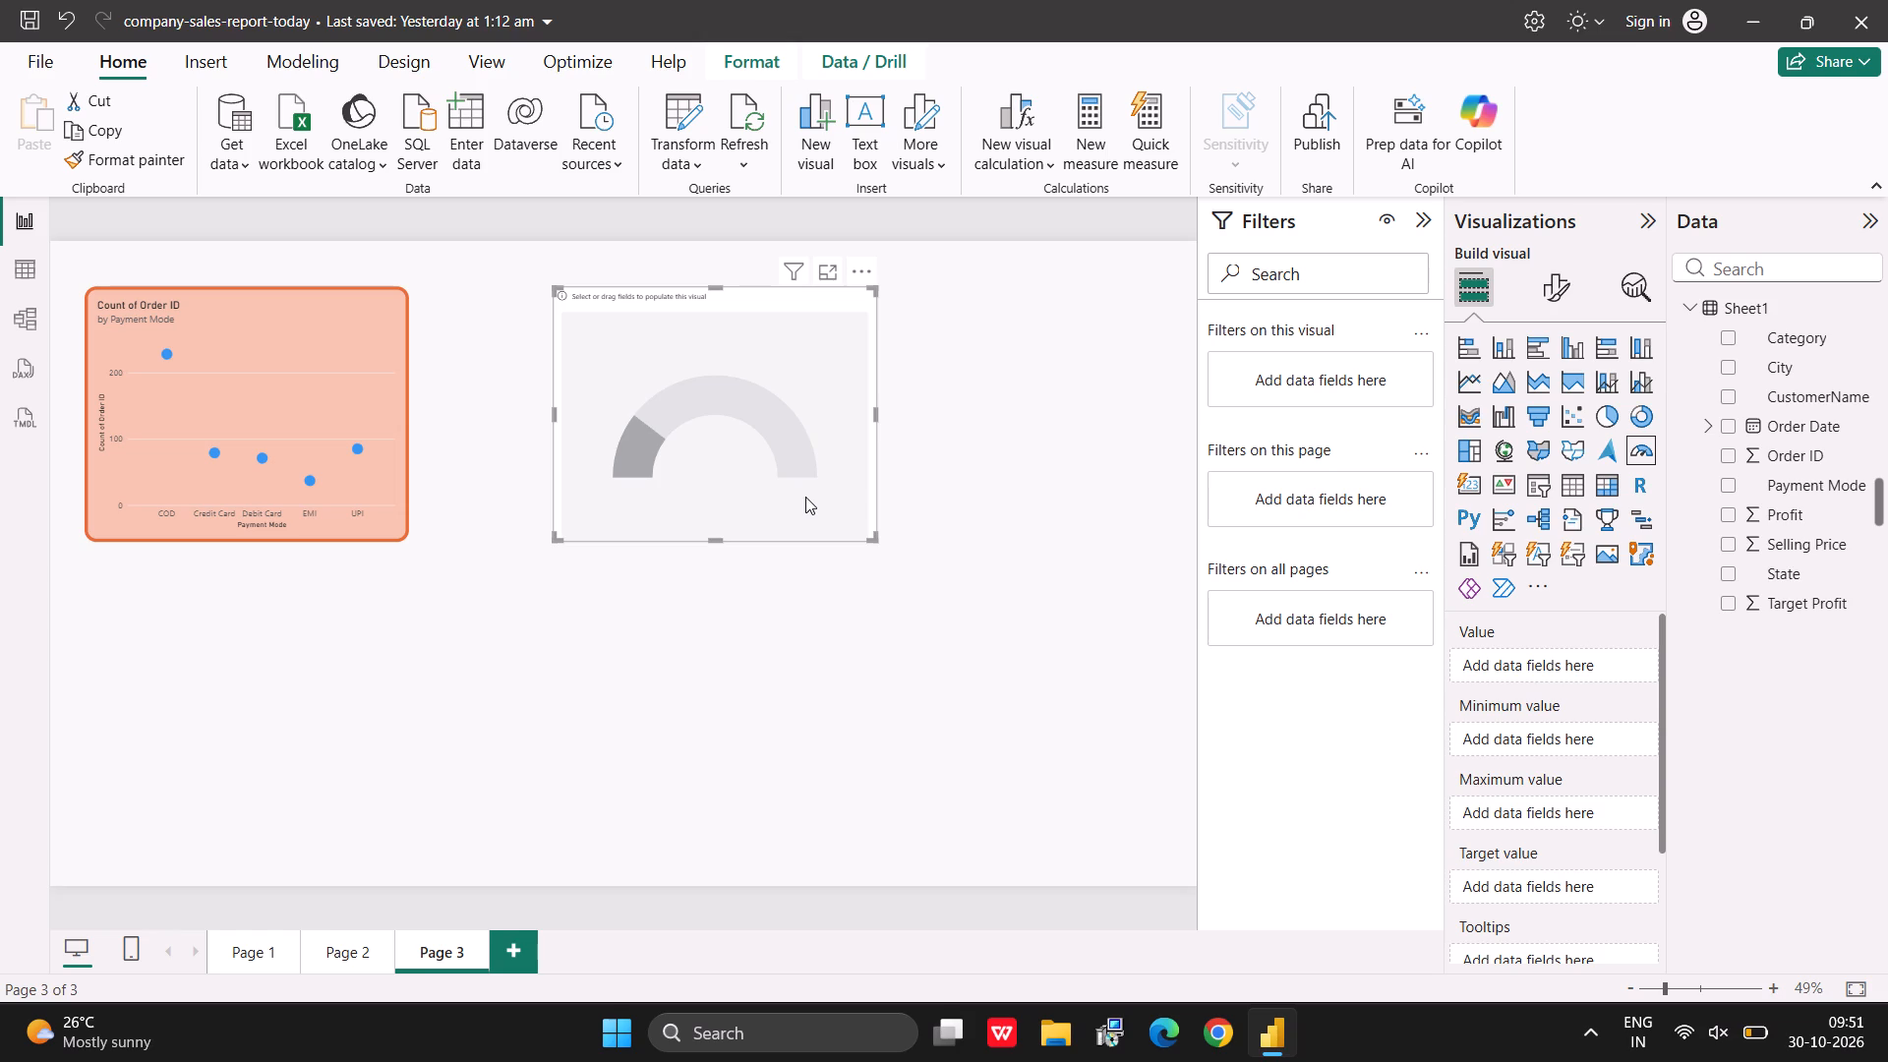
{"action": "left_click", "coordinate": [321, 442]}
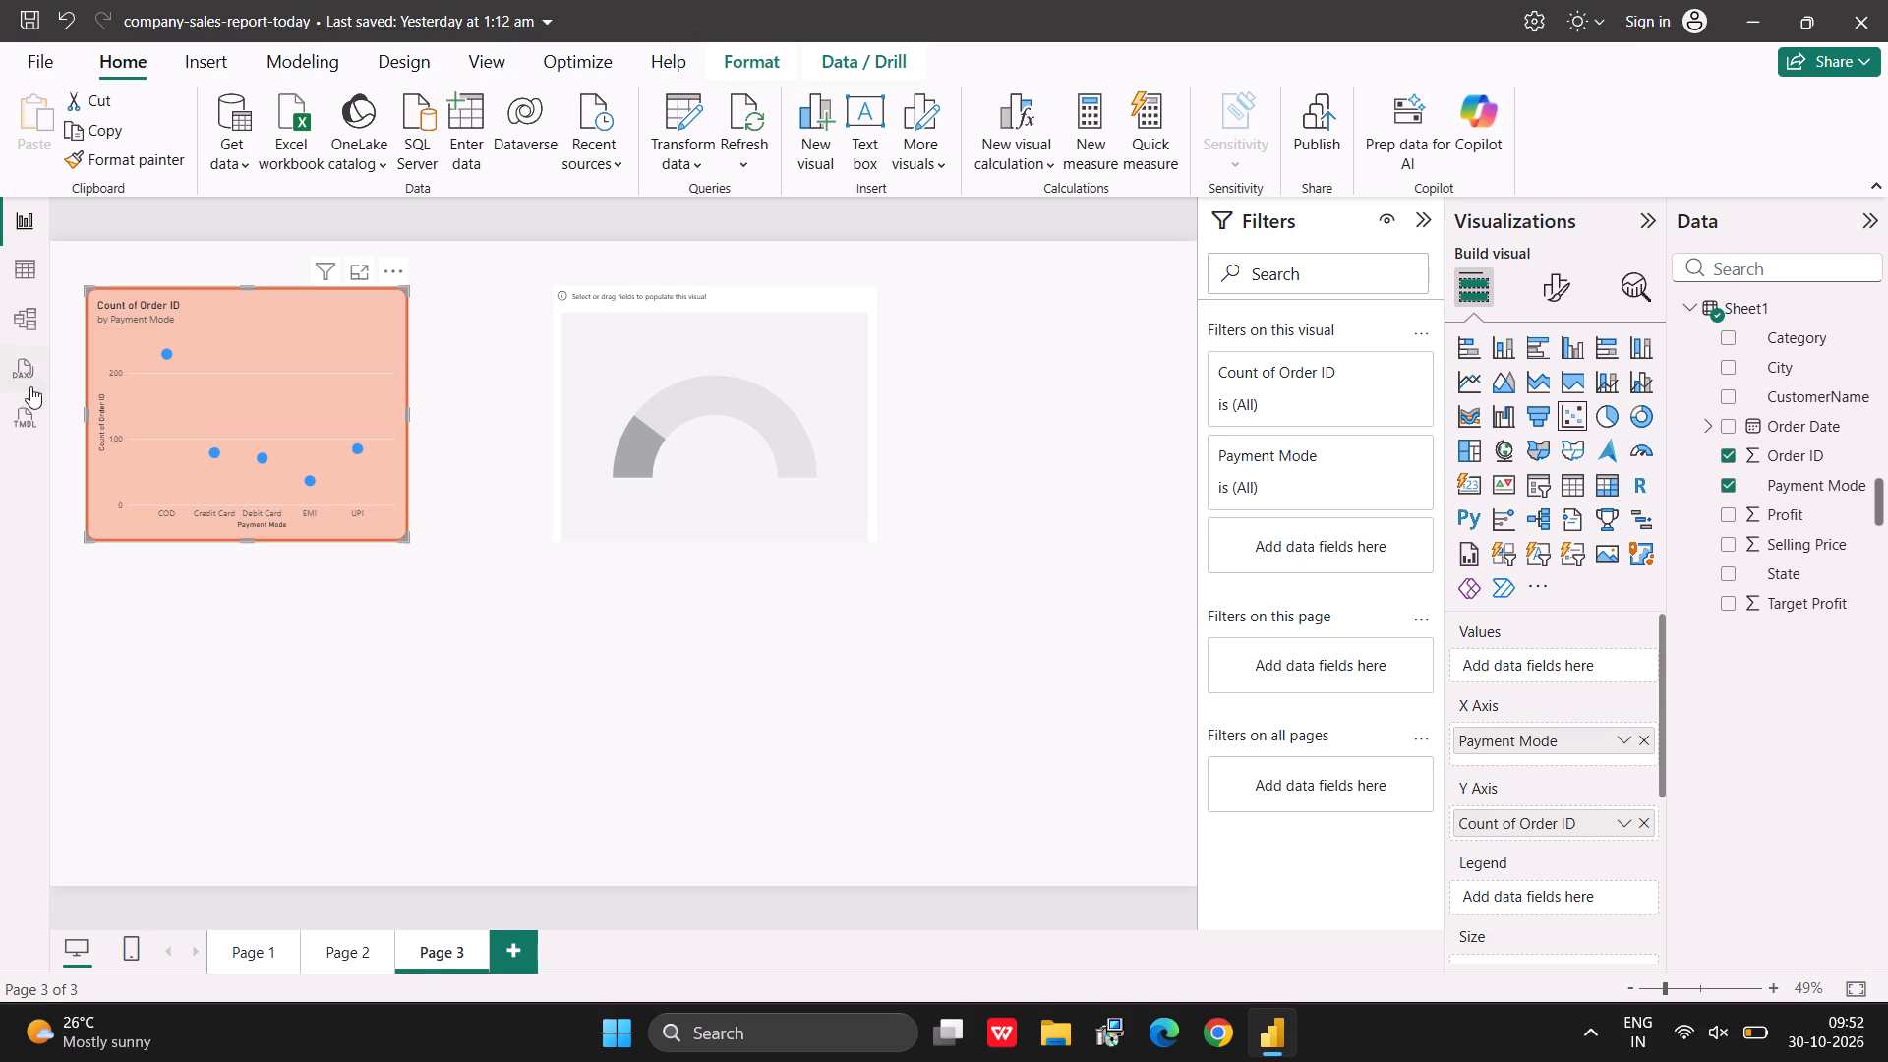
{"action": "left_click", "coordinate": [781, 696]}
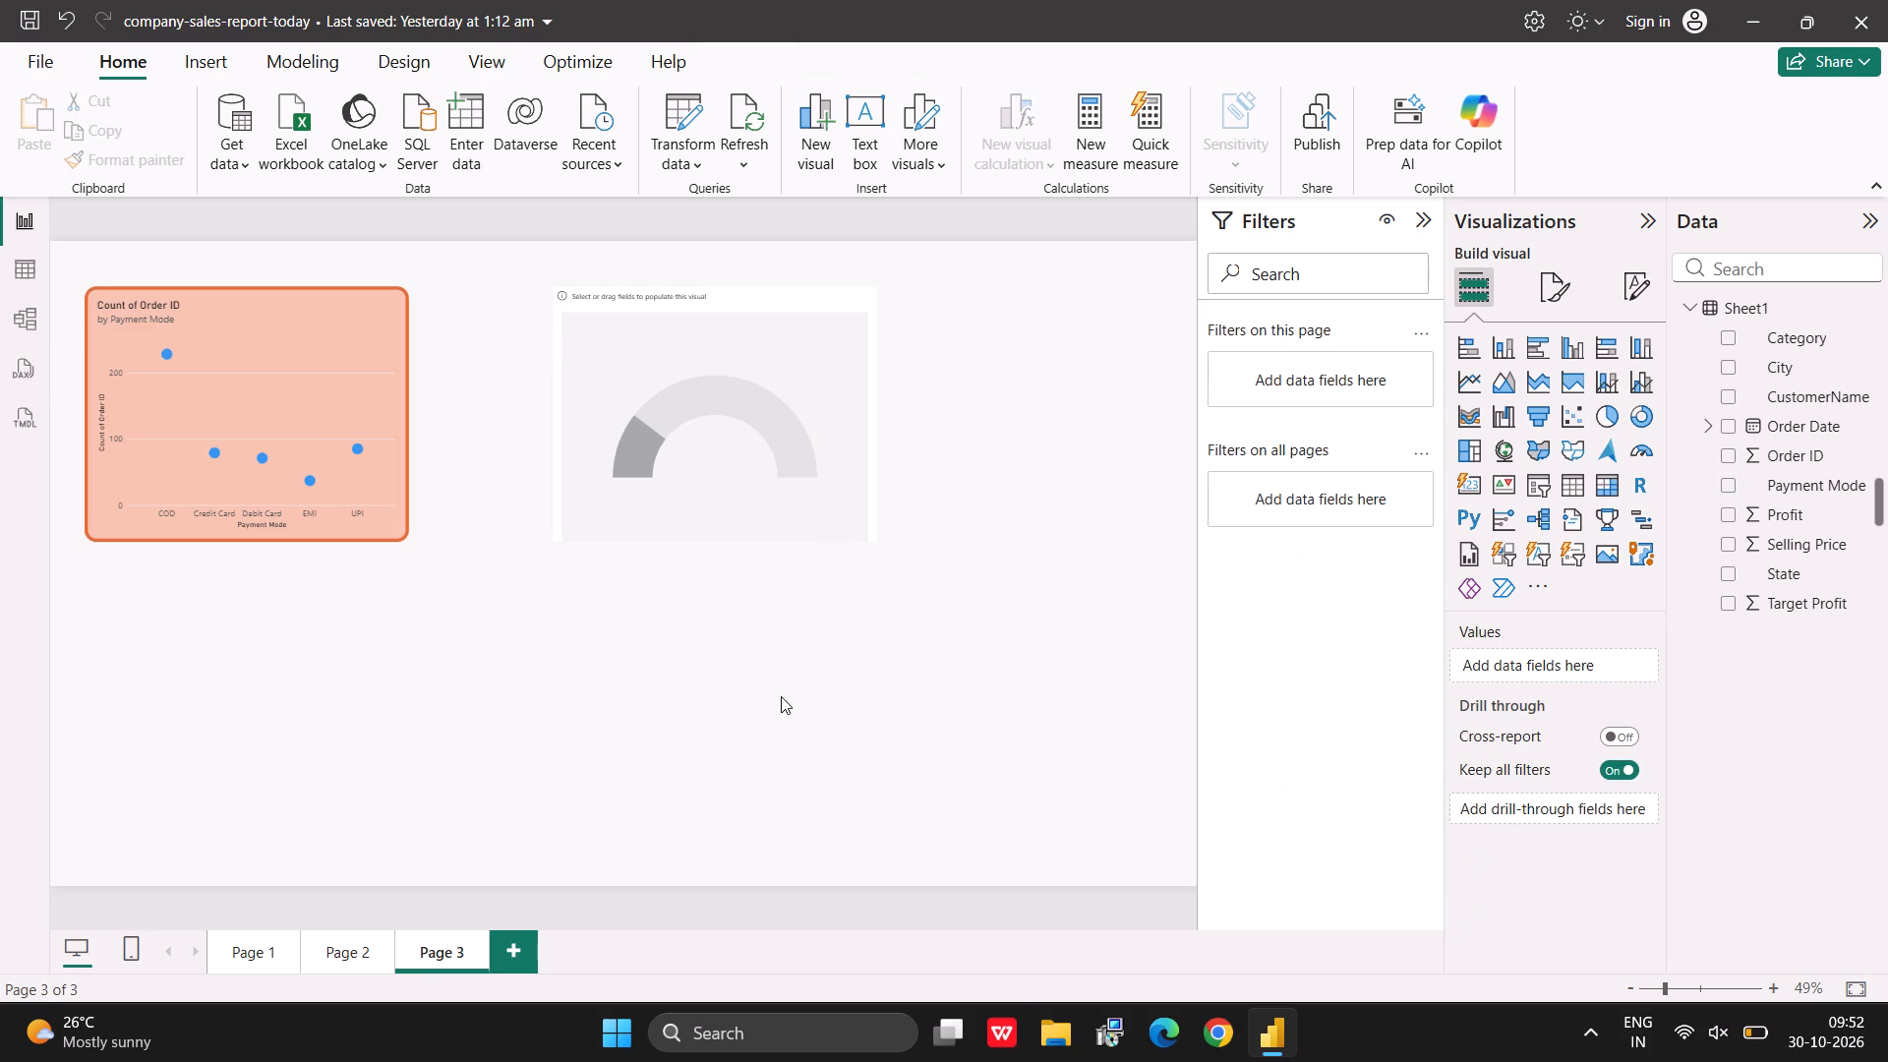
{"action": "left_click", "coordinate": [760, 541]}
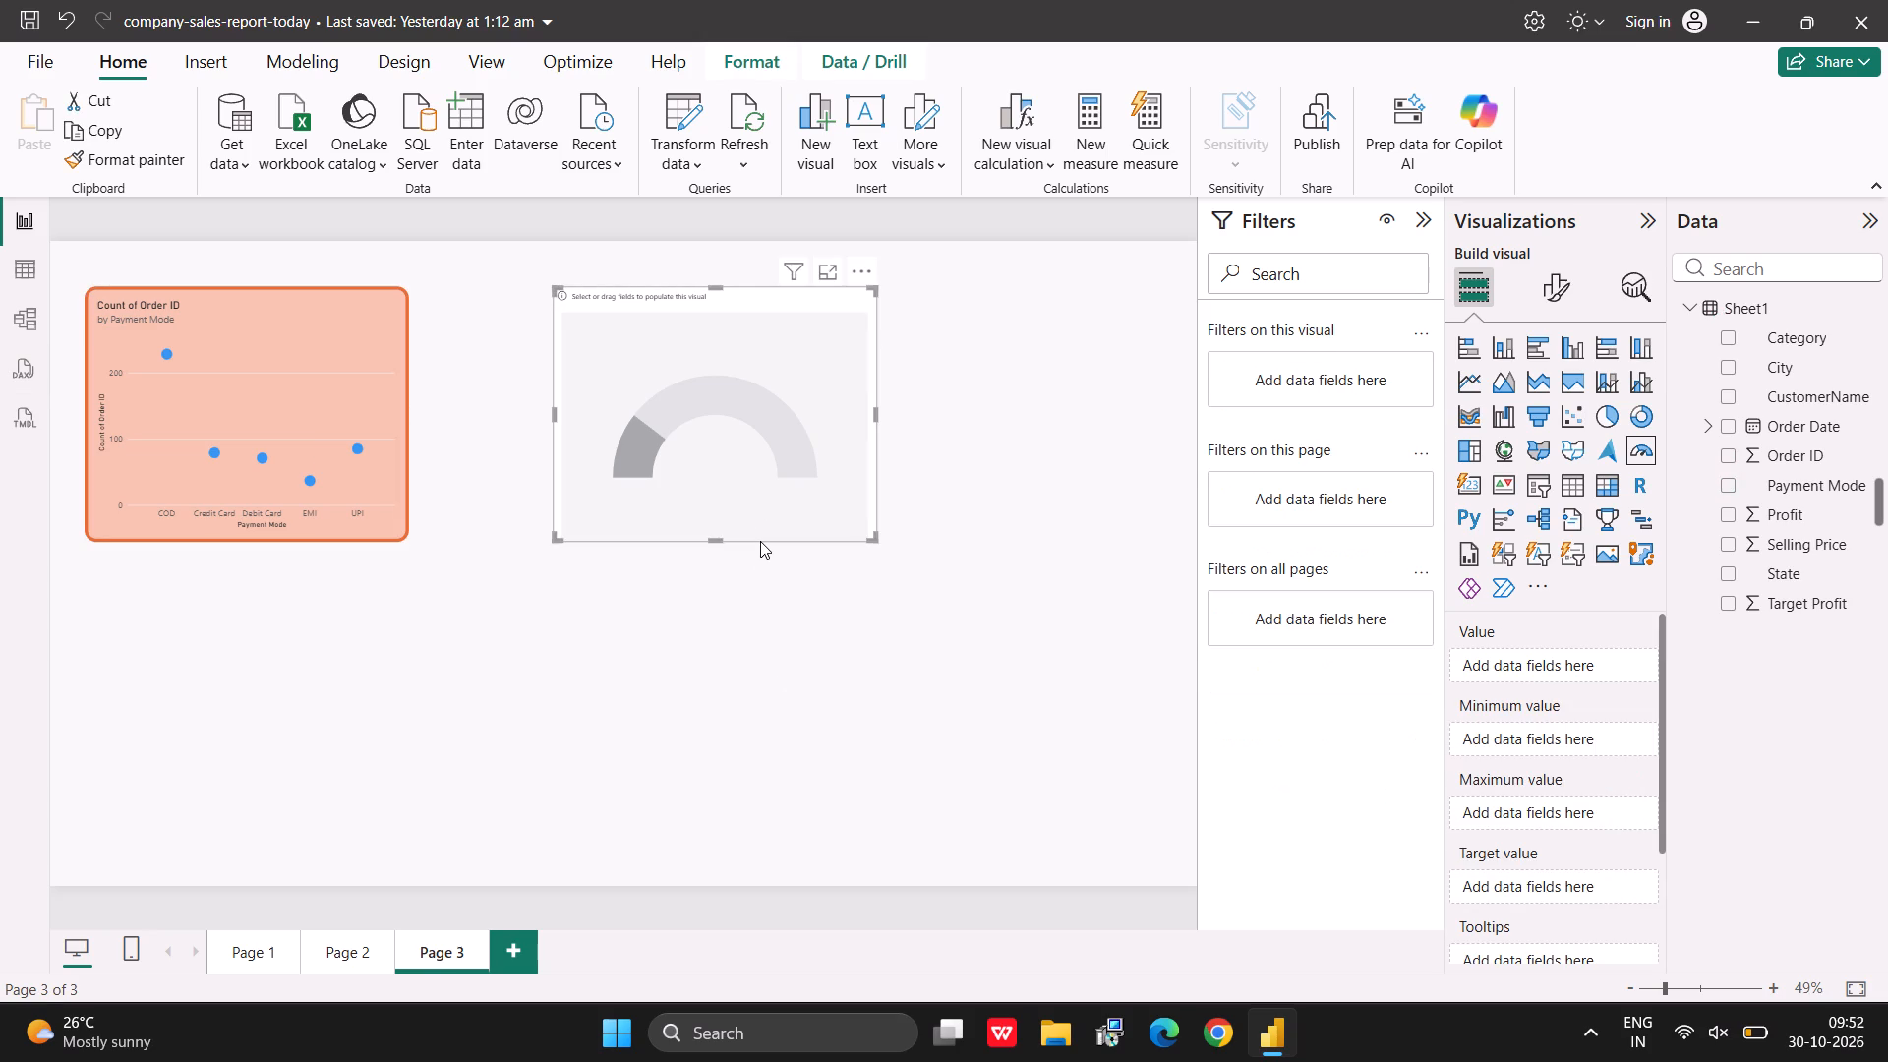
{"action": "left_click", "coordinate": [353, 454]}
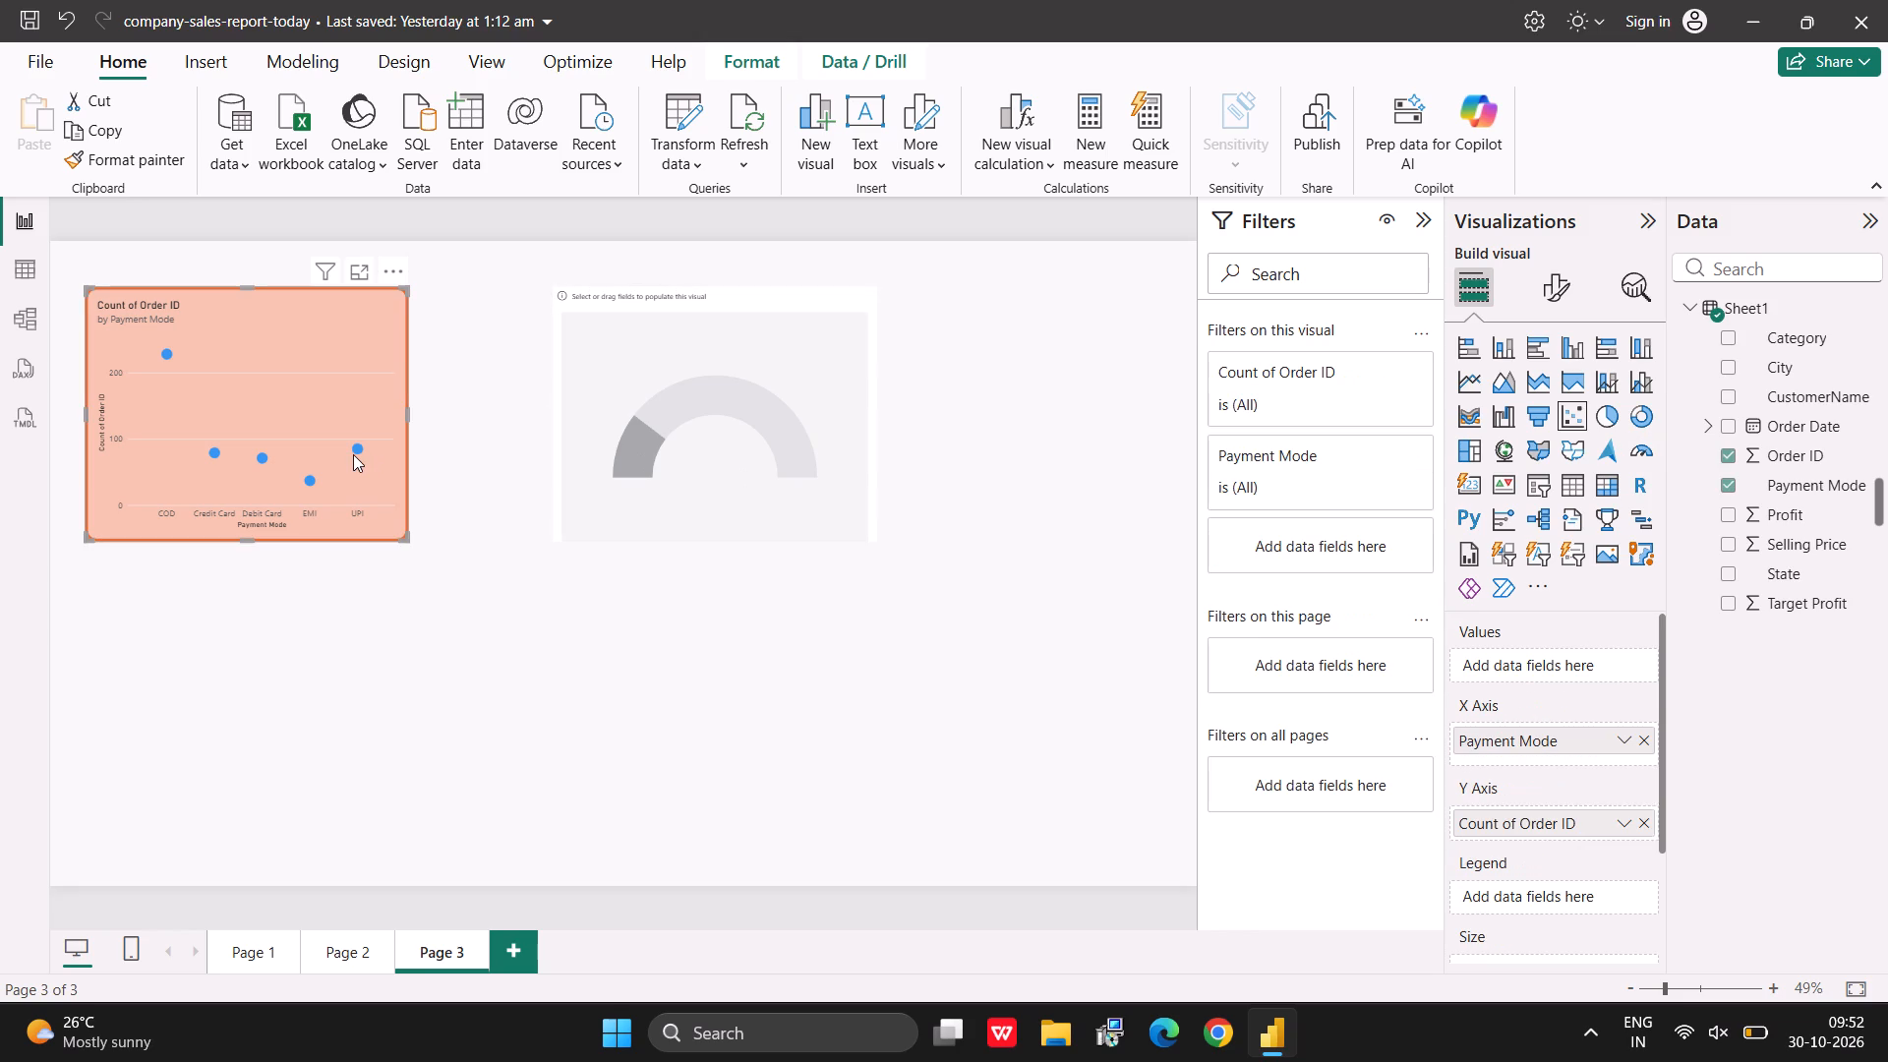
Assign the Profit field as the gauge's value.
{"action": "left_click", "coordinate": [699, 447]}
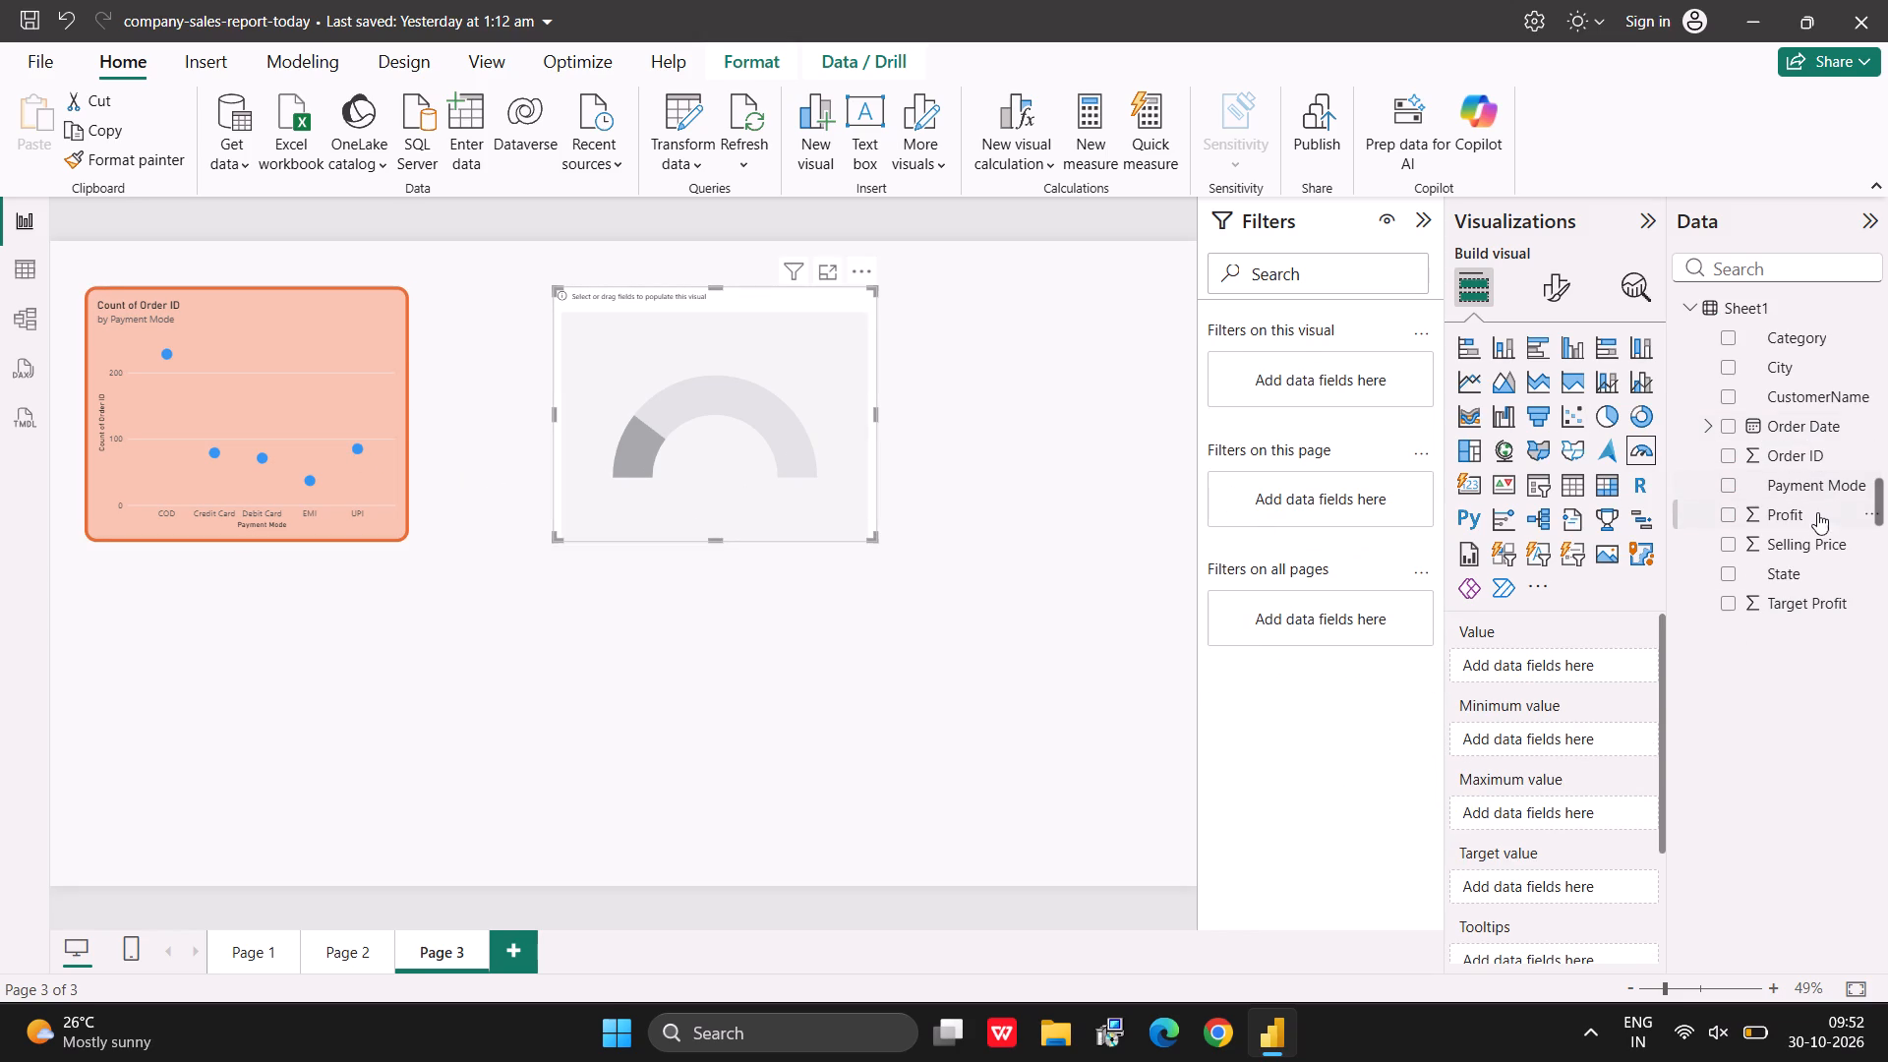
{"action": "left_click_drag", "start_coordinate": [1813, 526], "coordinate": [1583, 686]}
{"action": "left_click", "coordinate": [1583, 686]}
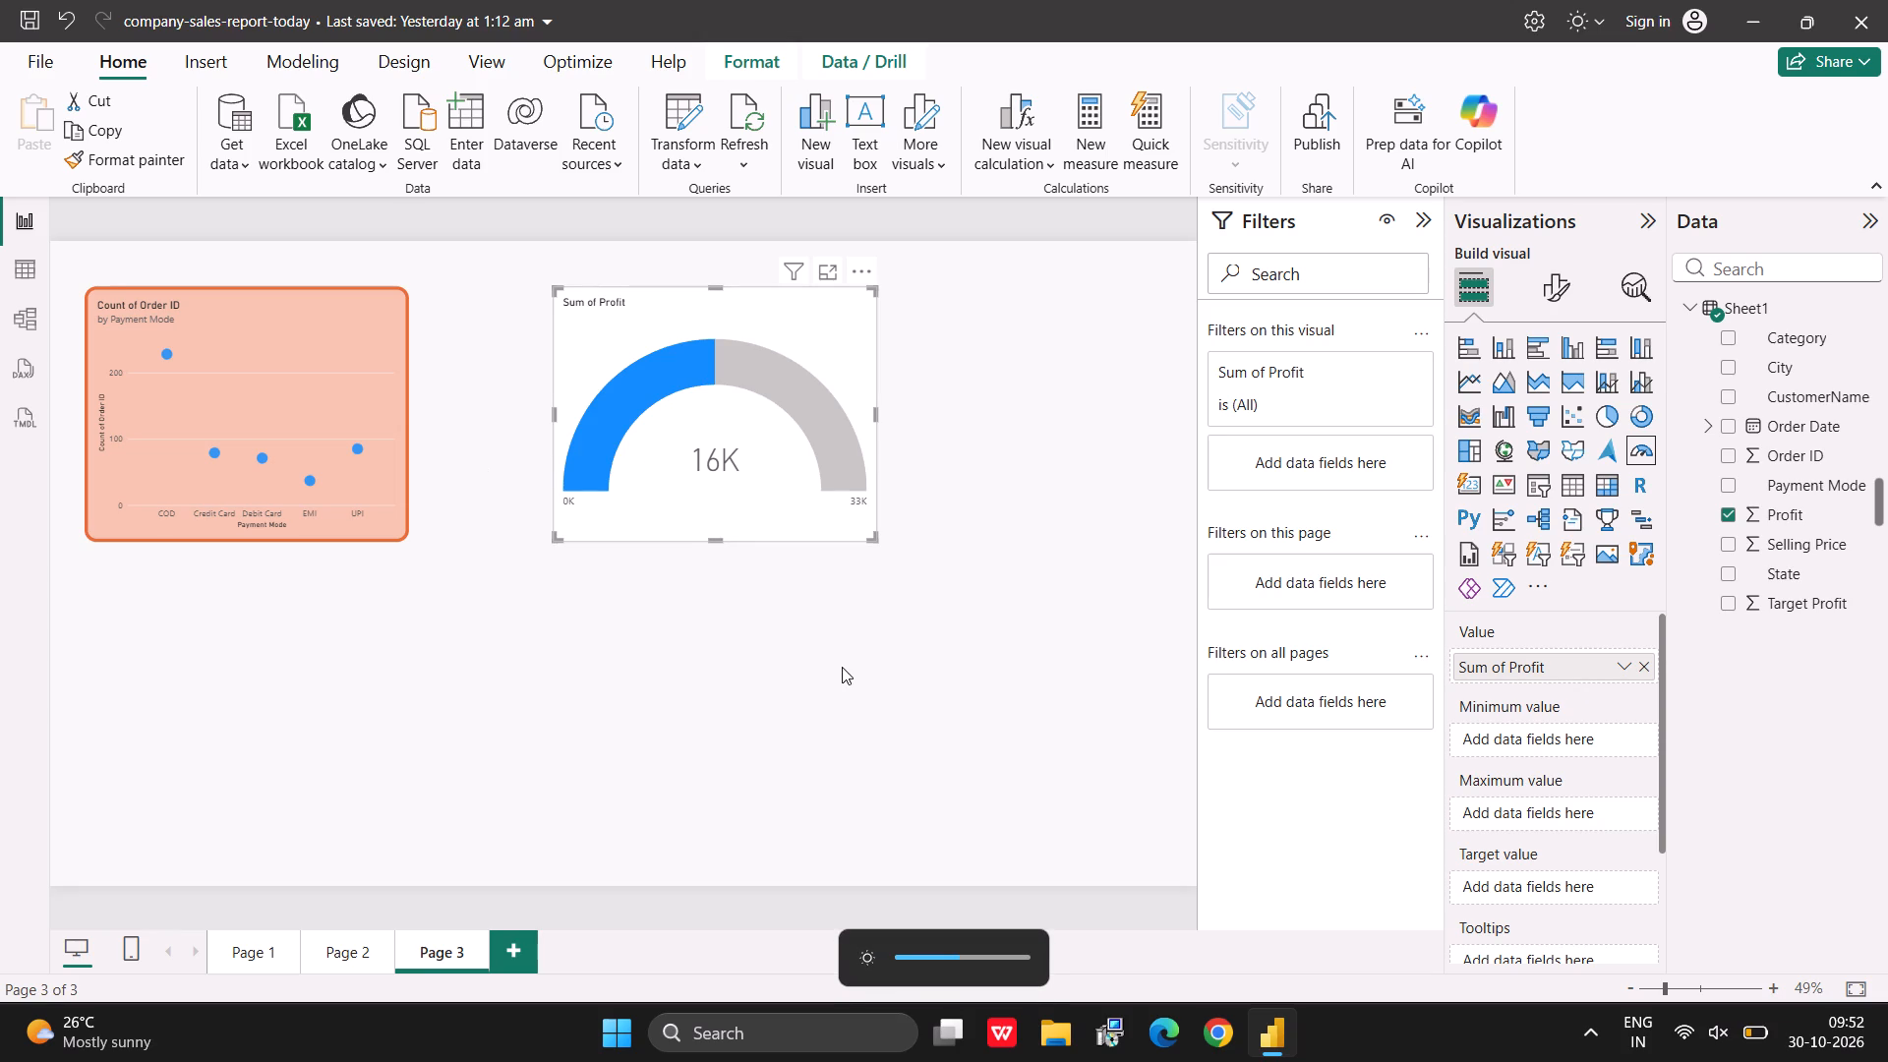
{"action": "left_click", "coordinate": [904, 744]}
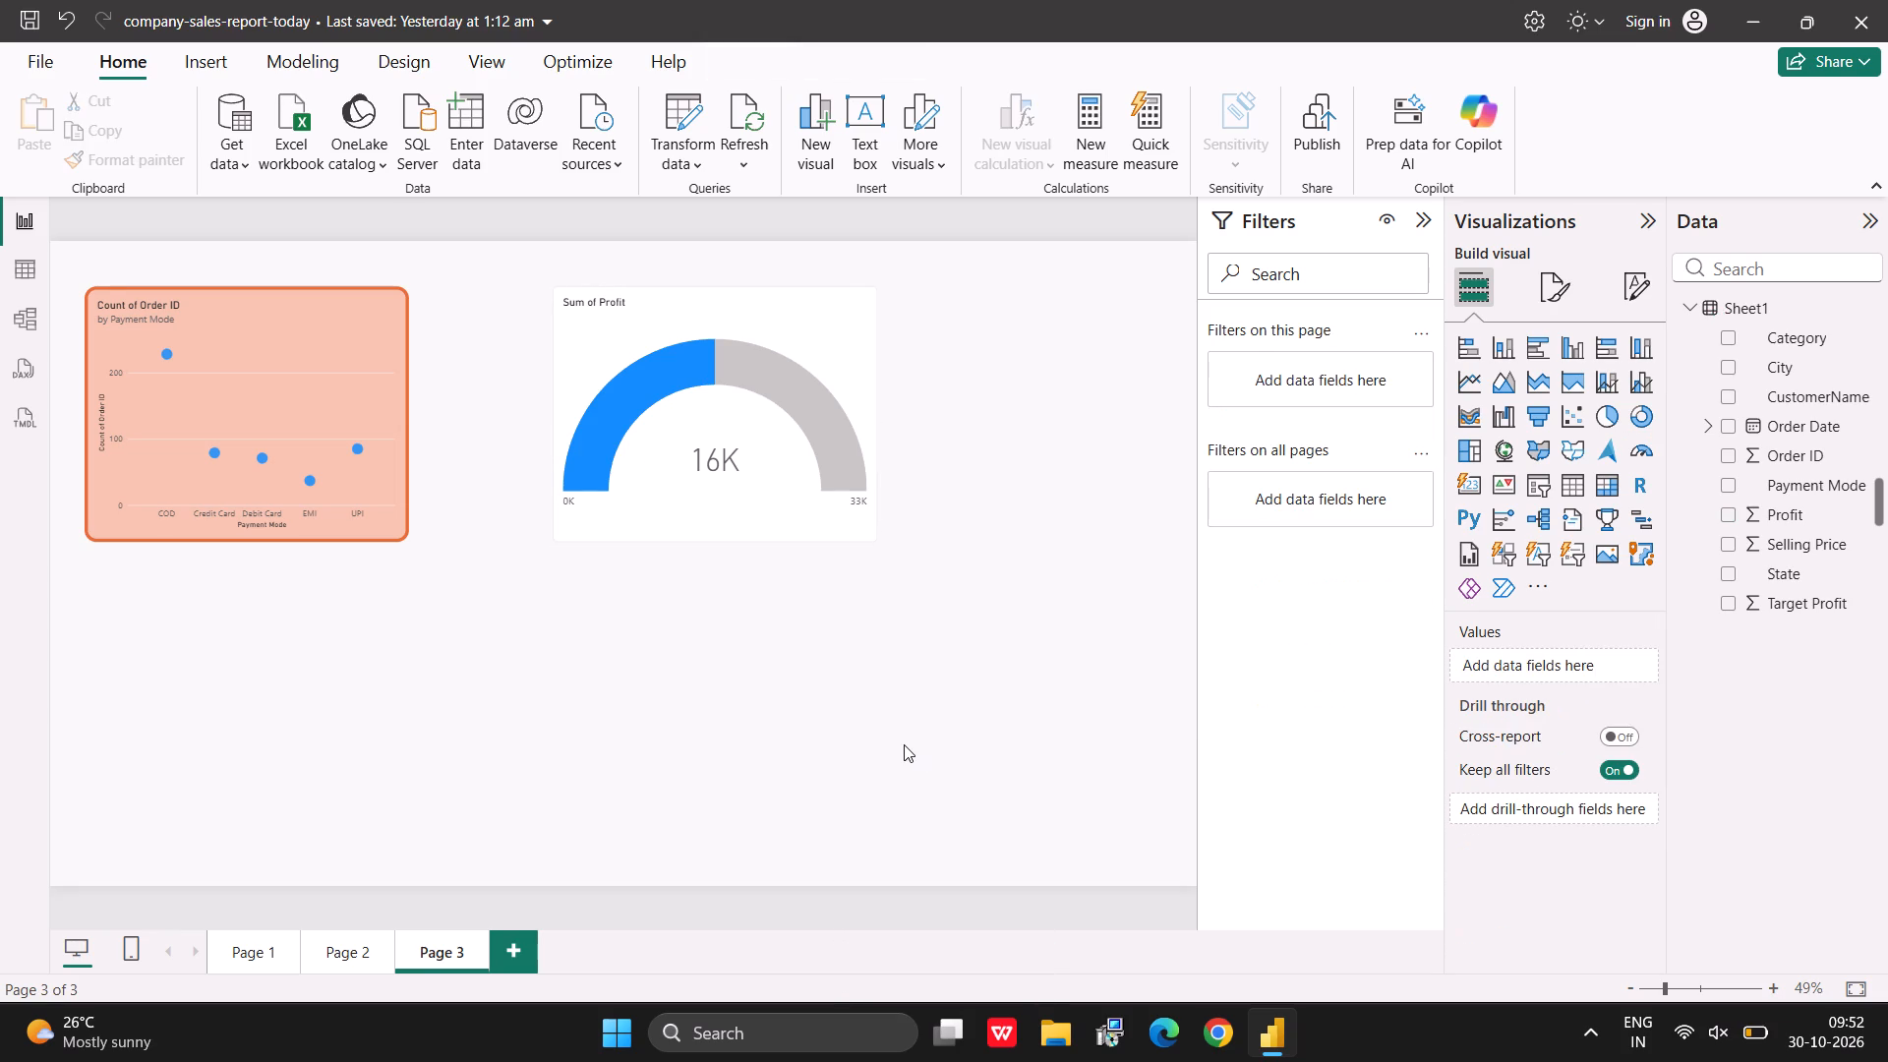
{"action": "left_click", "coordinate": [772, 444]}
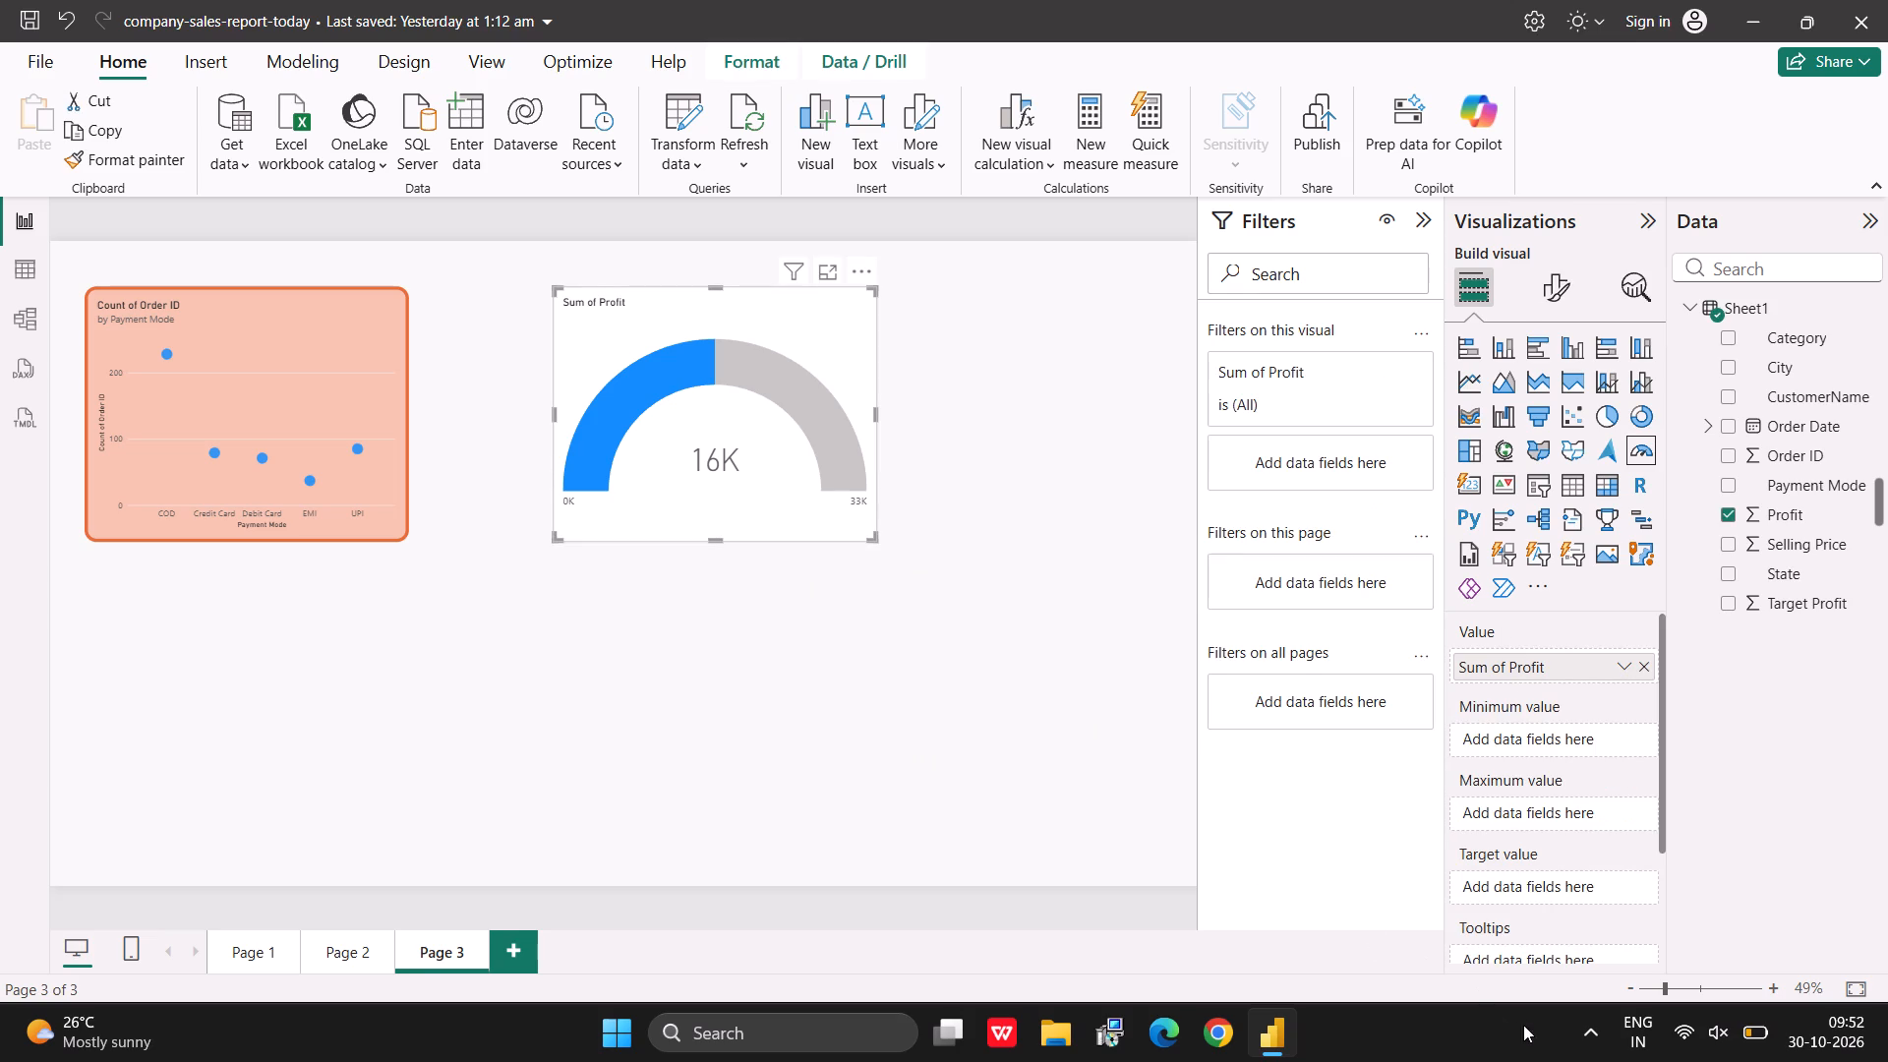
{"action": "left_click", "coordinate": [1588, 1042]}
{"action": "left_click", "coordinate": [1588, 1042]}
Shift the Sum of Profit gauge slightly left, closer to the scatter chart, keeping their top edges aligned.
{"action": "left_click_drag", "start_coordinate": [793, 360], "coordinate": [774, 360]}
{"action": "left_click", "coordinate": [774, 360]}
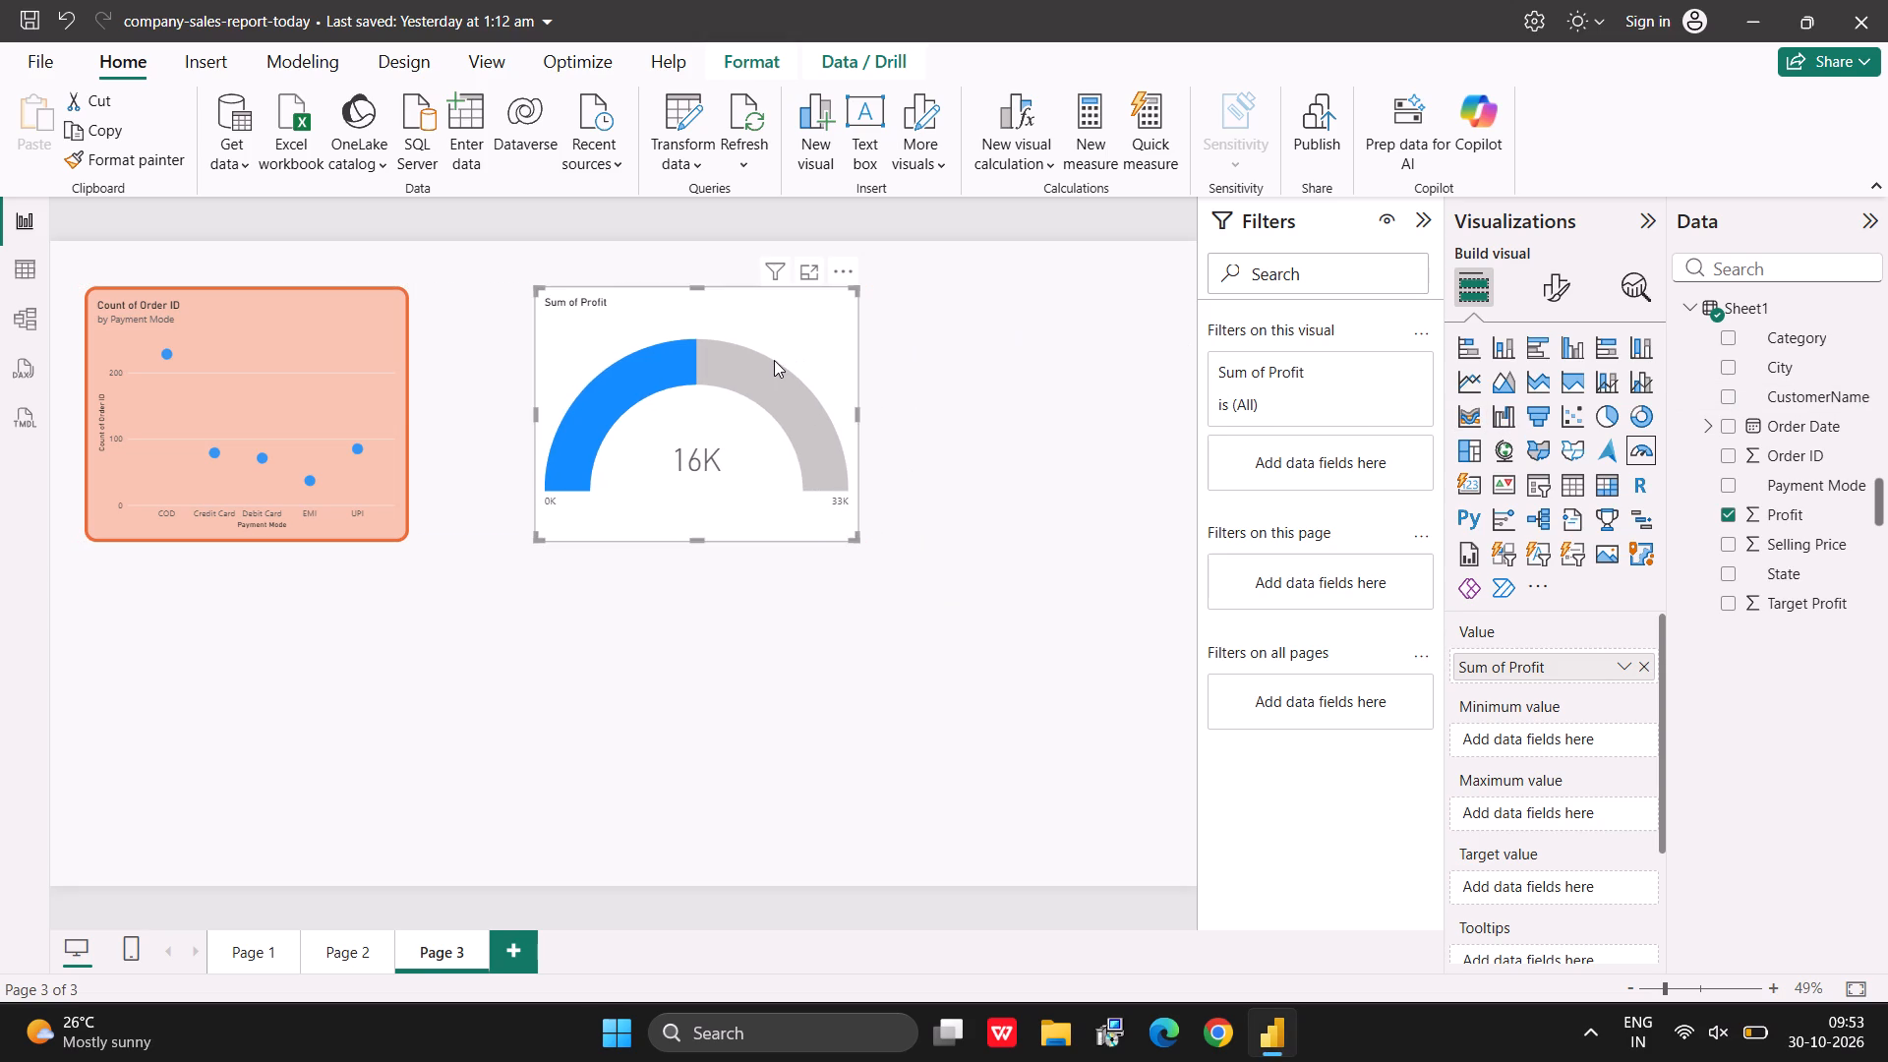
{"action": "left_click", "coordinate": [992, 348]}
{"action": "left_click", "coordinate": [821, 364]}
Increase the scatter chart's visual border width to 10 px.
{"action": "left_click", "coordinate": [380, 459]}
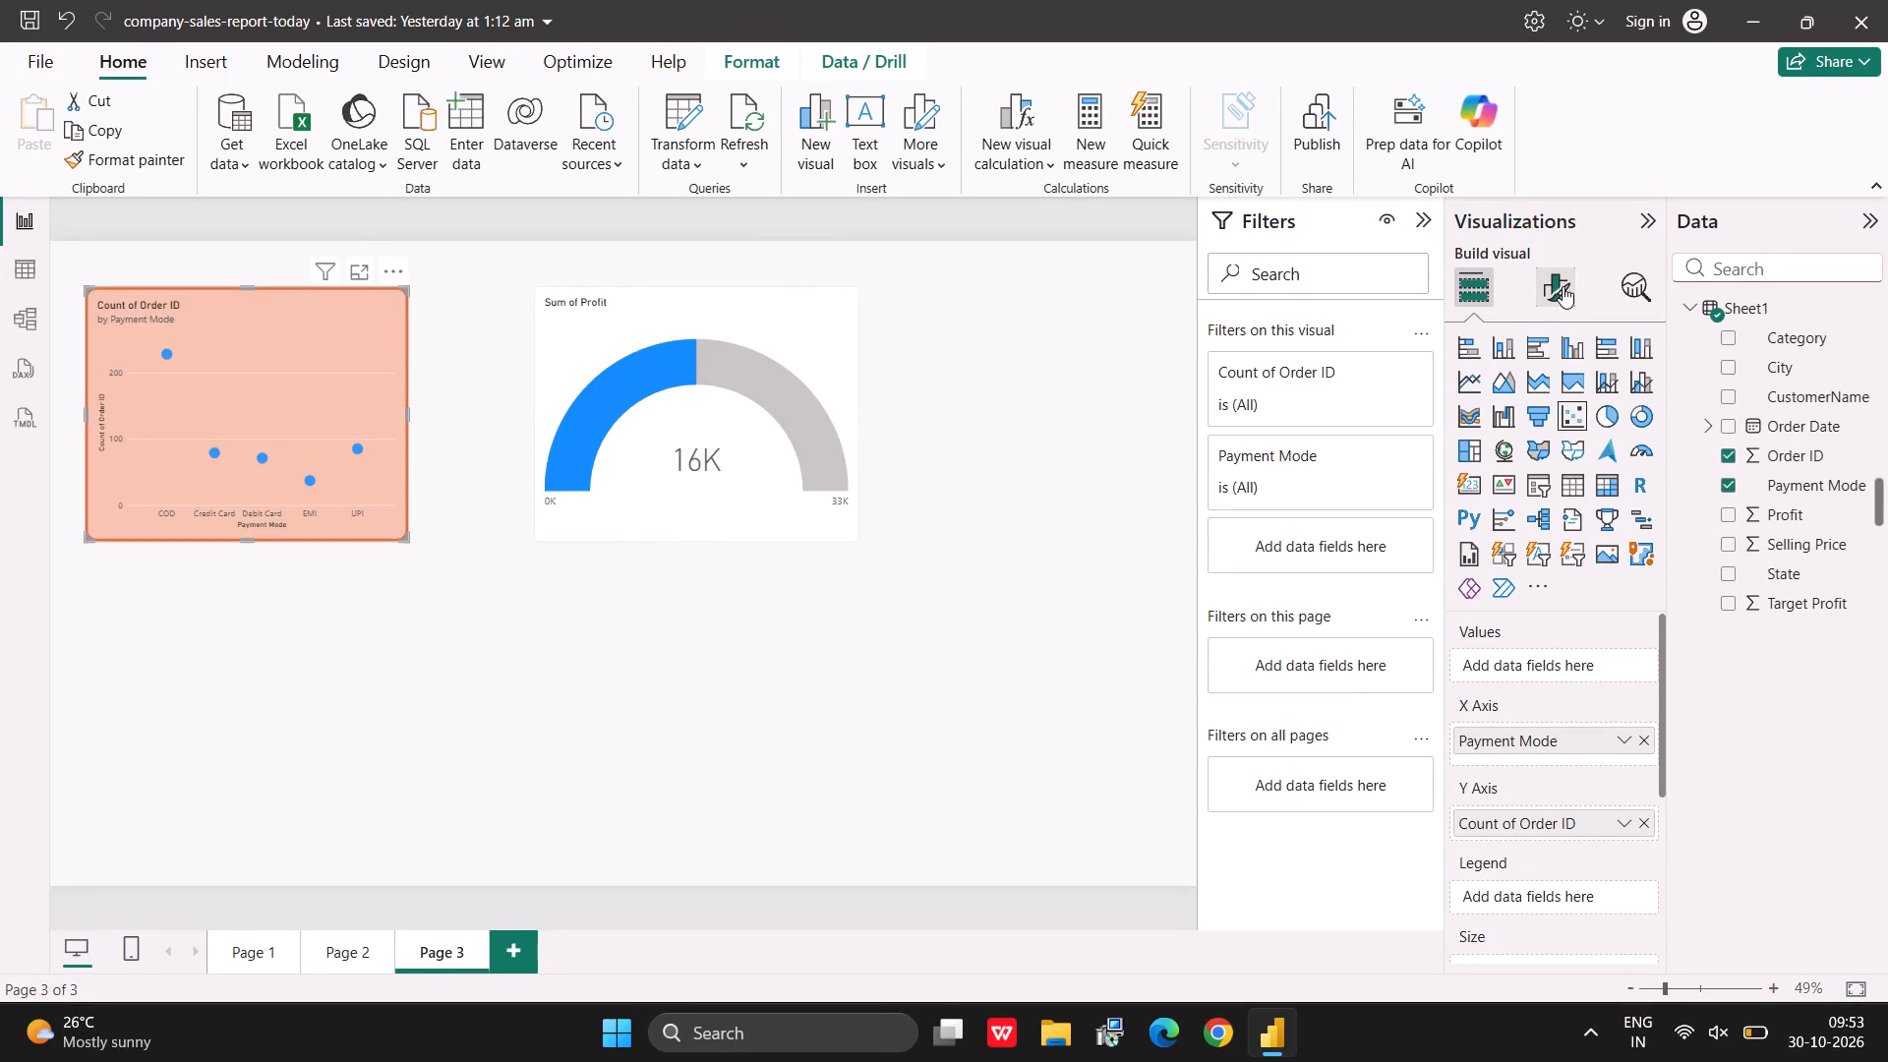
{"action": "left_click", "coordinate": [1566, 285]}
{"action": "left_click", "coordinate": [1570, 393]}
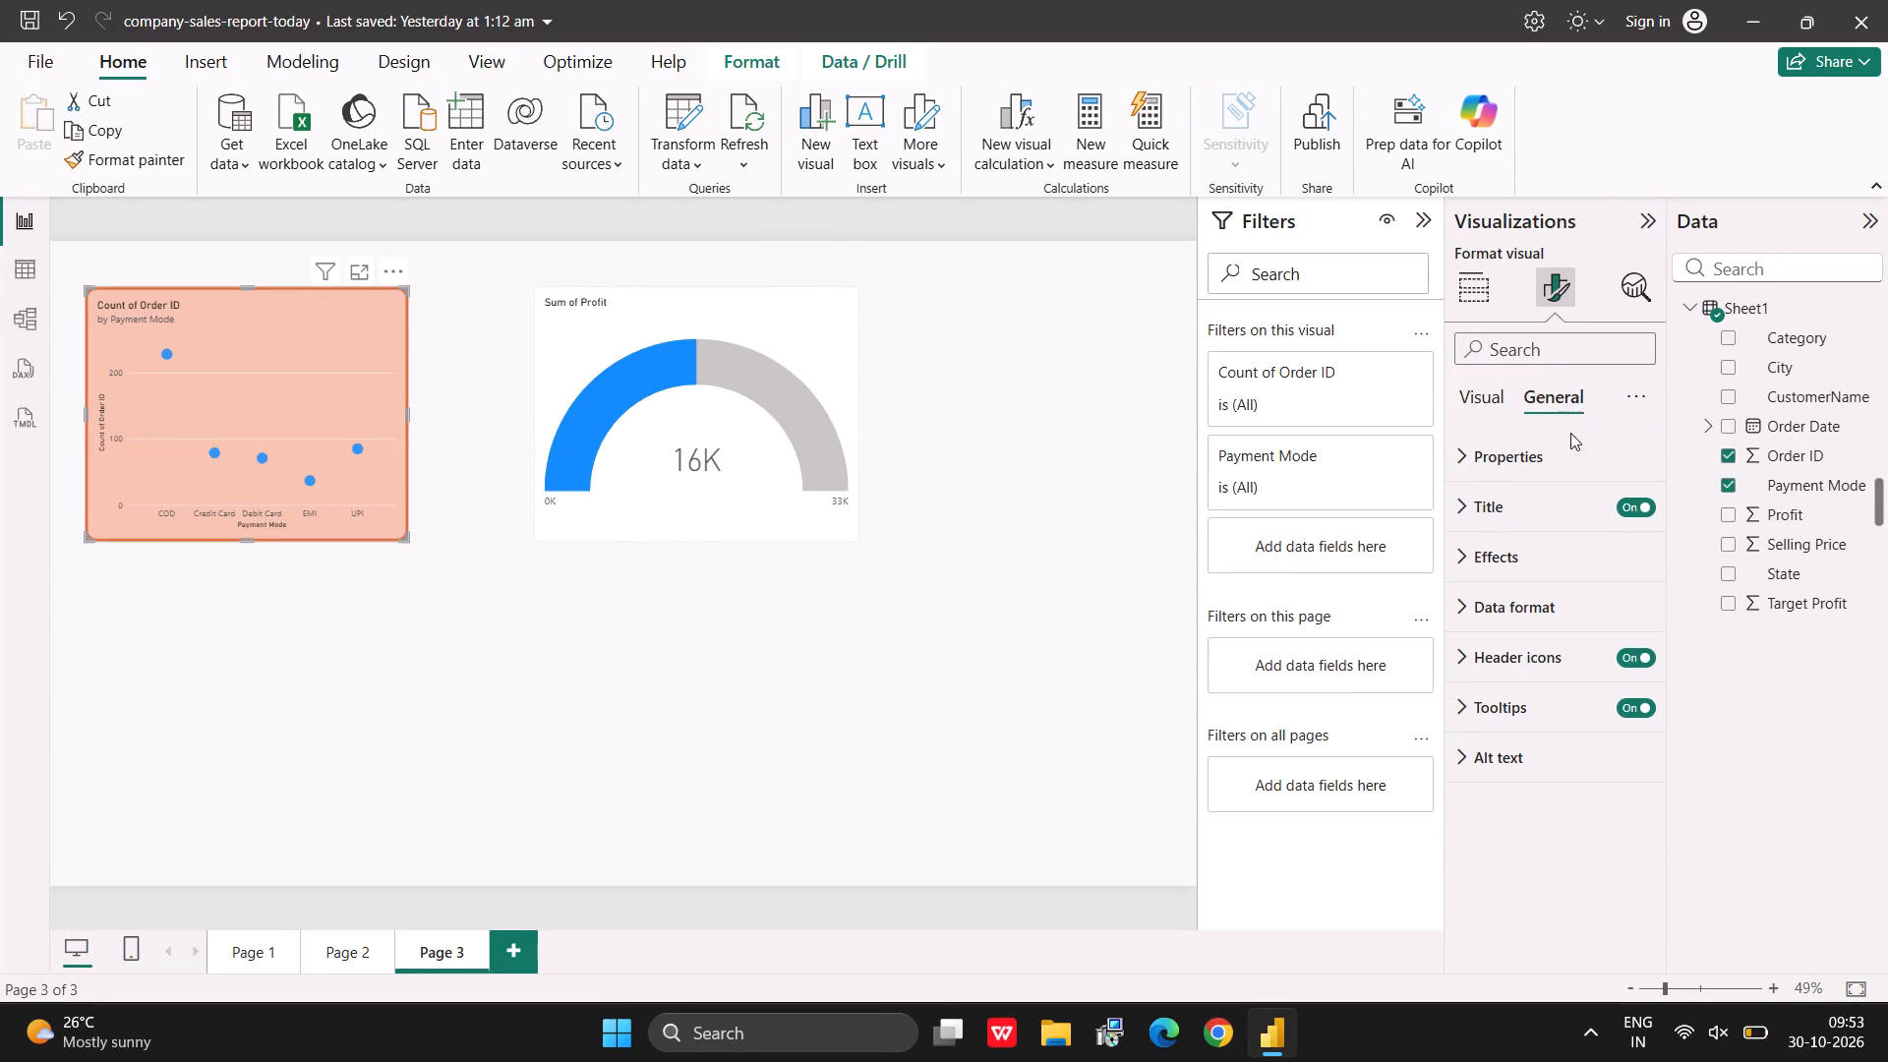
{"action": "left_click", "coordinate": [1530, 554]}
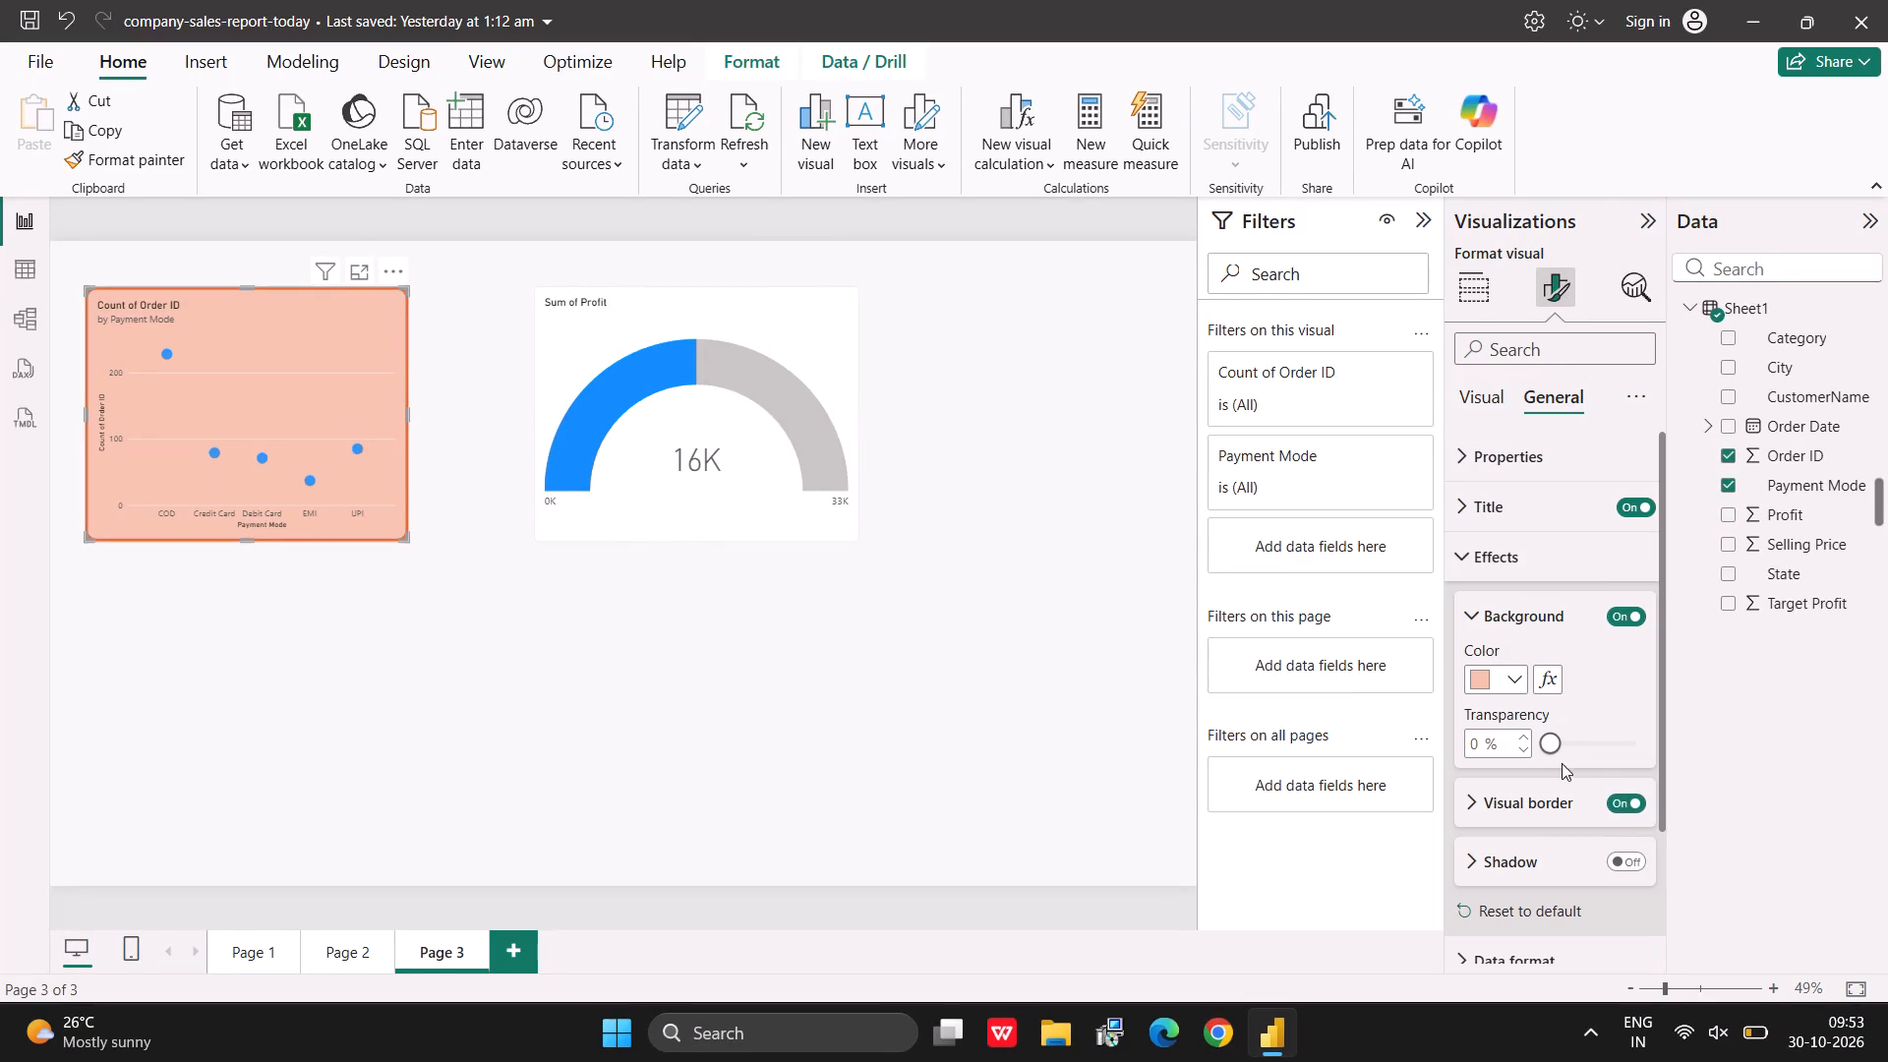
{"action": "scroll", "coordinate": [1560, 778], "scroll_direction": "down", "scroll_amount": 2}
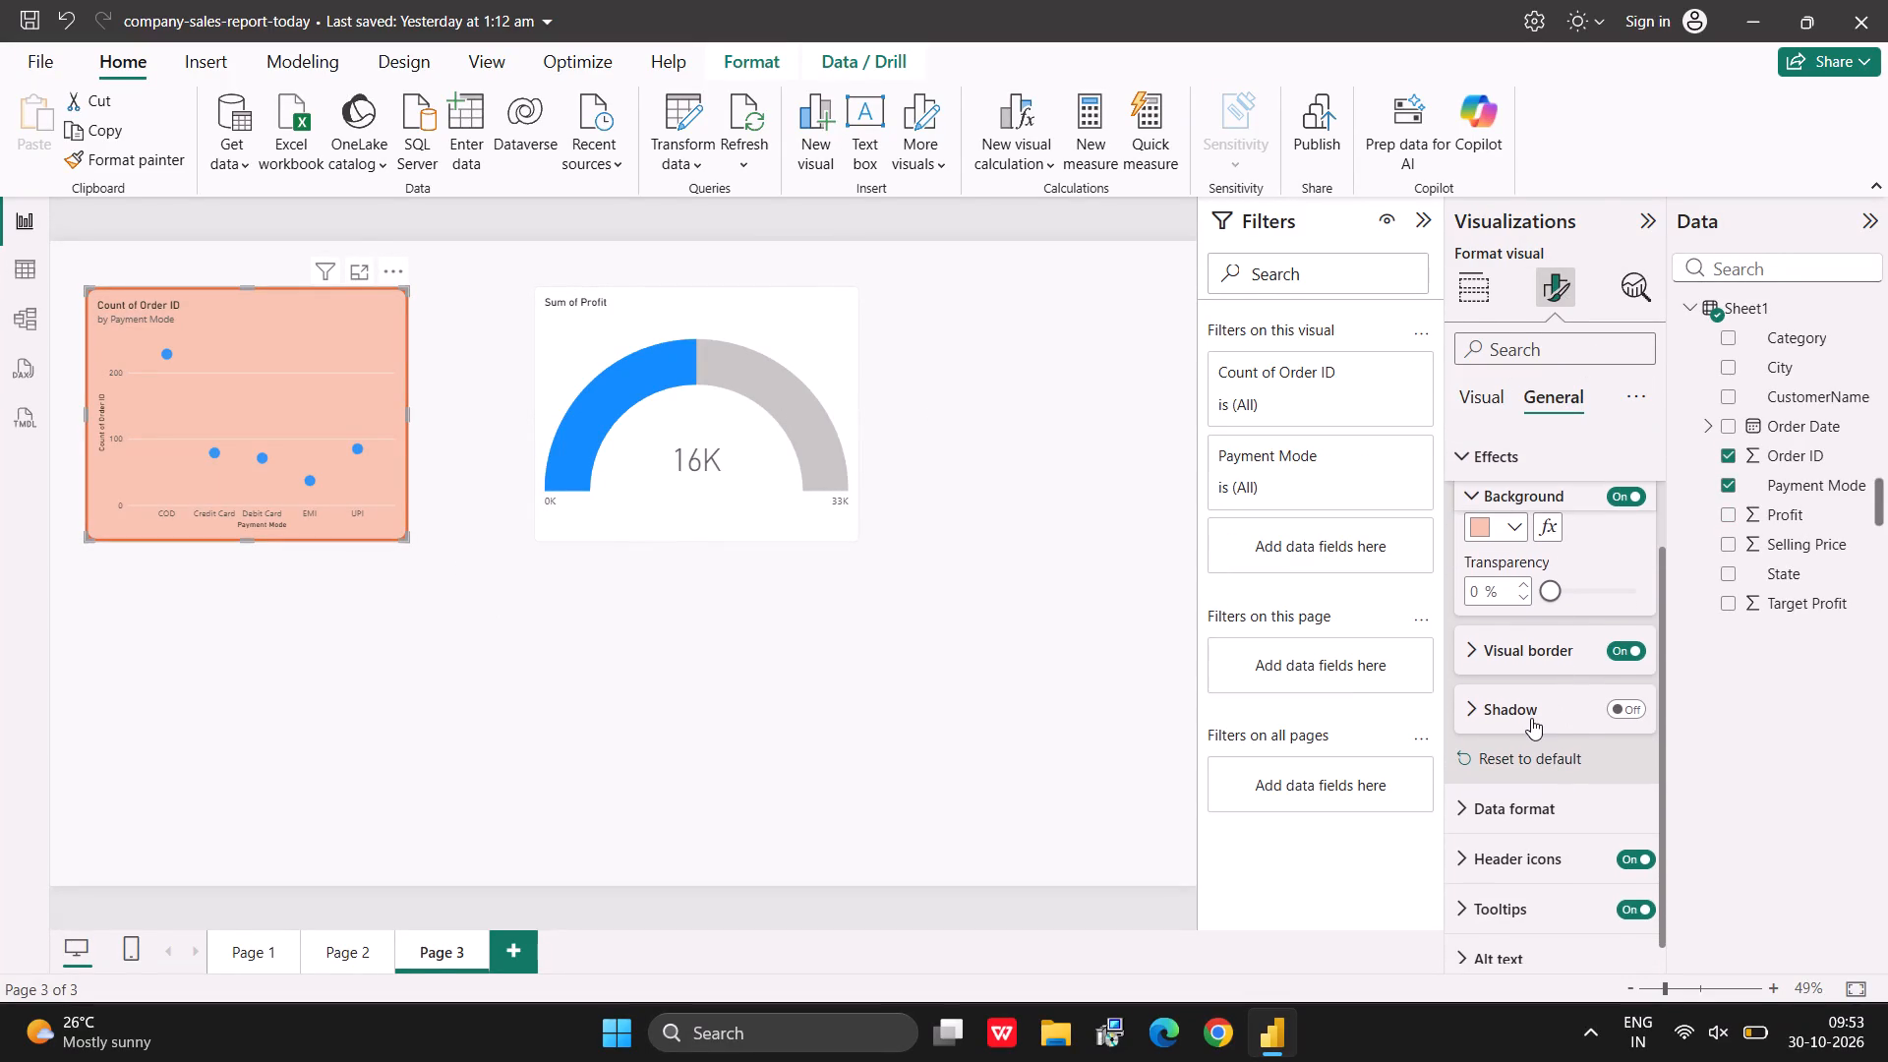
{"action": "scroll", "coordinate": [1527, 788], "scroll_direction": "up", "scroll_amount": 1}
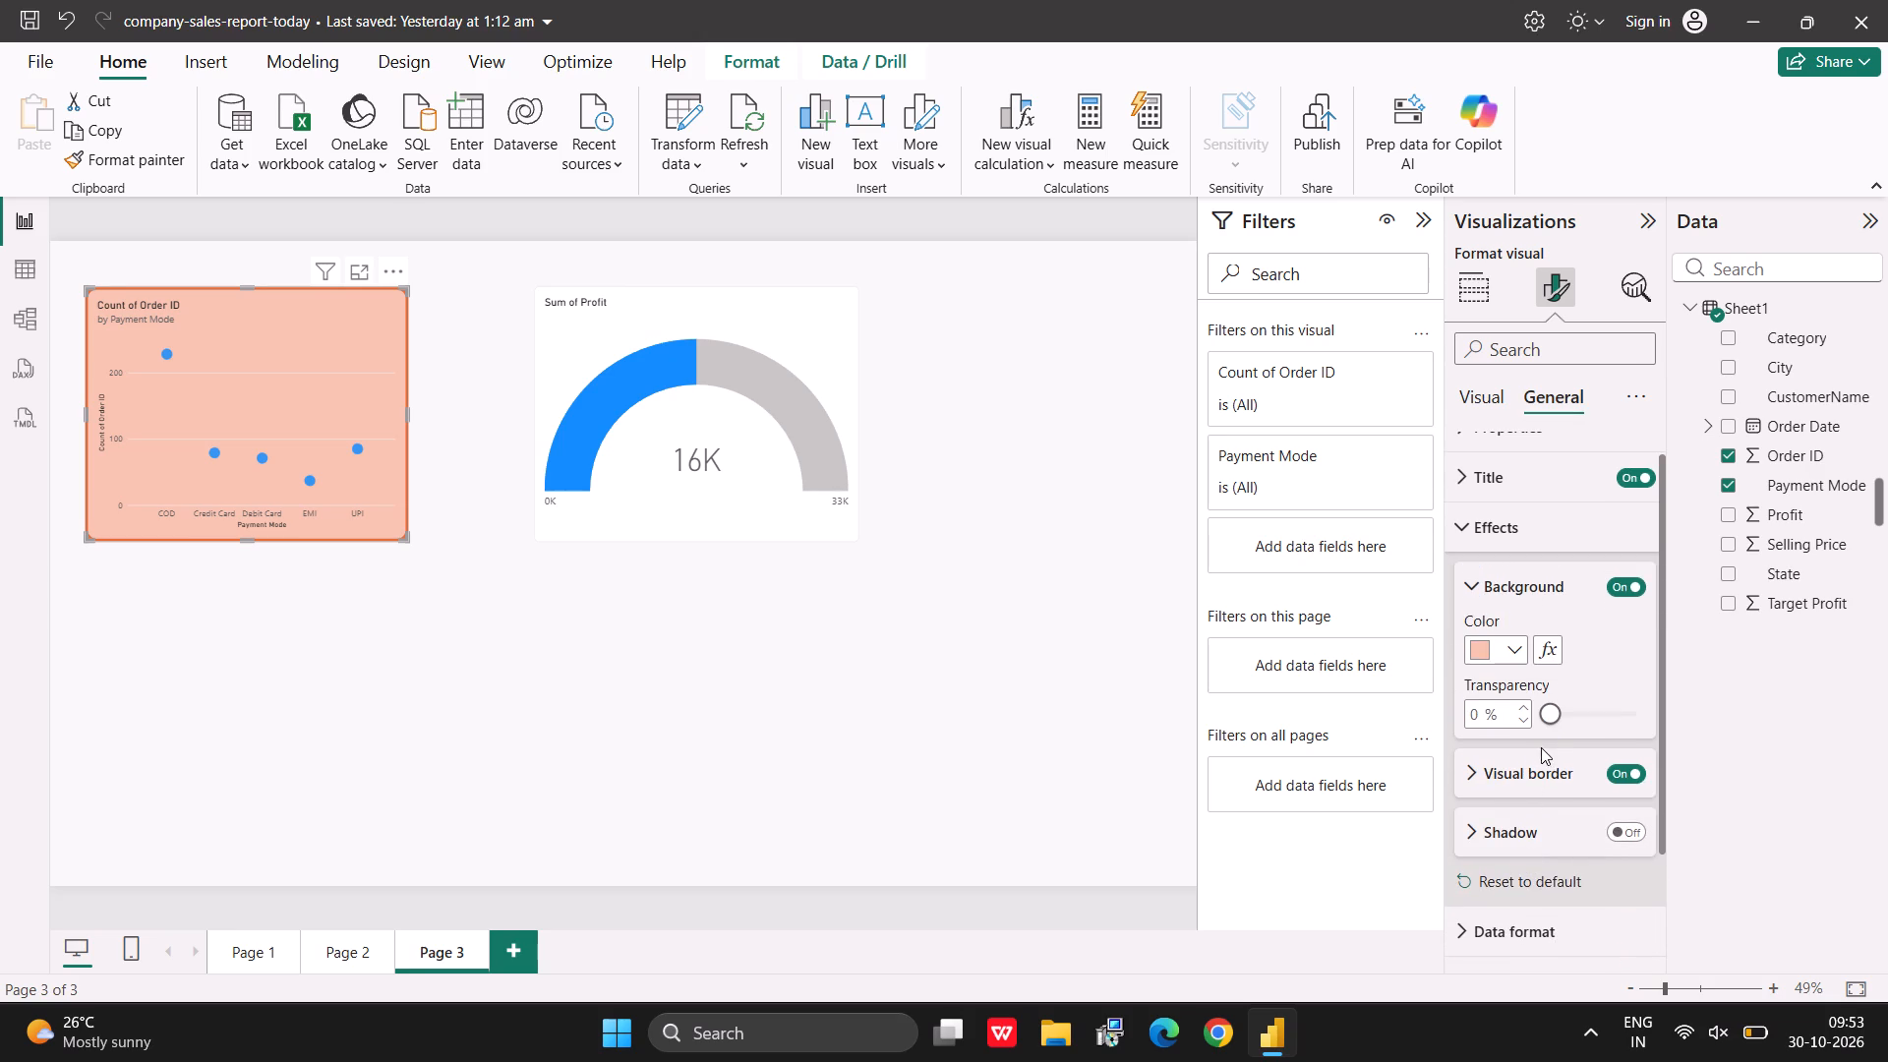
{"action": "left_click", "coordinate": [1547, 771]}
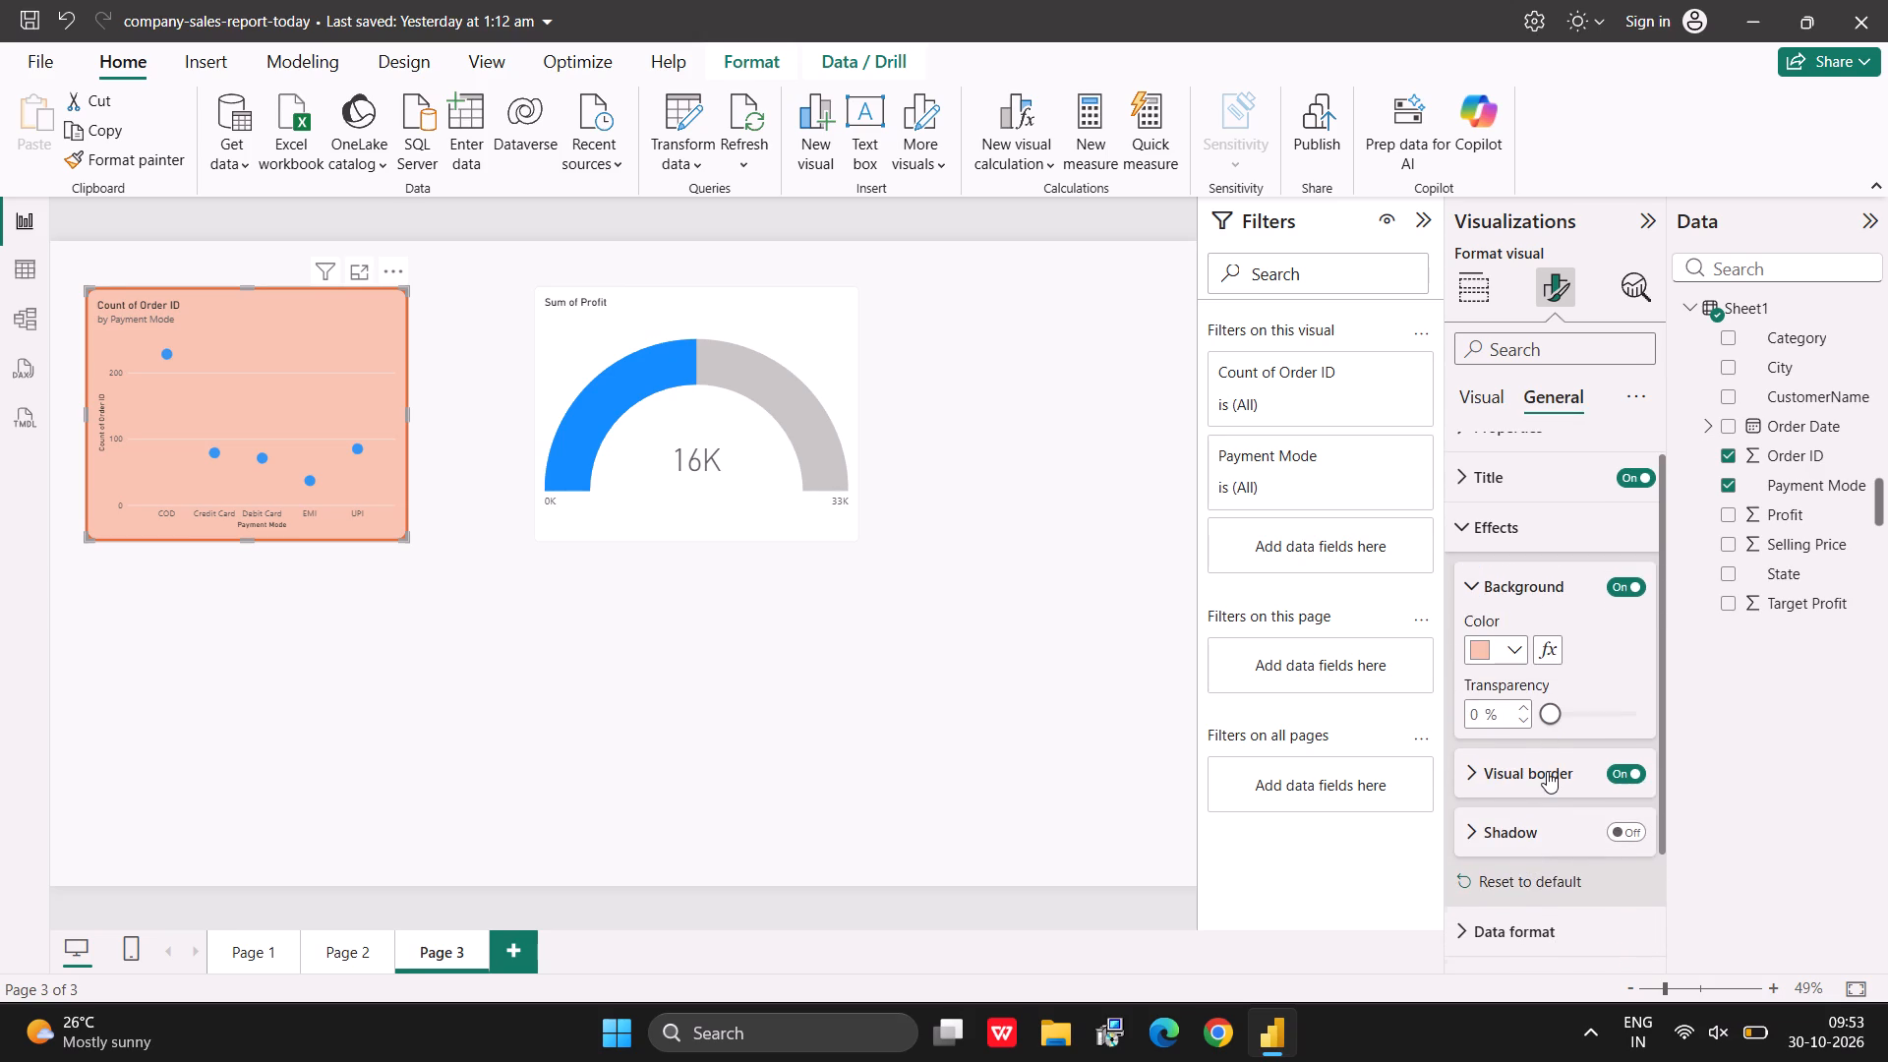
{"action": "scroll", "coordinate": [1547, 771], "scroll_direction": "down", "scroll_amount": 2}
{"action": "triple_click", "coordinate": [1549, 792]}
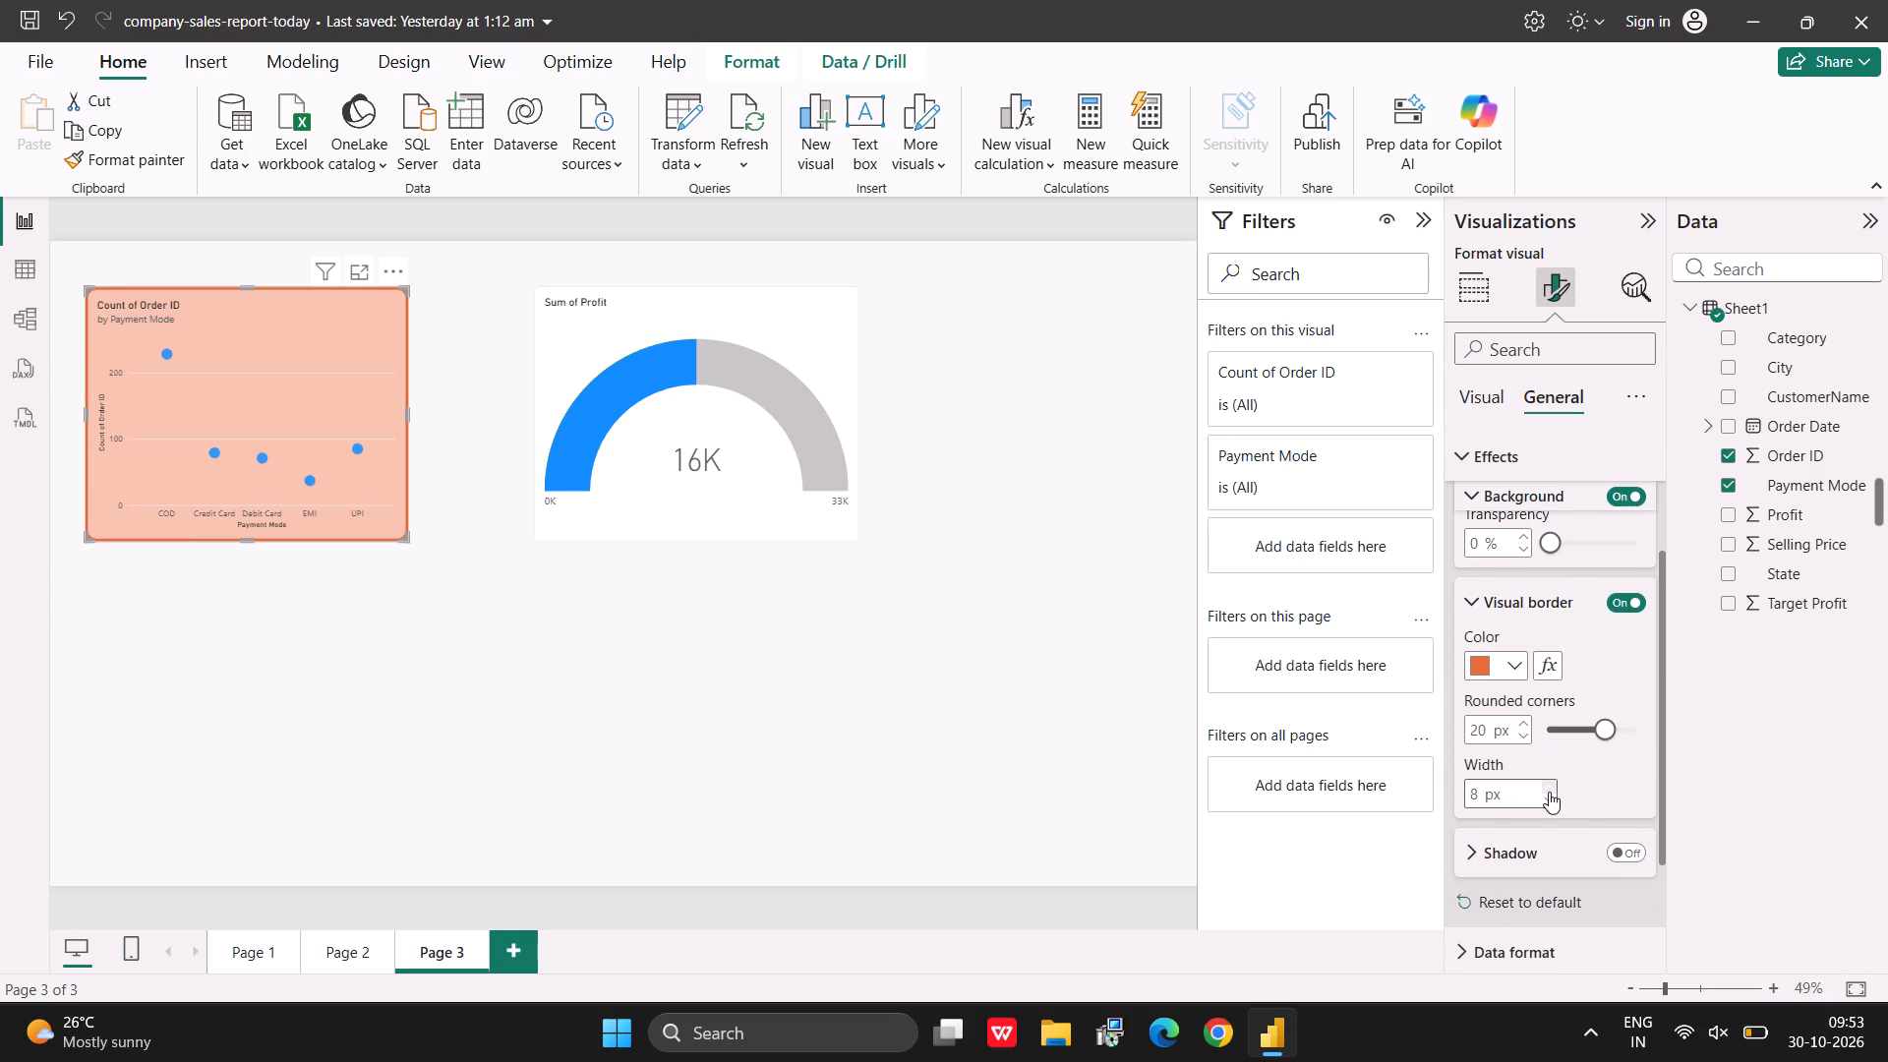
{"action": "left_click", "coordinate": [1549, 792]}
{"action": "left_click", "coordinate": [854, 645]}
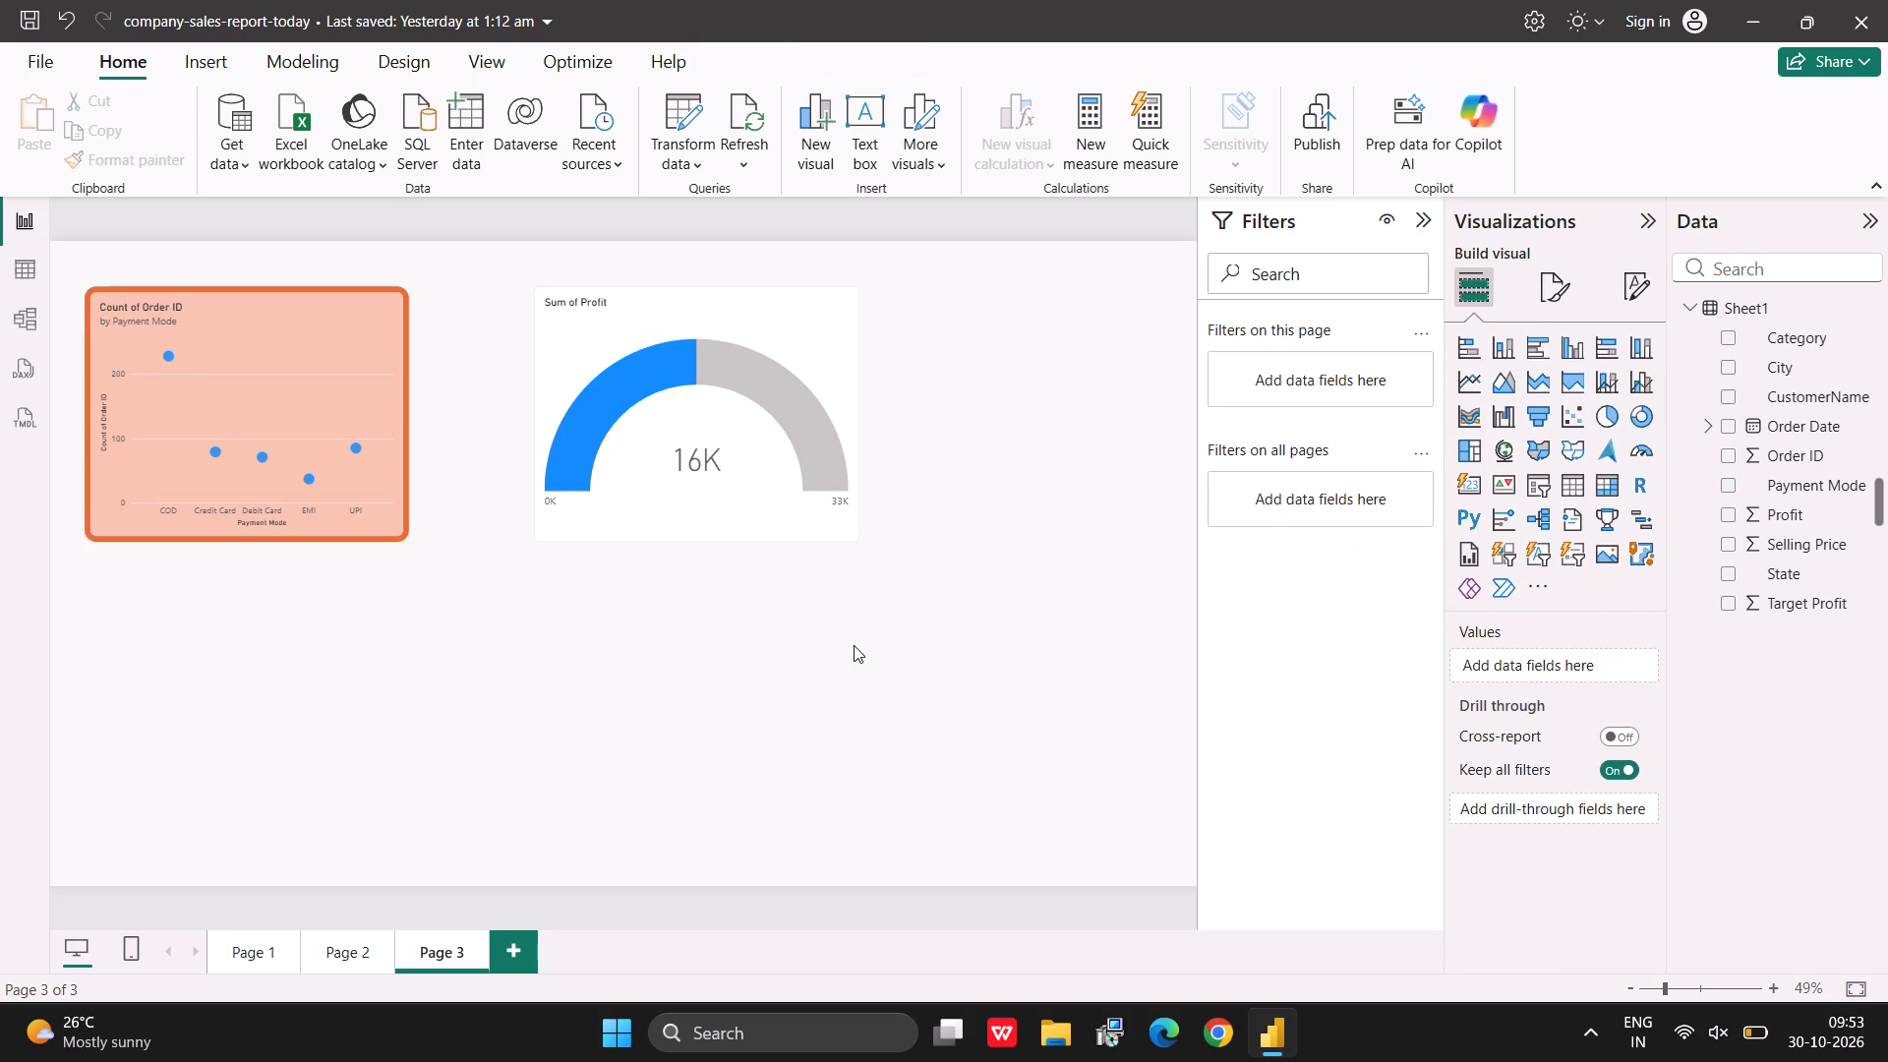
Set the rounded corners of the scatter chart's visual border to 16 px.
{"action": "left_click", "coordinate": [391, 428]}
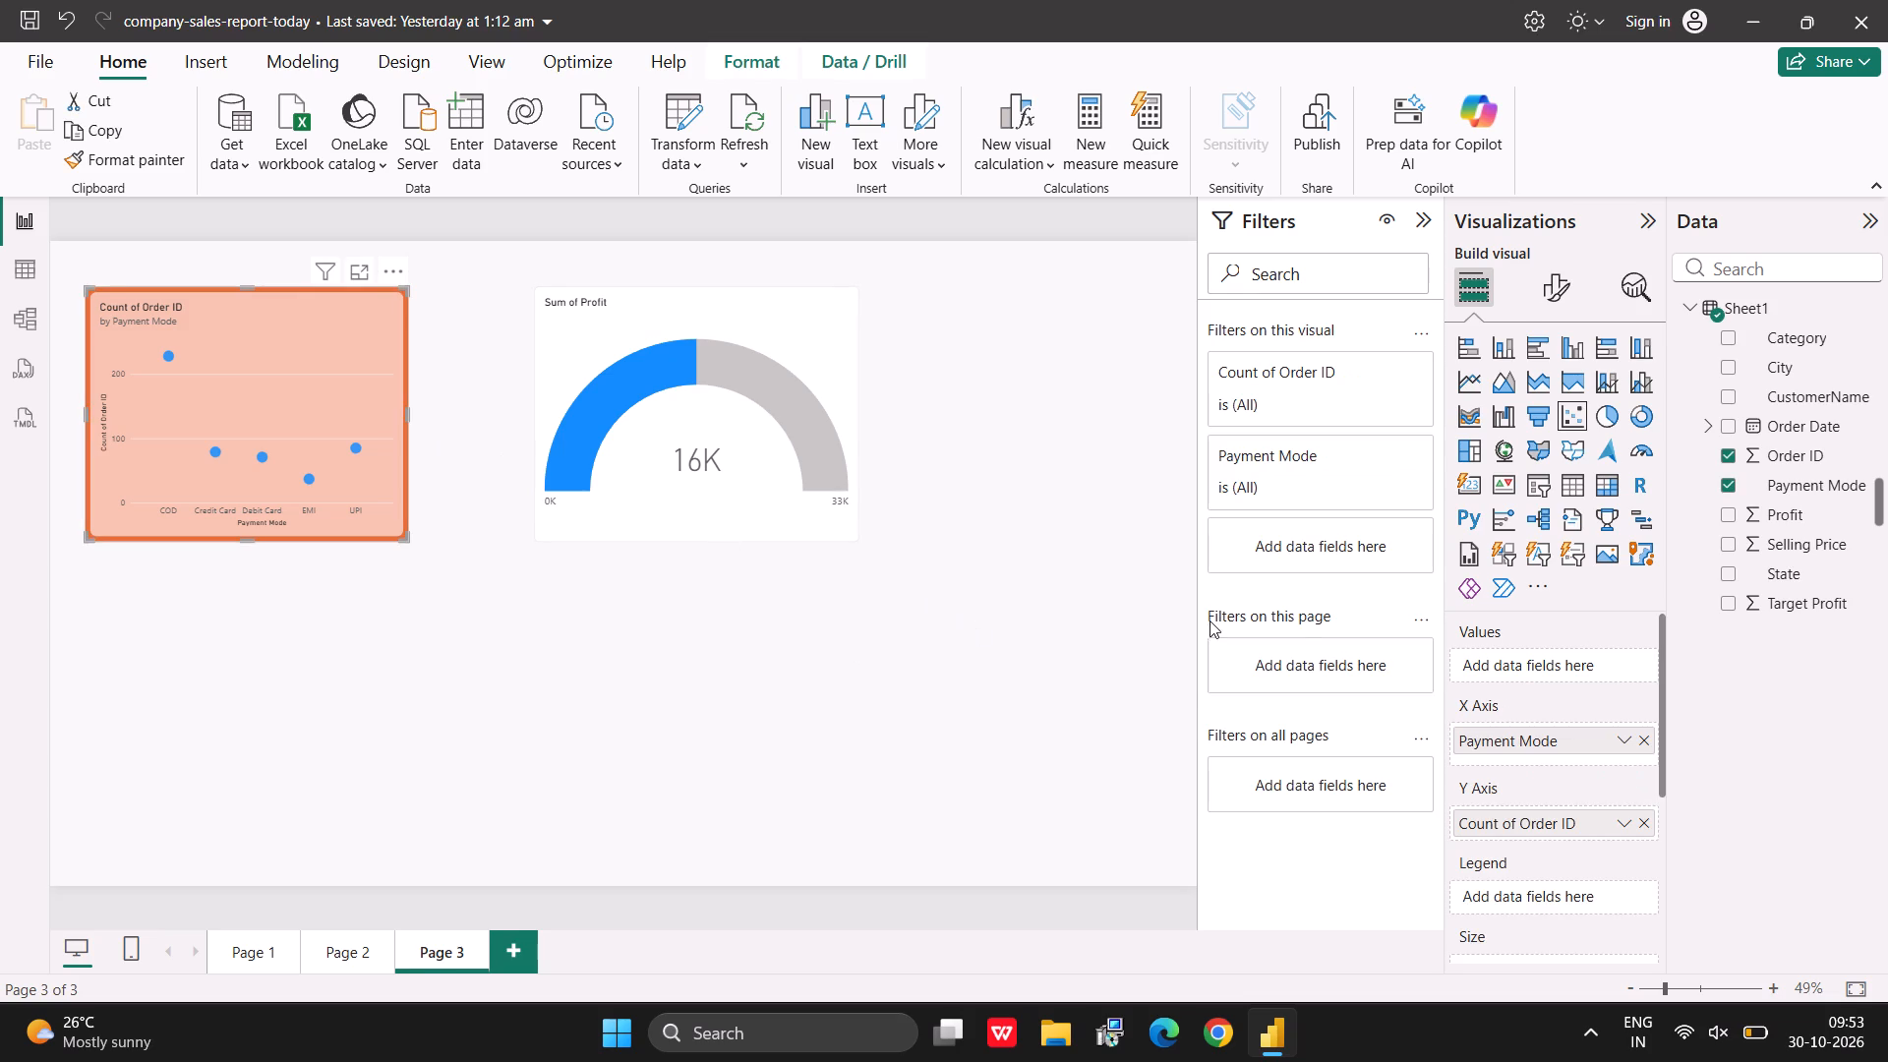
{"action": "left_click", "coordinate": [1566, 267]}
{"action": "left_click", "coordinate": [1576, 400]}
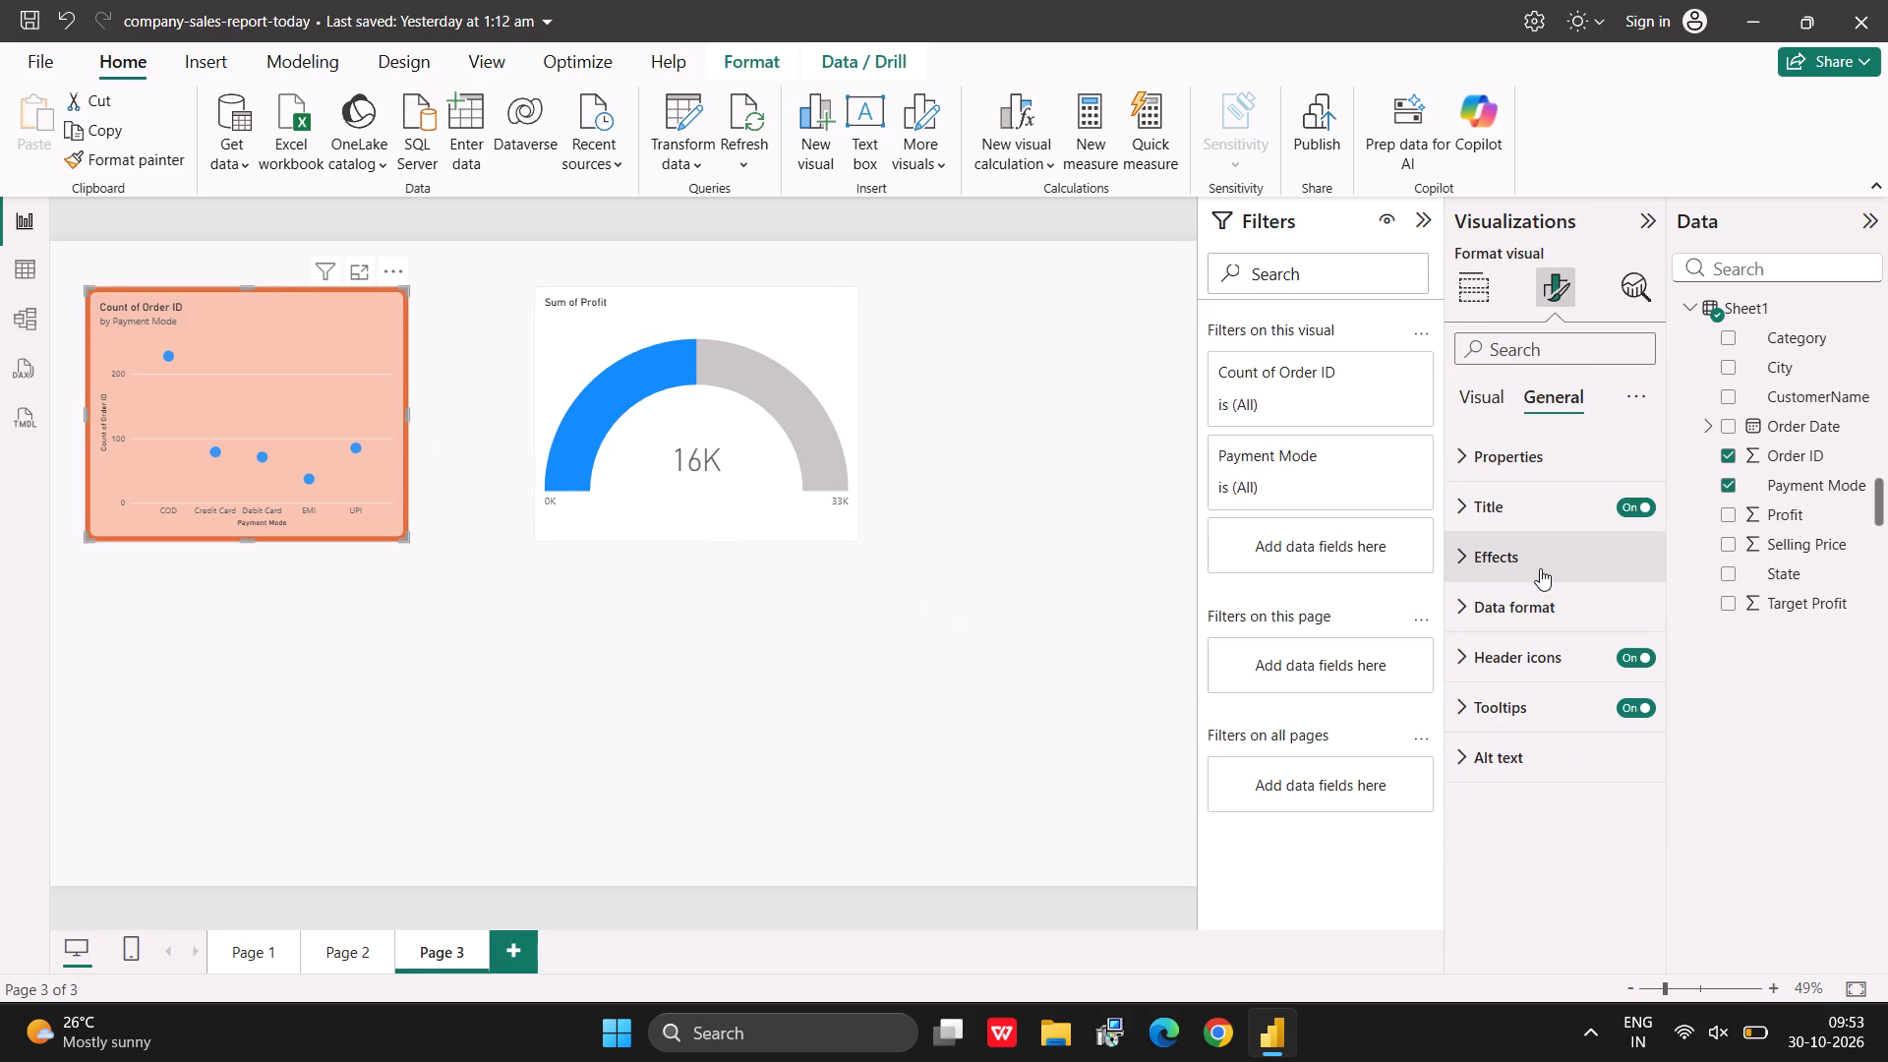
{"action": "left_click", "coordinate": [1540, 568]}
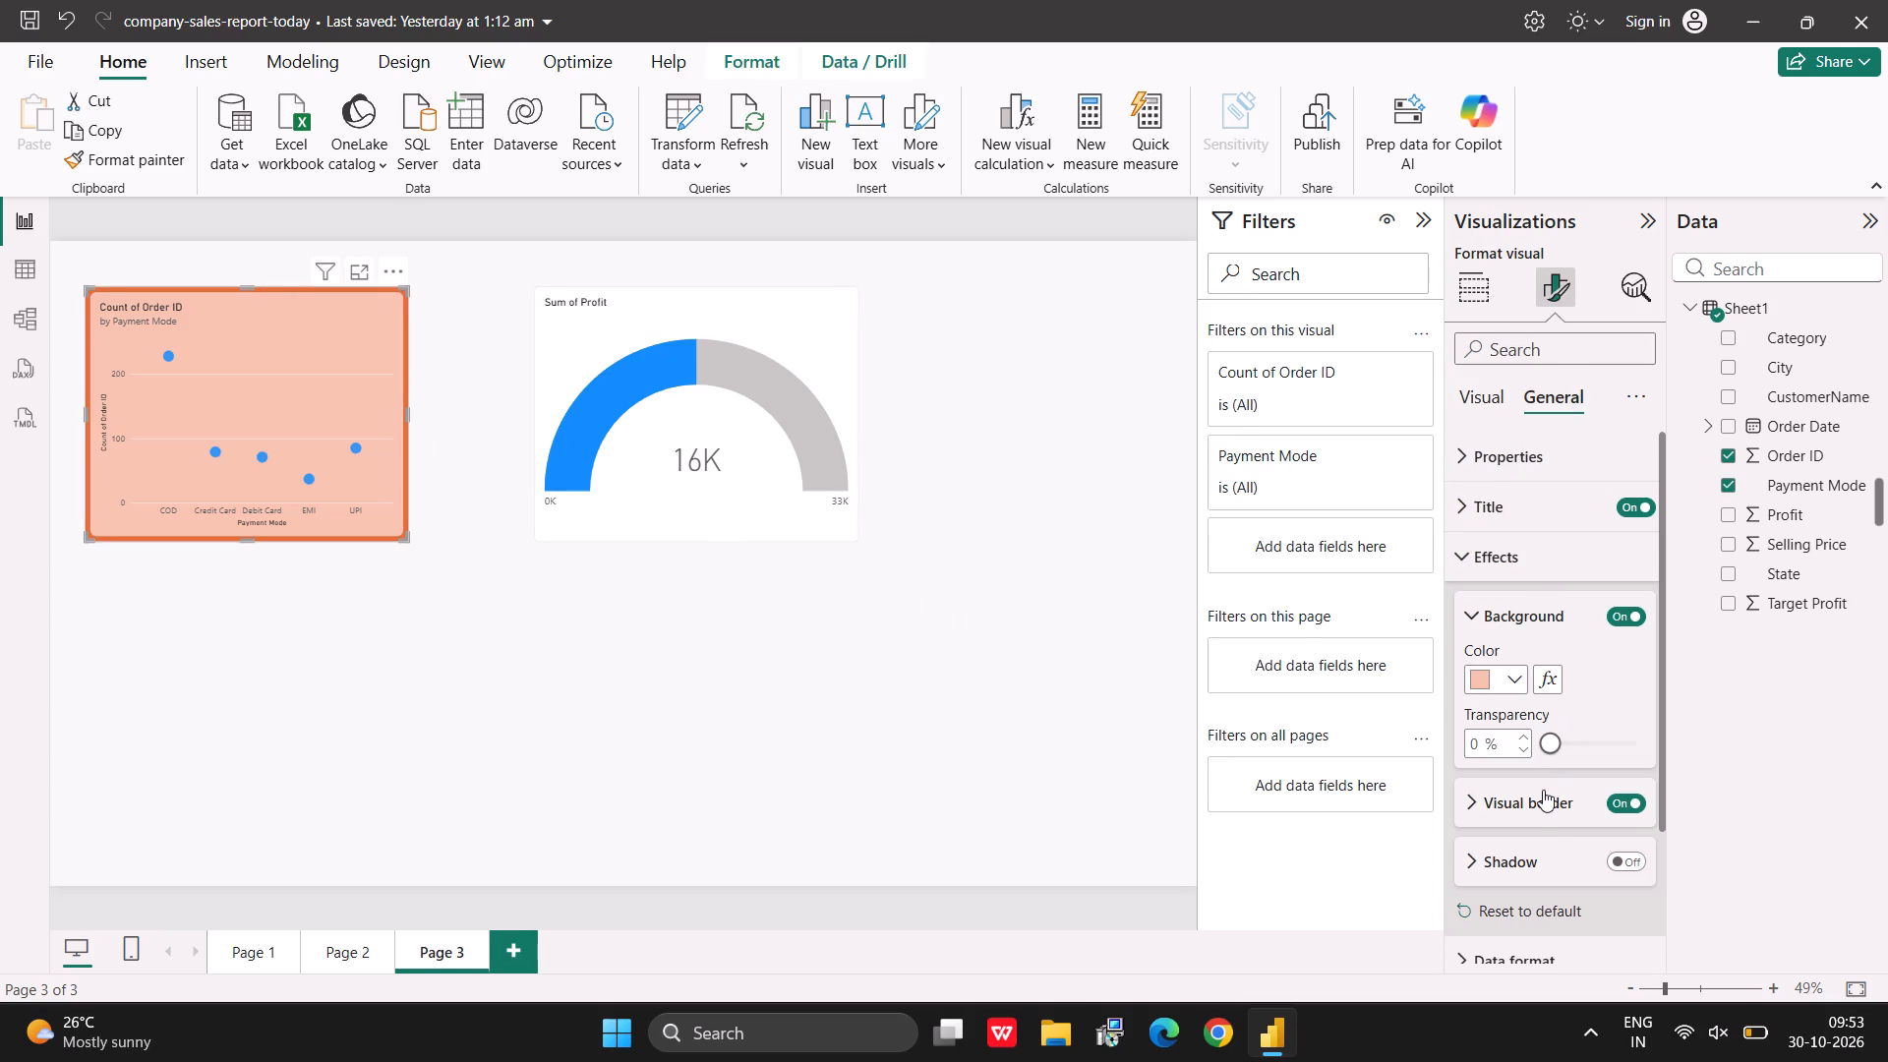
{"action": "right_click", "coordinate": [1543, 790]}
{"action": "left_click", "coordinate": [1512, 791]}
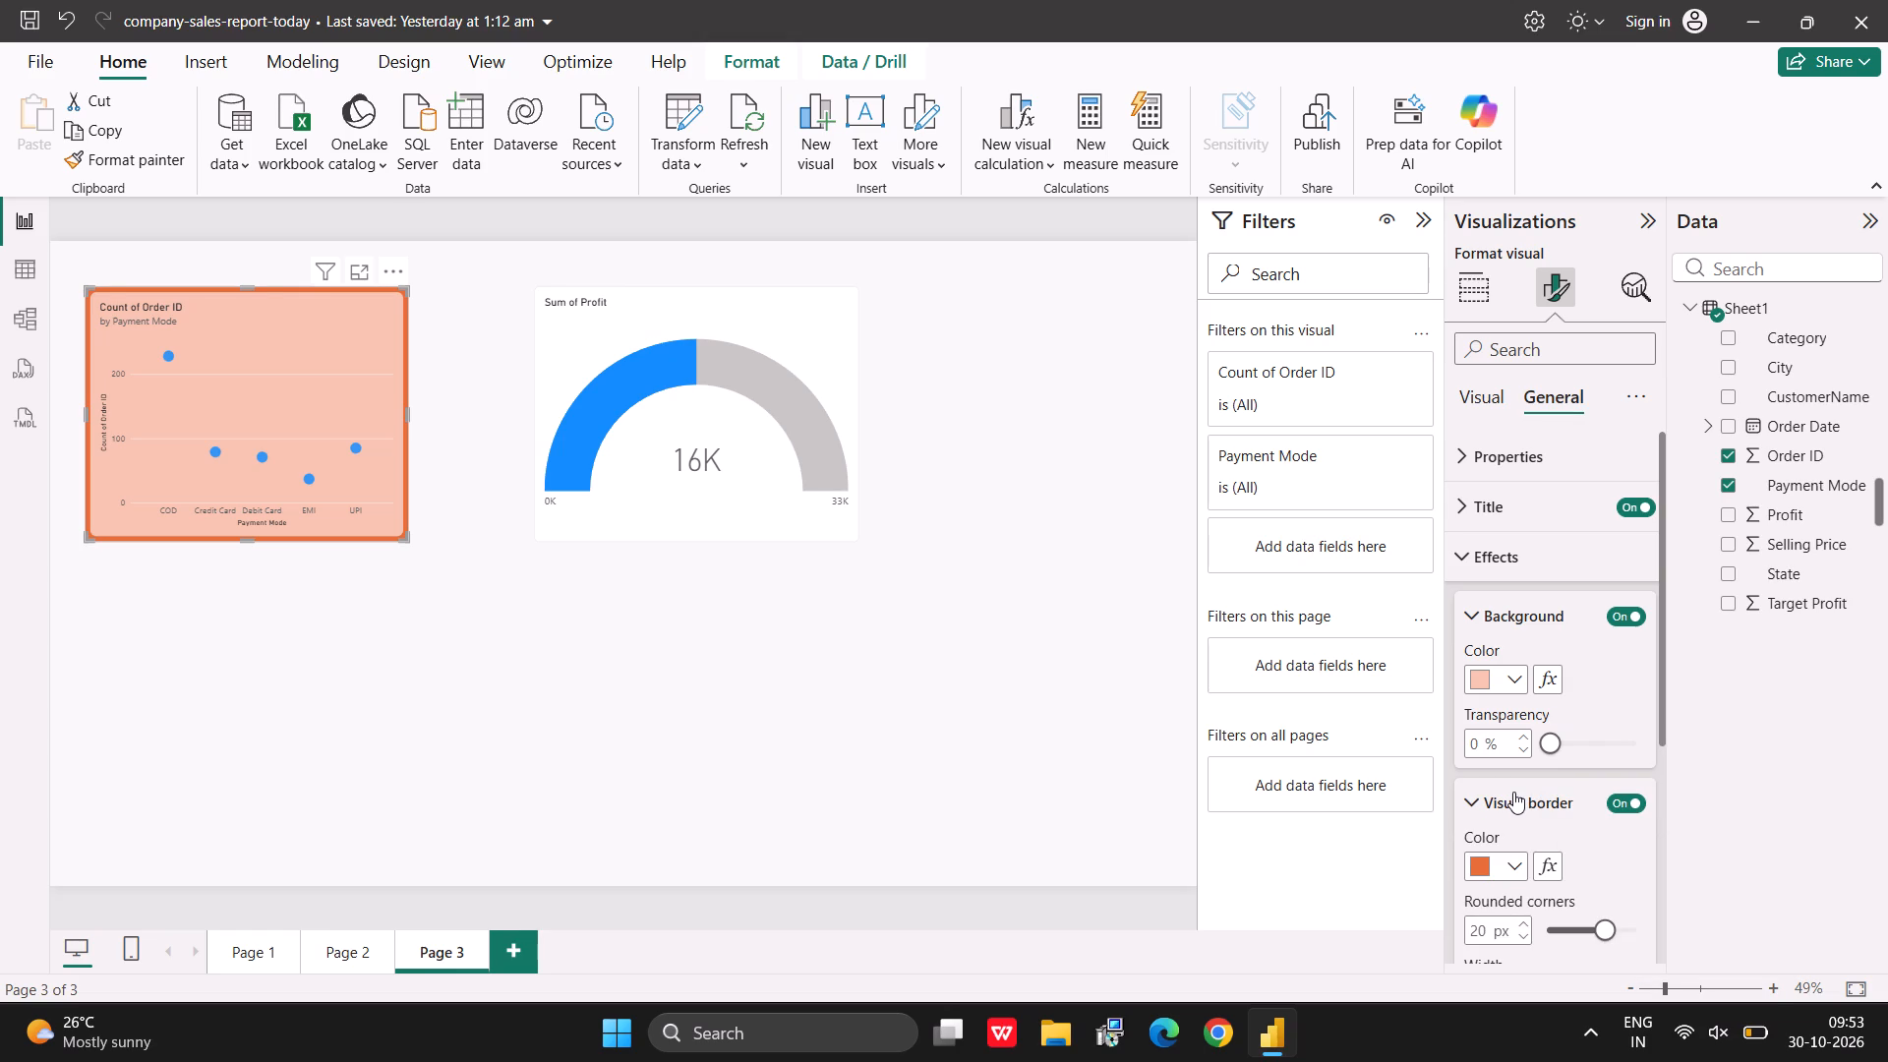
{"action": "left_click", "coordinate": [1581, 932]}
{"action": "left_click", "coordinate": [1593, 928]}
Reduce the scatter chart's visual border width to 5 px.
{"action": "scroll", "coordinate": [1593, 928], "scroll_direction": "down", "scroll_amount": 2}
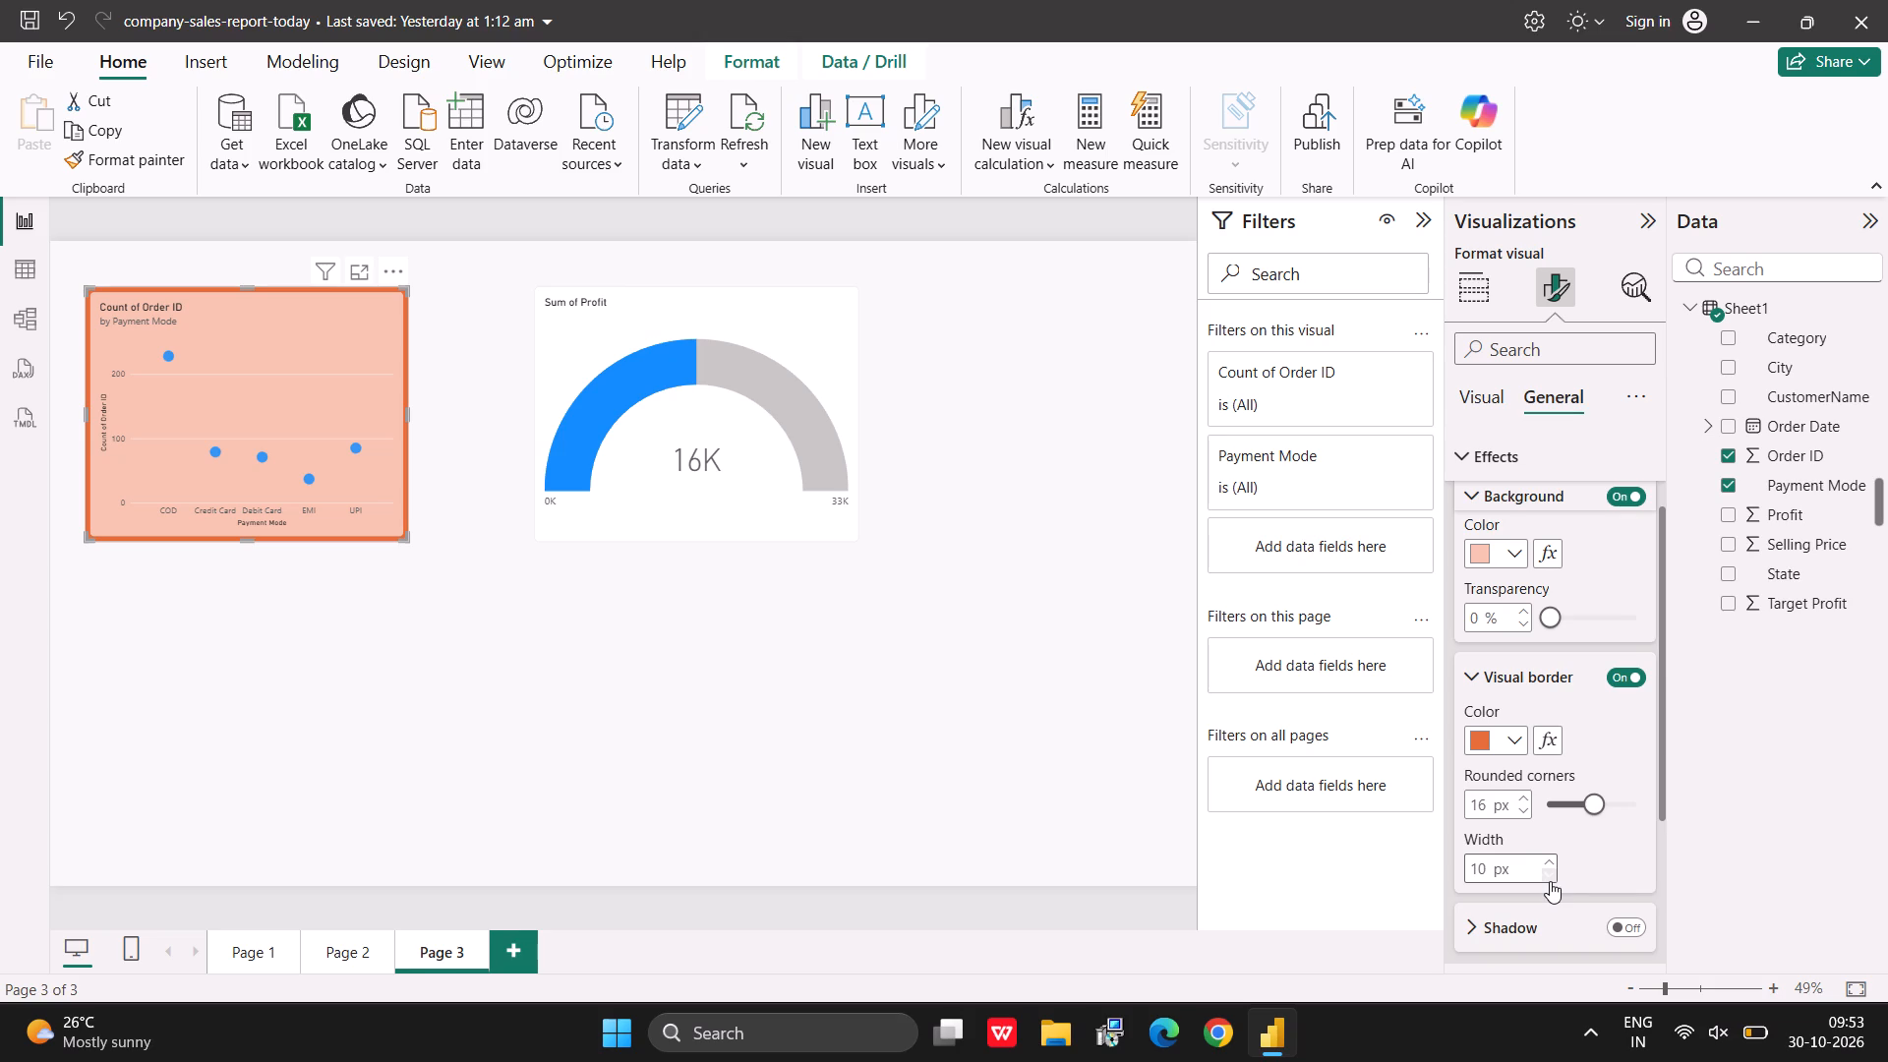
{"action": "triple_click", "coordinate": [1550, 881]}
{"action": "left_click", "coordinate": [1550, 881]}
{"action": "left_click", "coordinate": [1550, 881]}
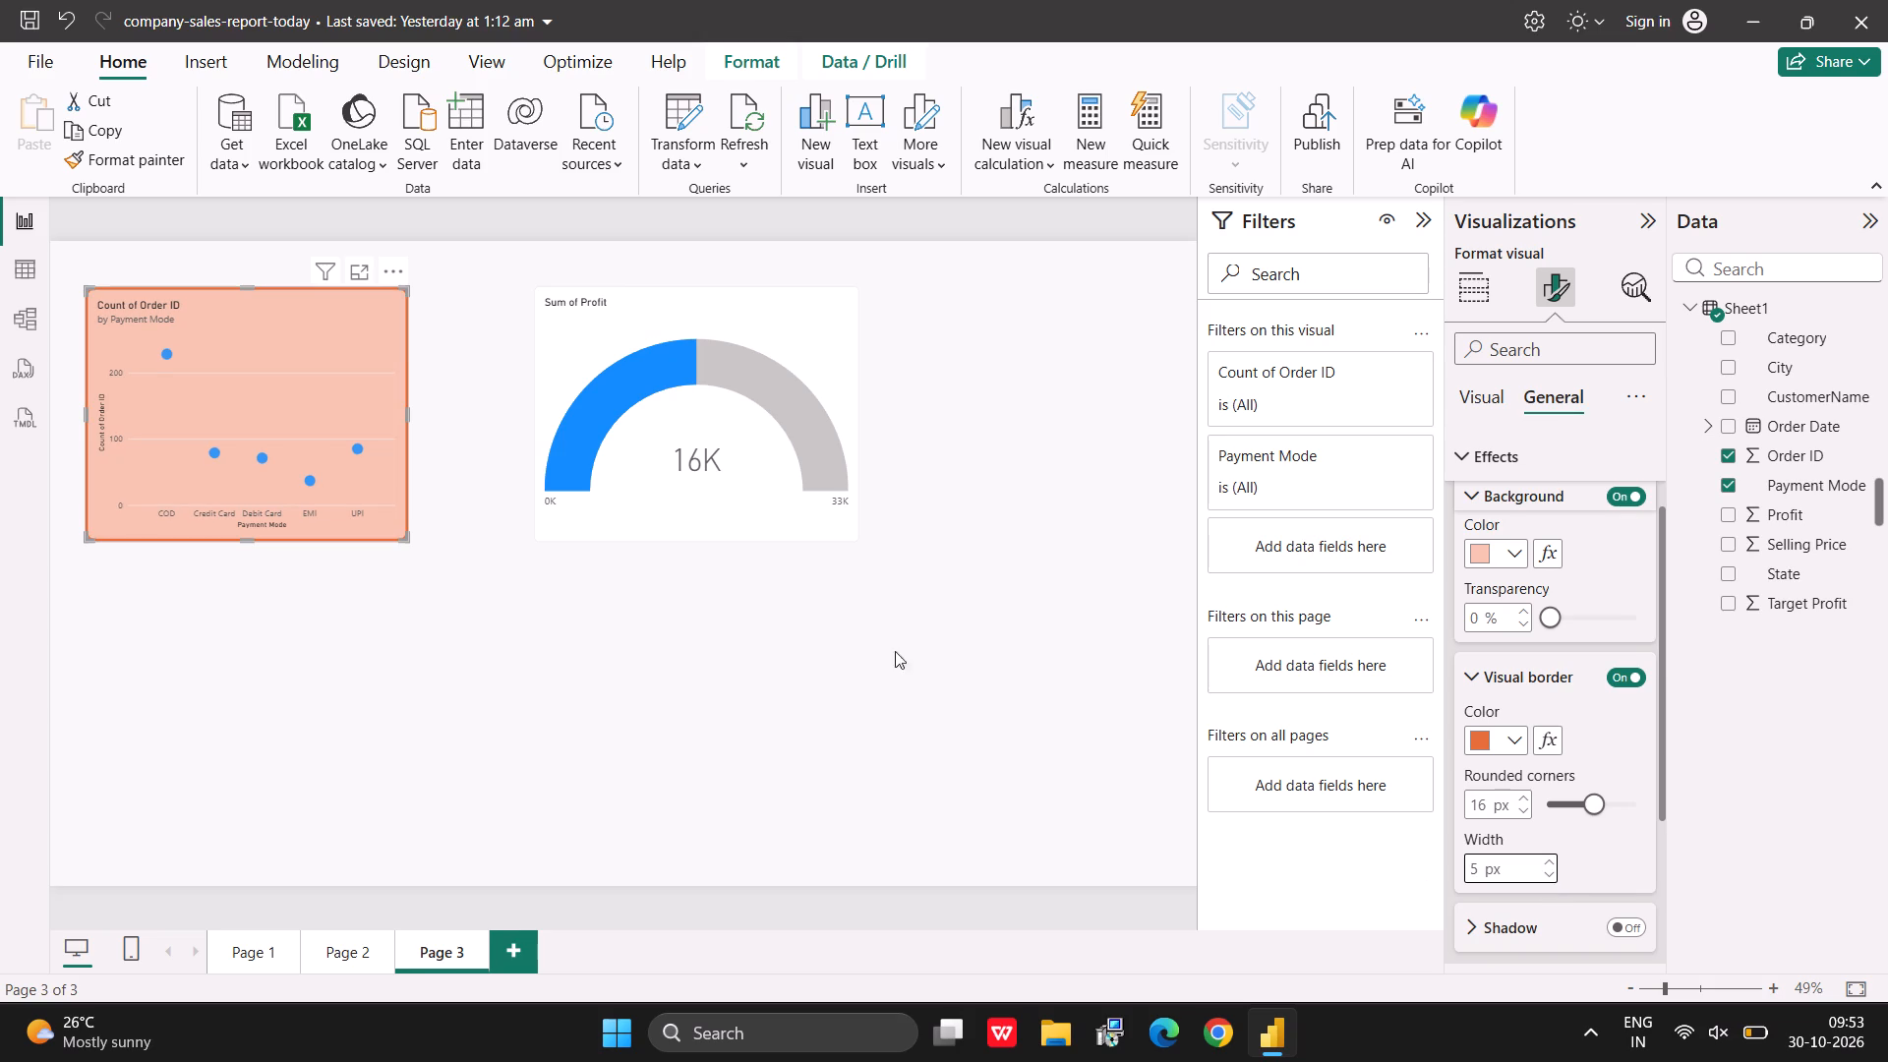
{"action": "left_click", "coordinate": [865, 638]}
Assign the Target Profit field as the Profit gauge's target value.
{"action": "left_click", "coordinate": [772, 473]}
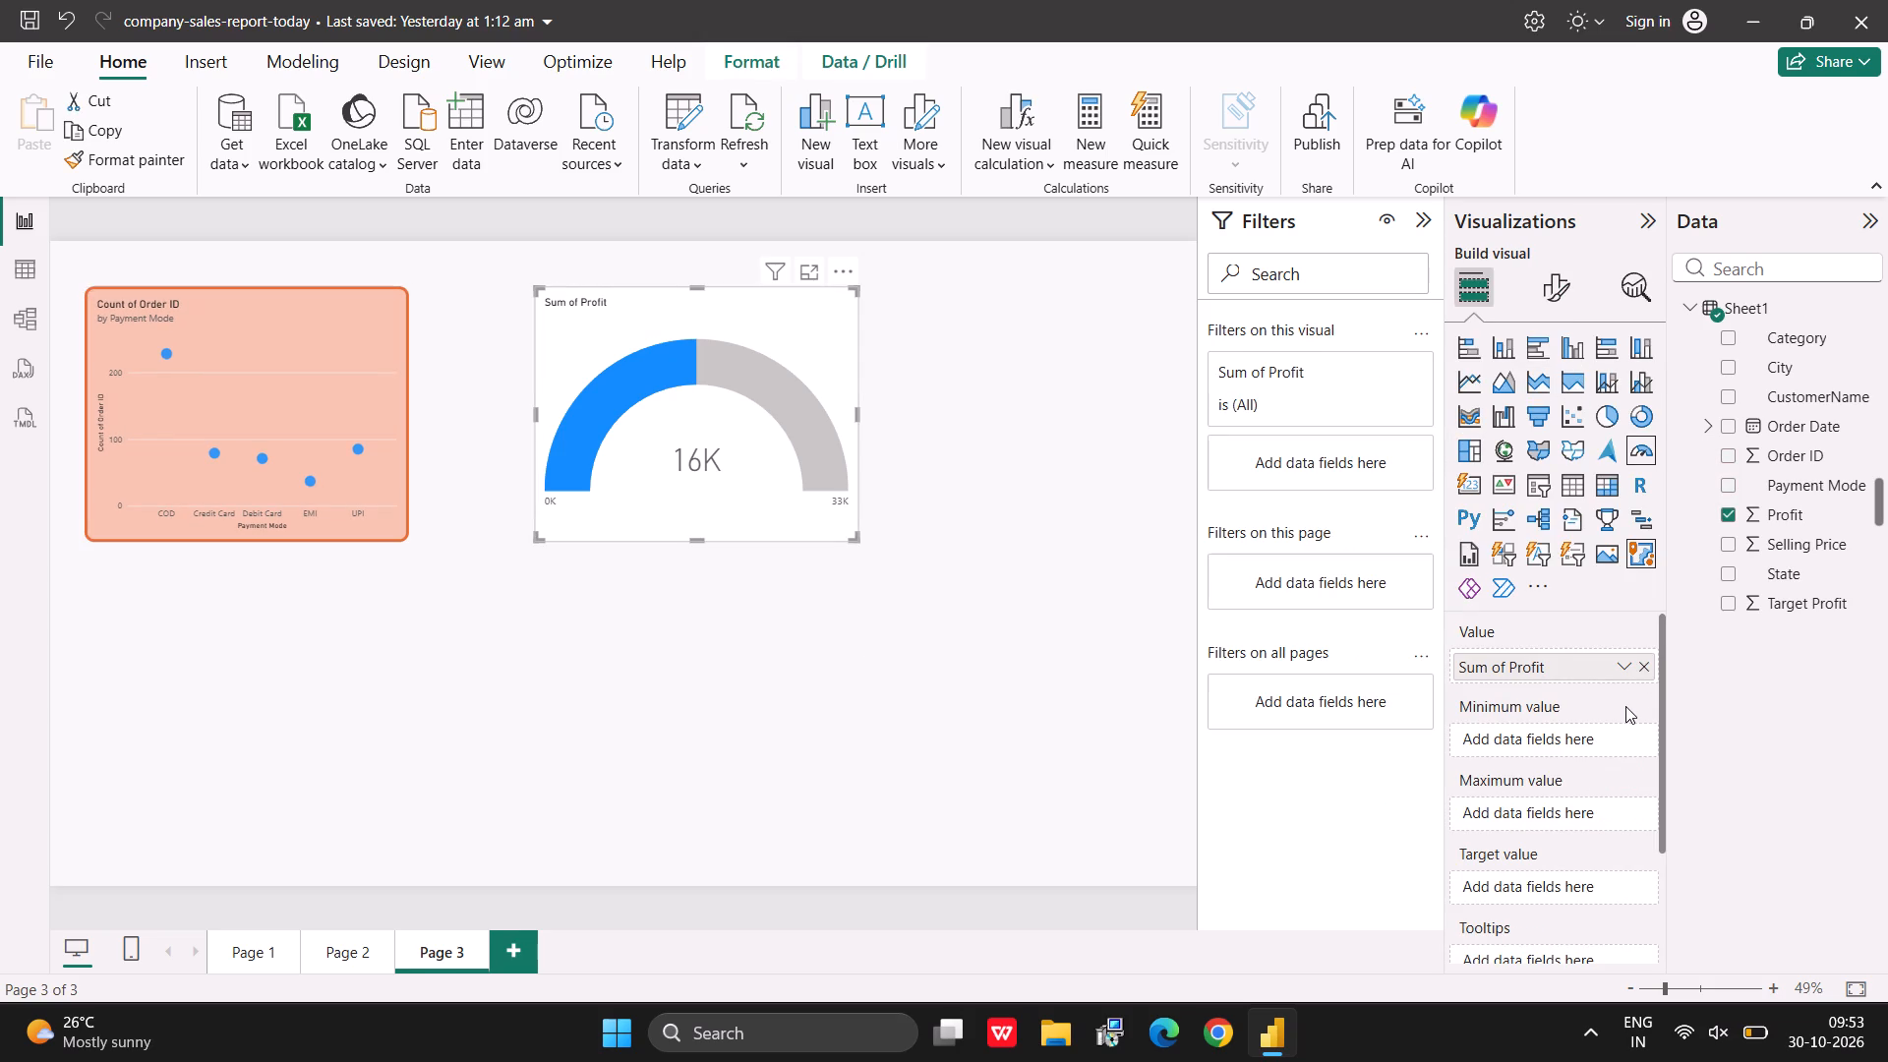
{"action": "scroll", "coordinate": [1625, 706], "scroll_direction": "down", "scroll_amount": 1}
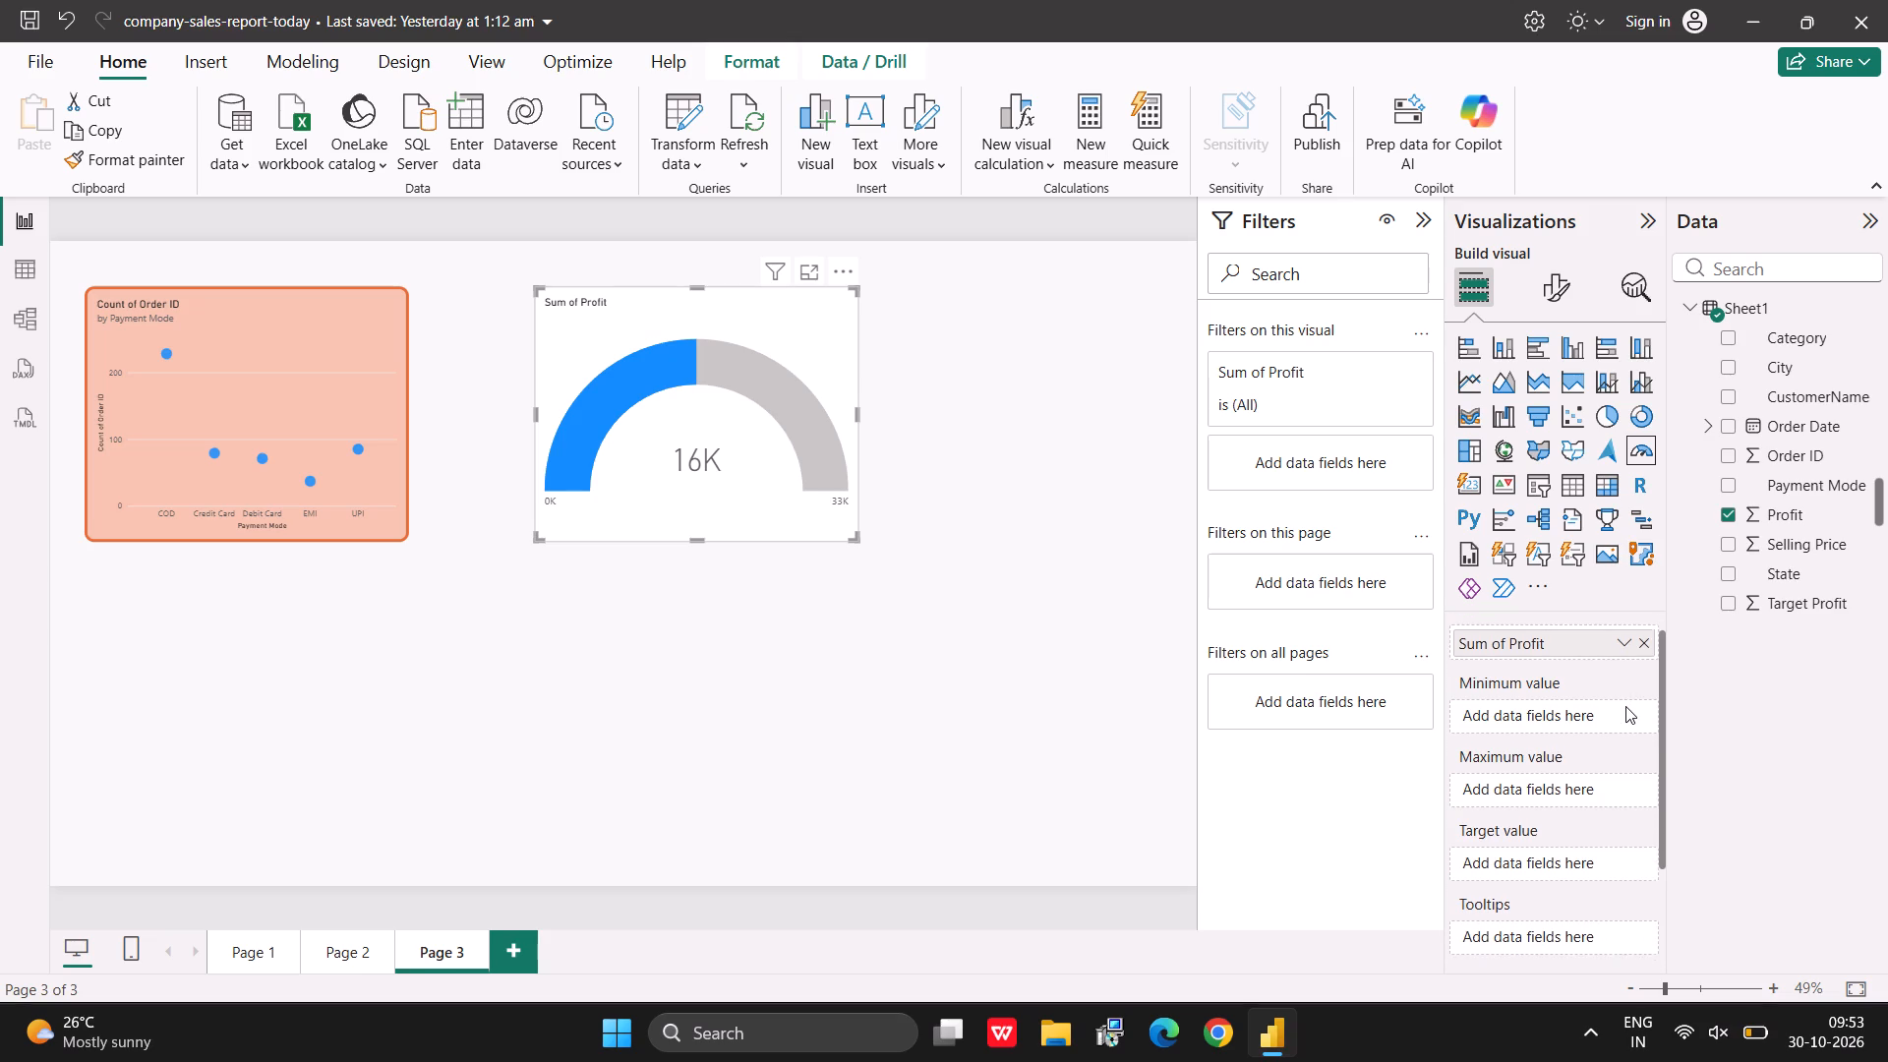
{"action": "scroll", "coordinate": [1625, 706], "scroll_direction": "down", "scroll_amount": 1}
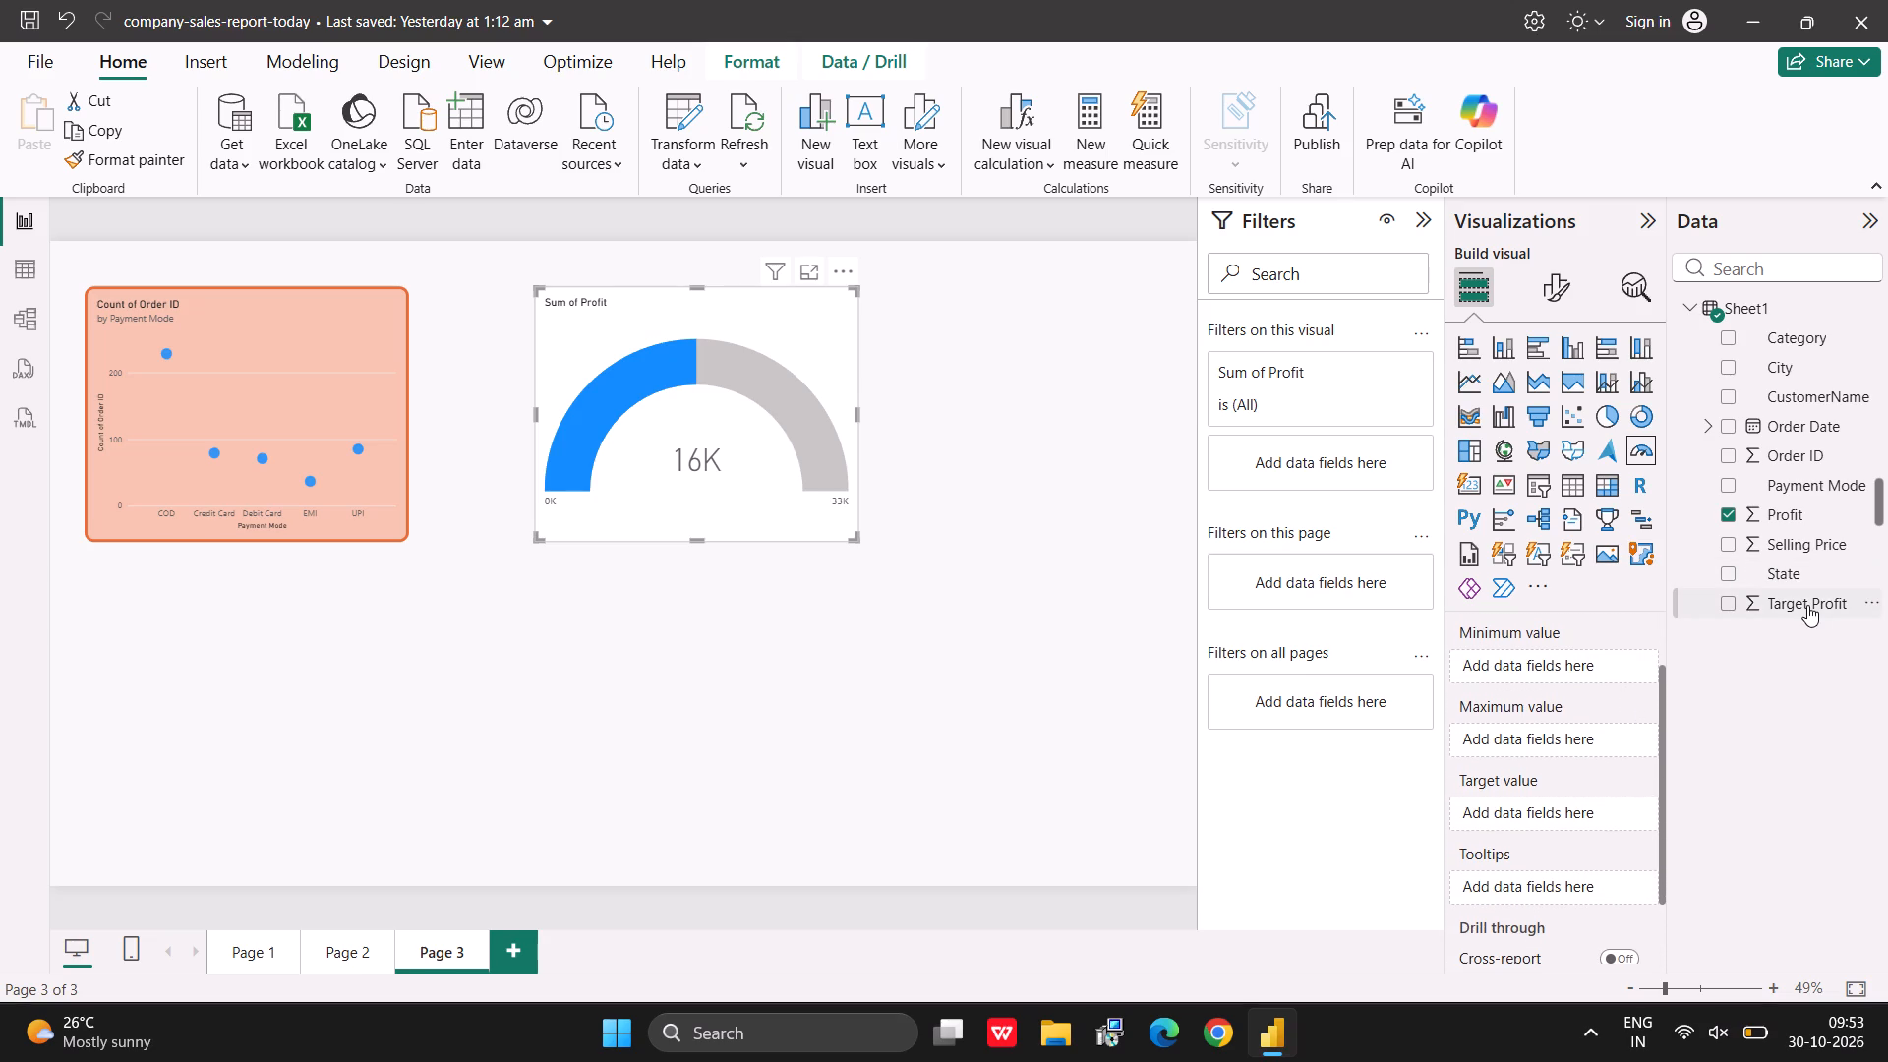
{"action": "left_click_drag", "start_coordinate": [1807, 605], "coordinate": [1585, 811]}
{"action": "left_click", "coordinate": [1585, 811]}
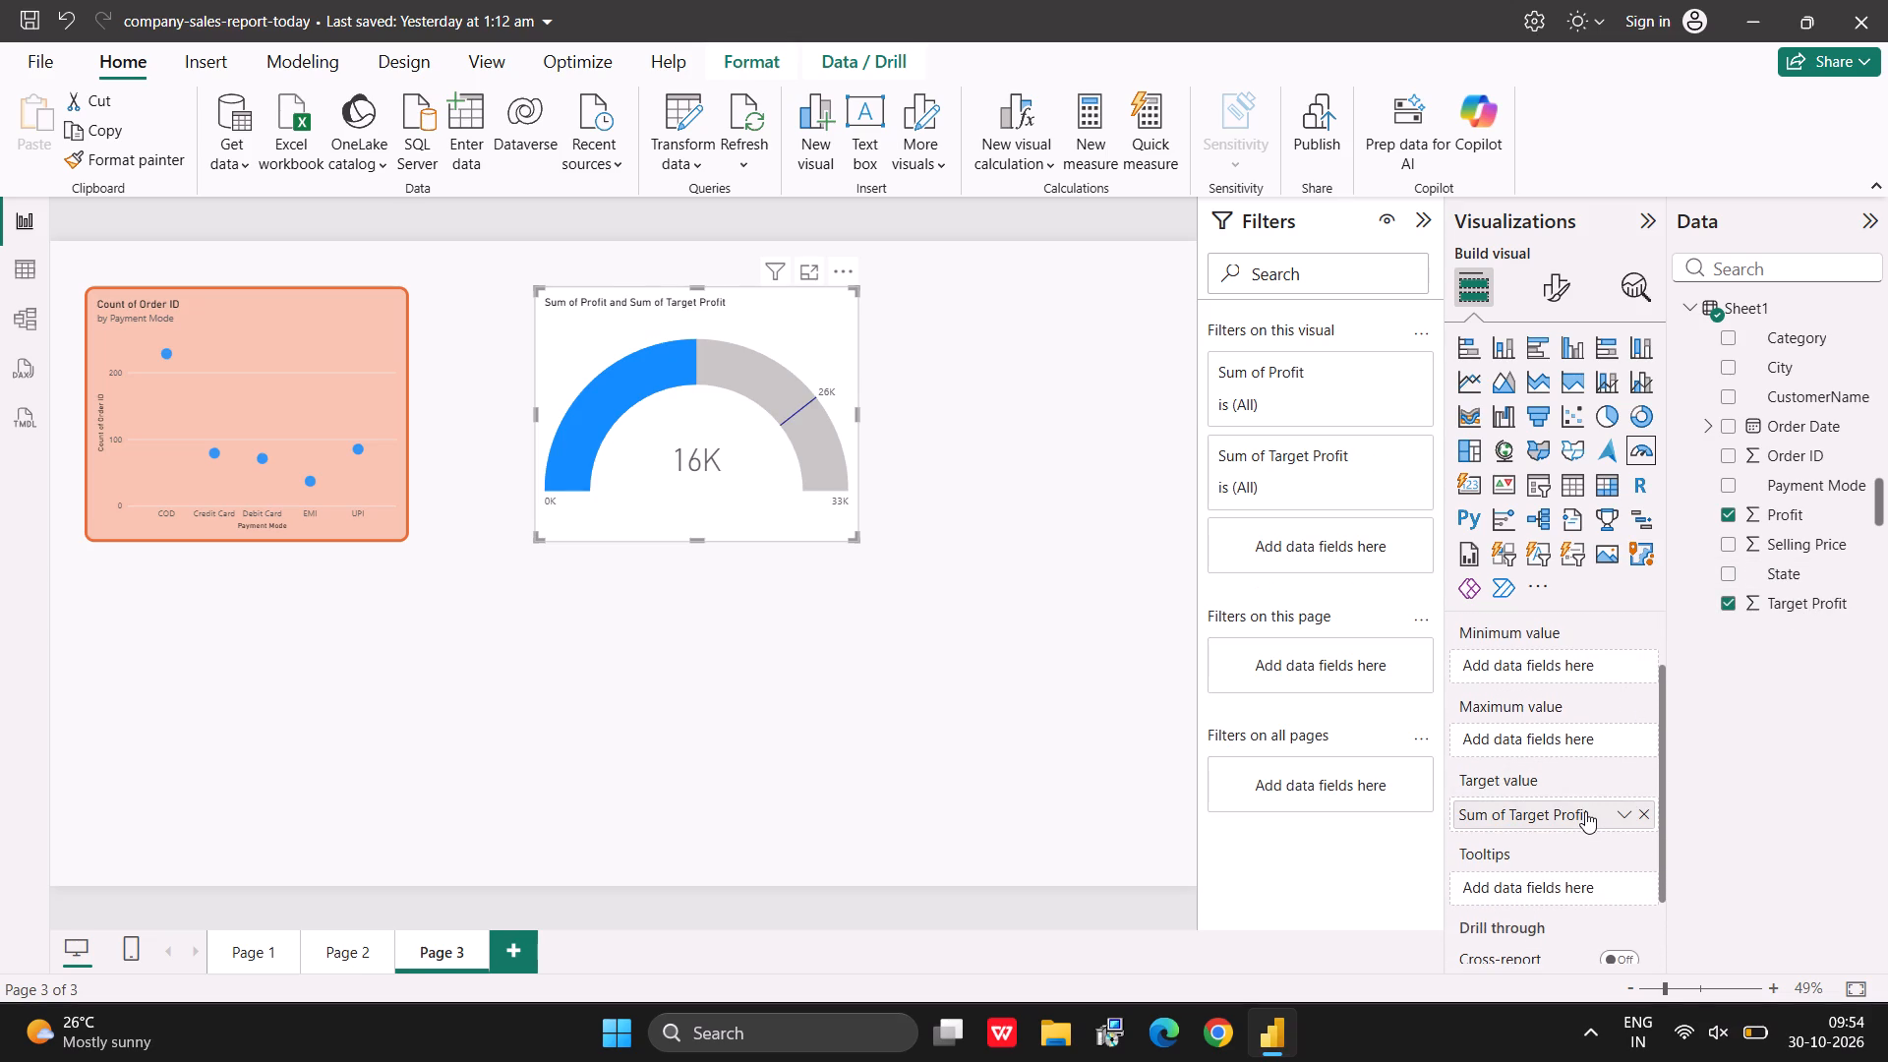
{"action": "left_click", "coordinate": [997, 592]}
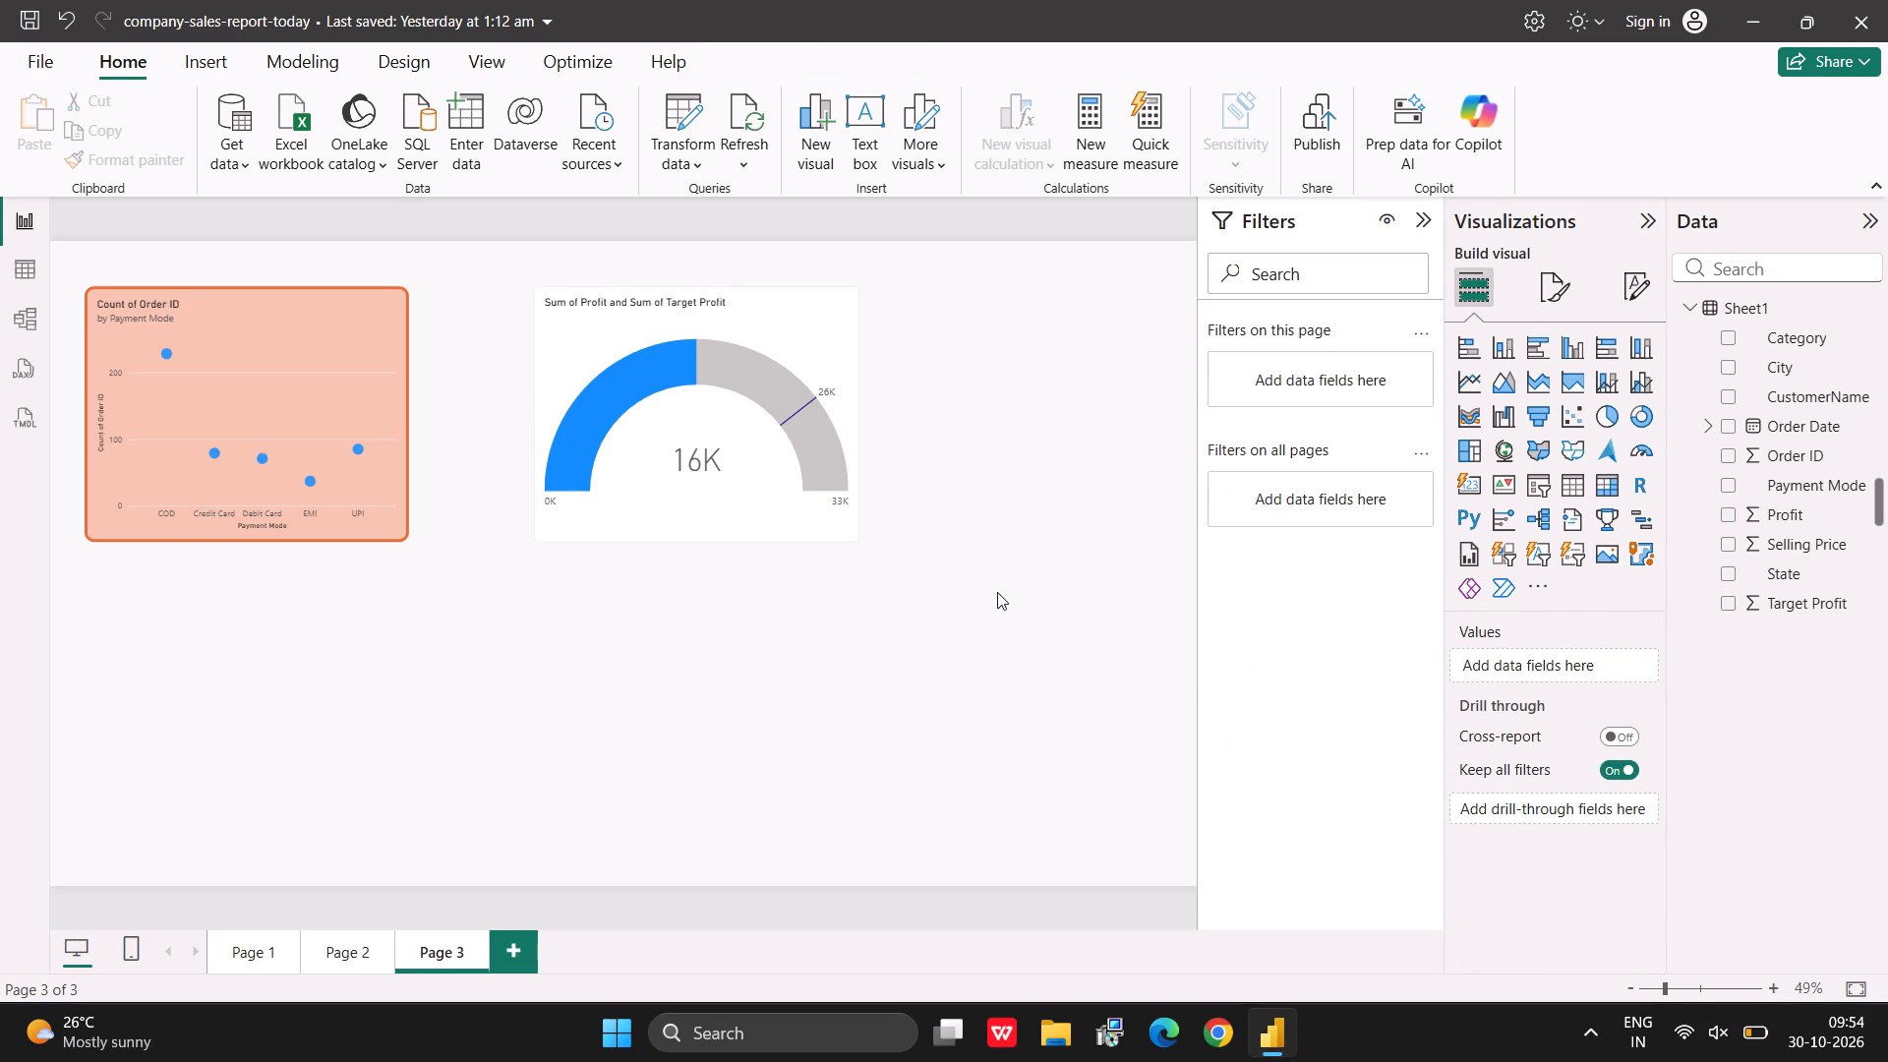
Set the gauge's background color to the light orange #f5c4af (Theme color 3, 60% lighter).
{"action": "left_click", "coordinate": [735, 481]}
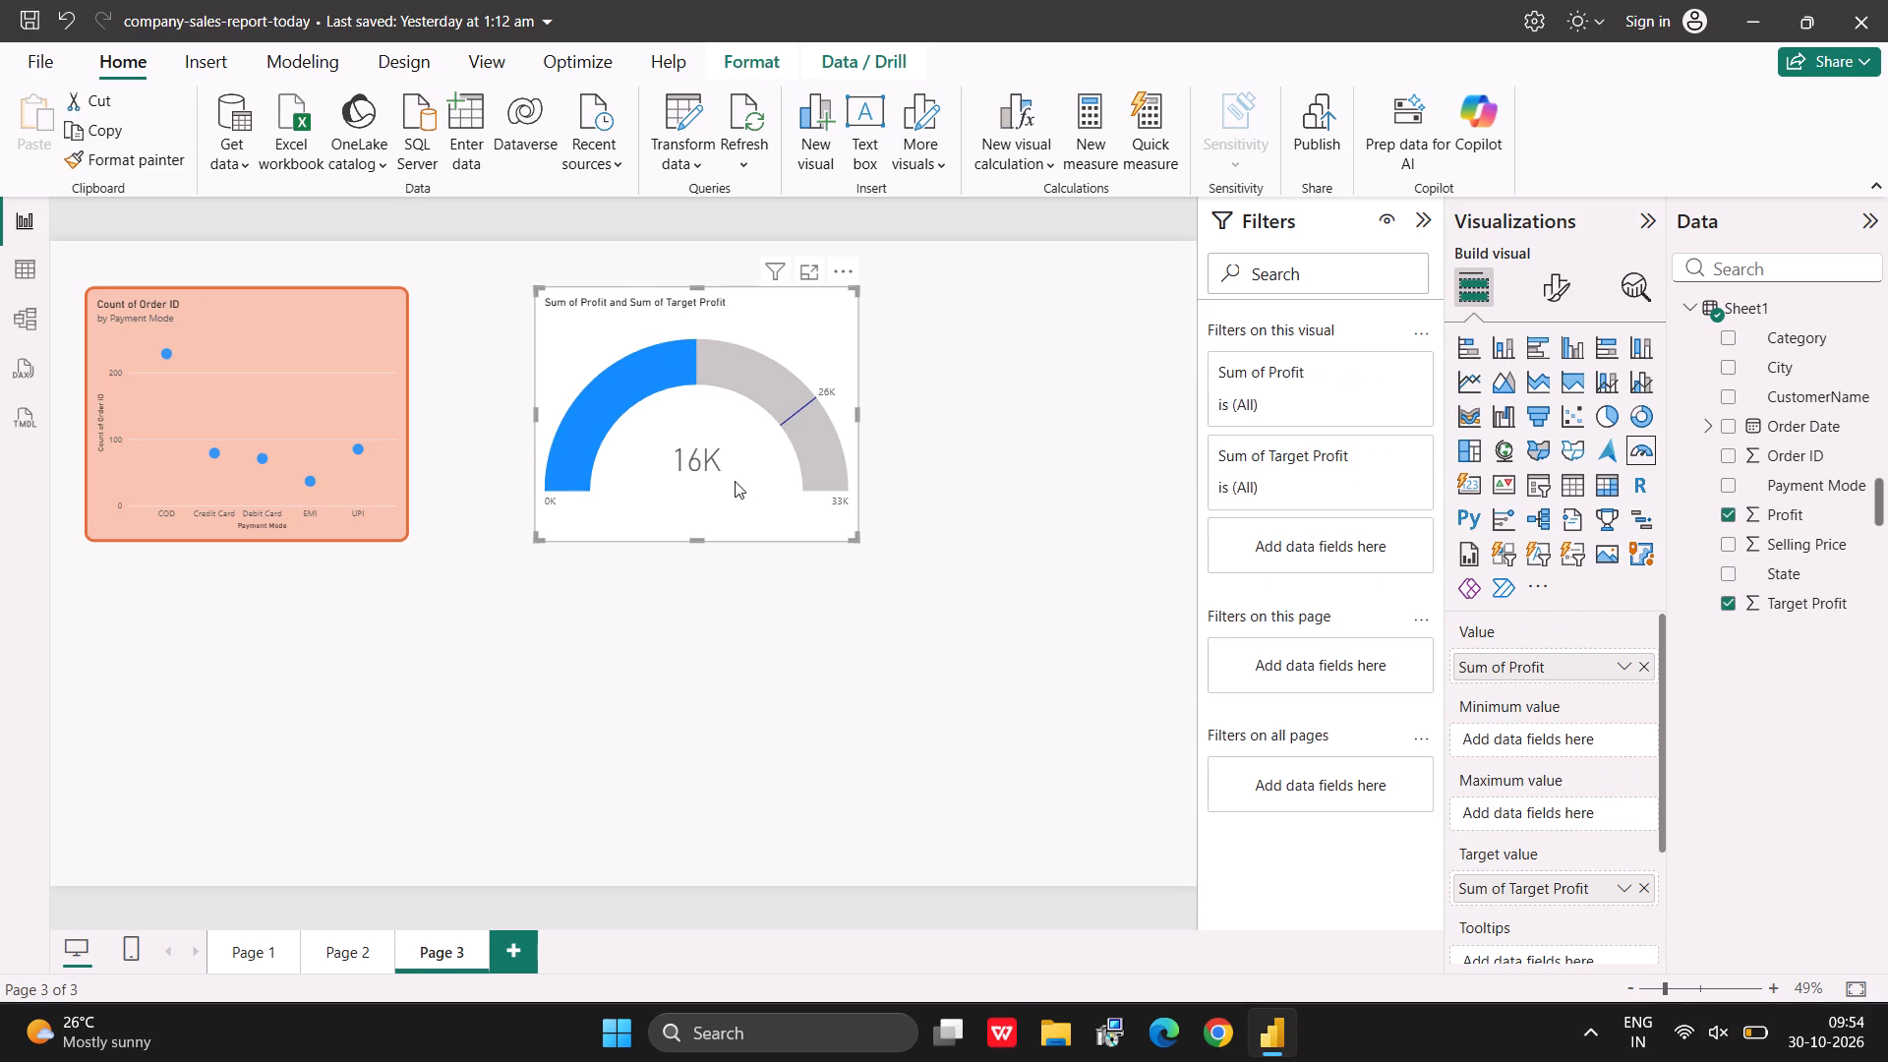
{"action": "left_click", "coordinate": [1565, 295]}
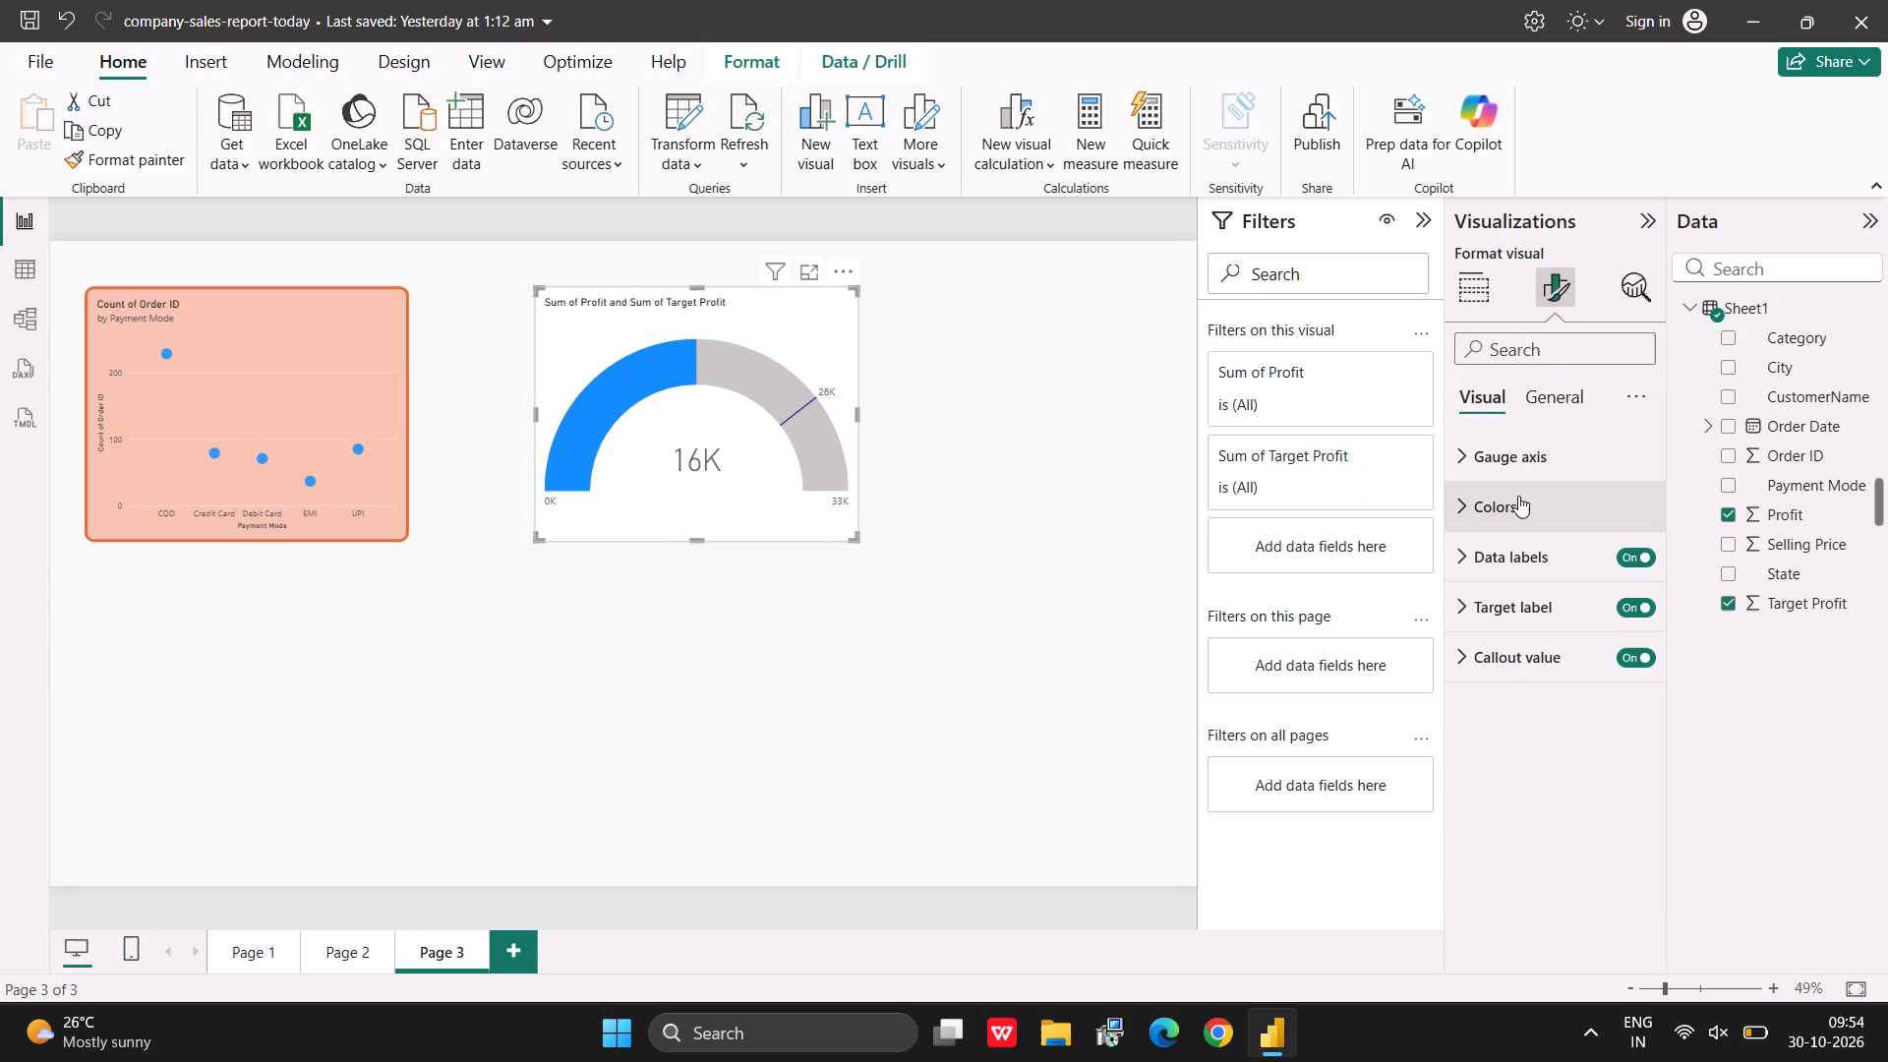
{"action": "left_click", "coordinate": [1556, 396]}
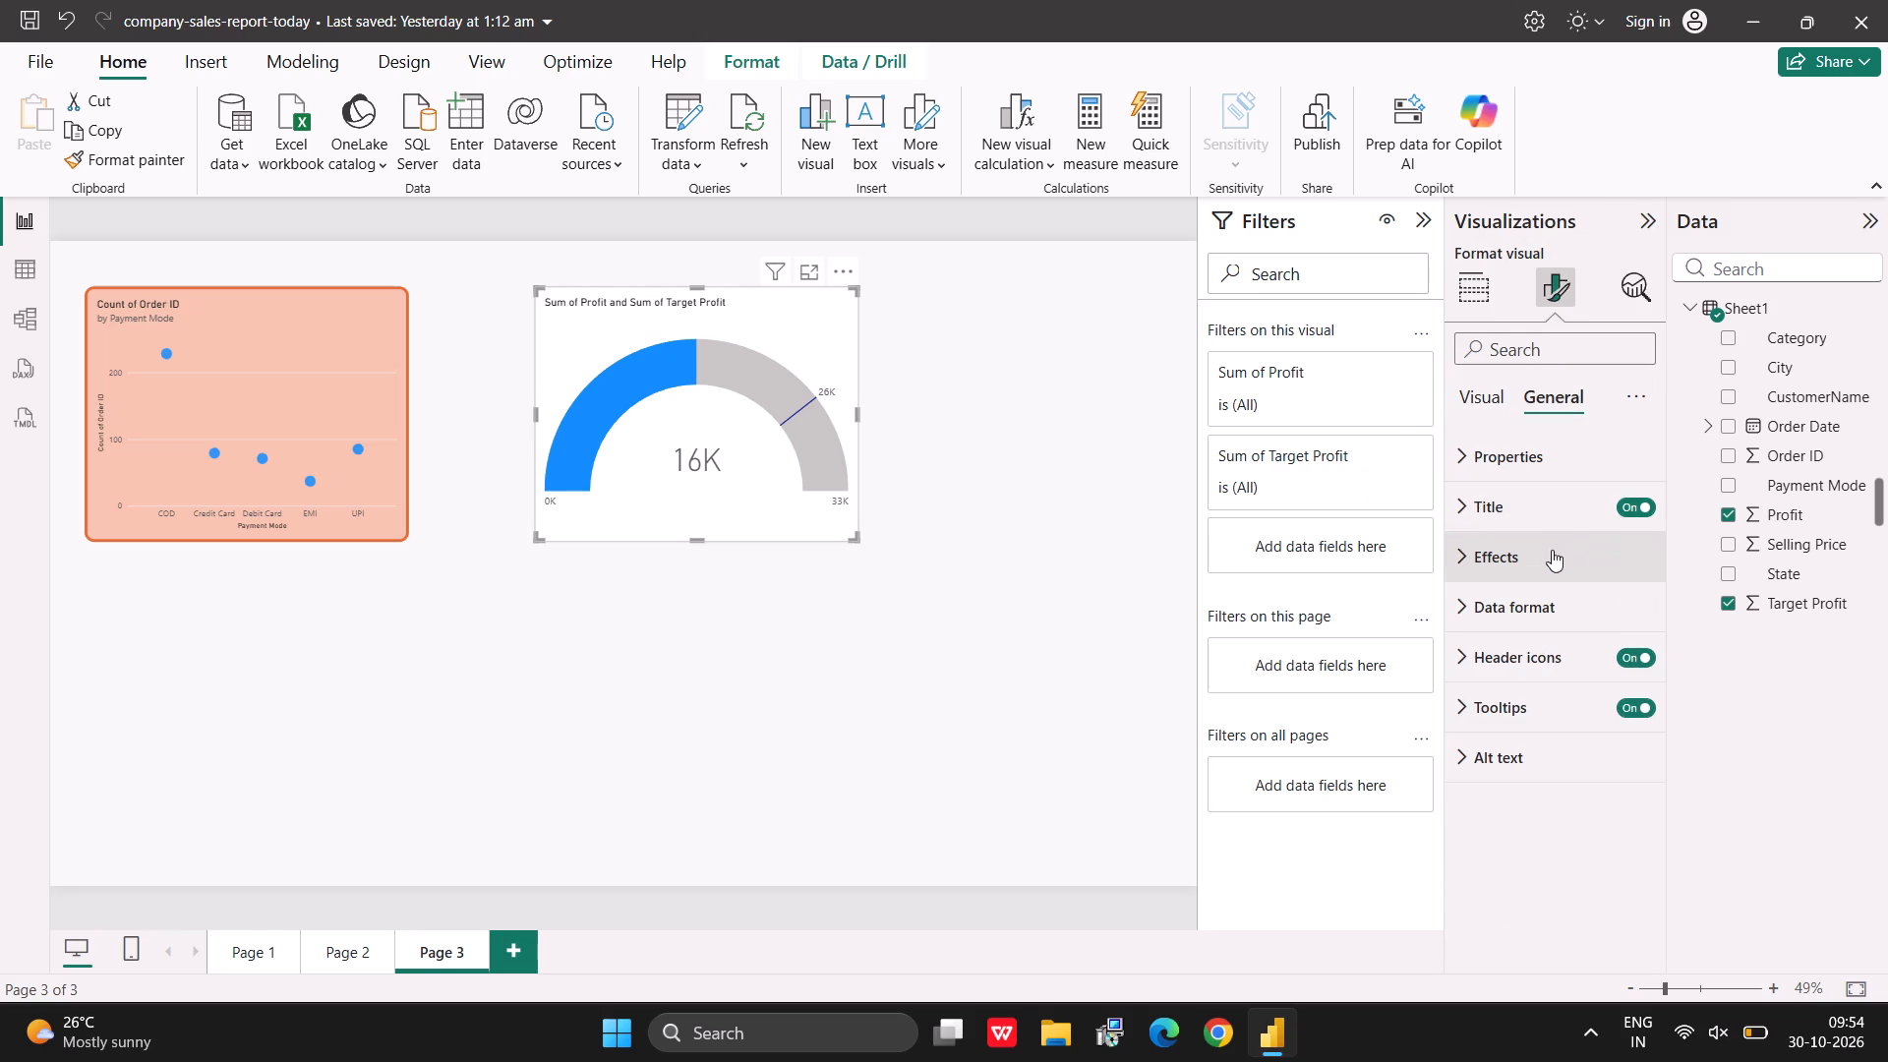
{"action": "left_click", "coordinate": [1547, 557]}
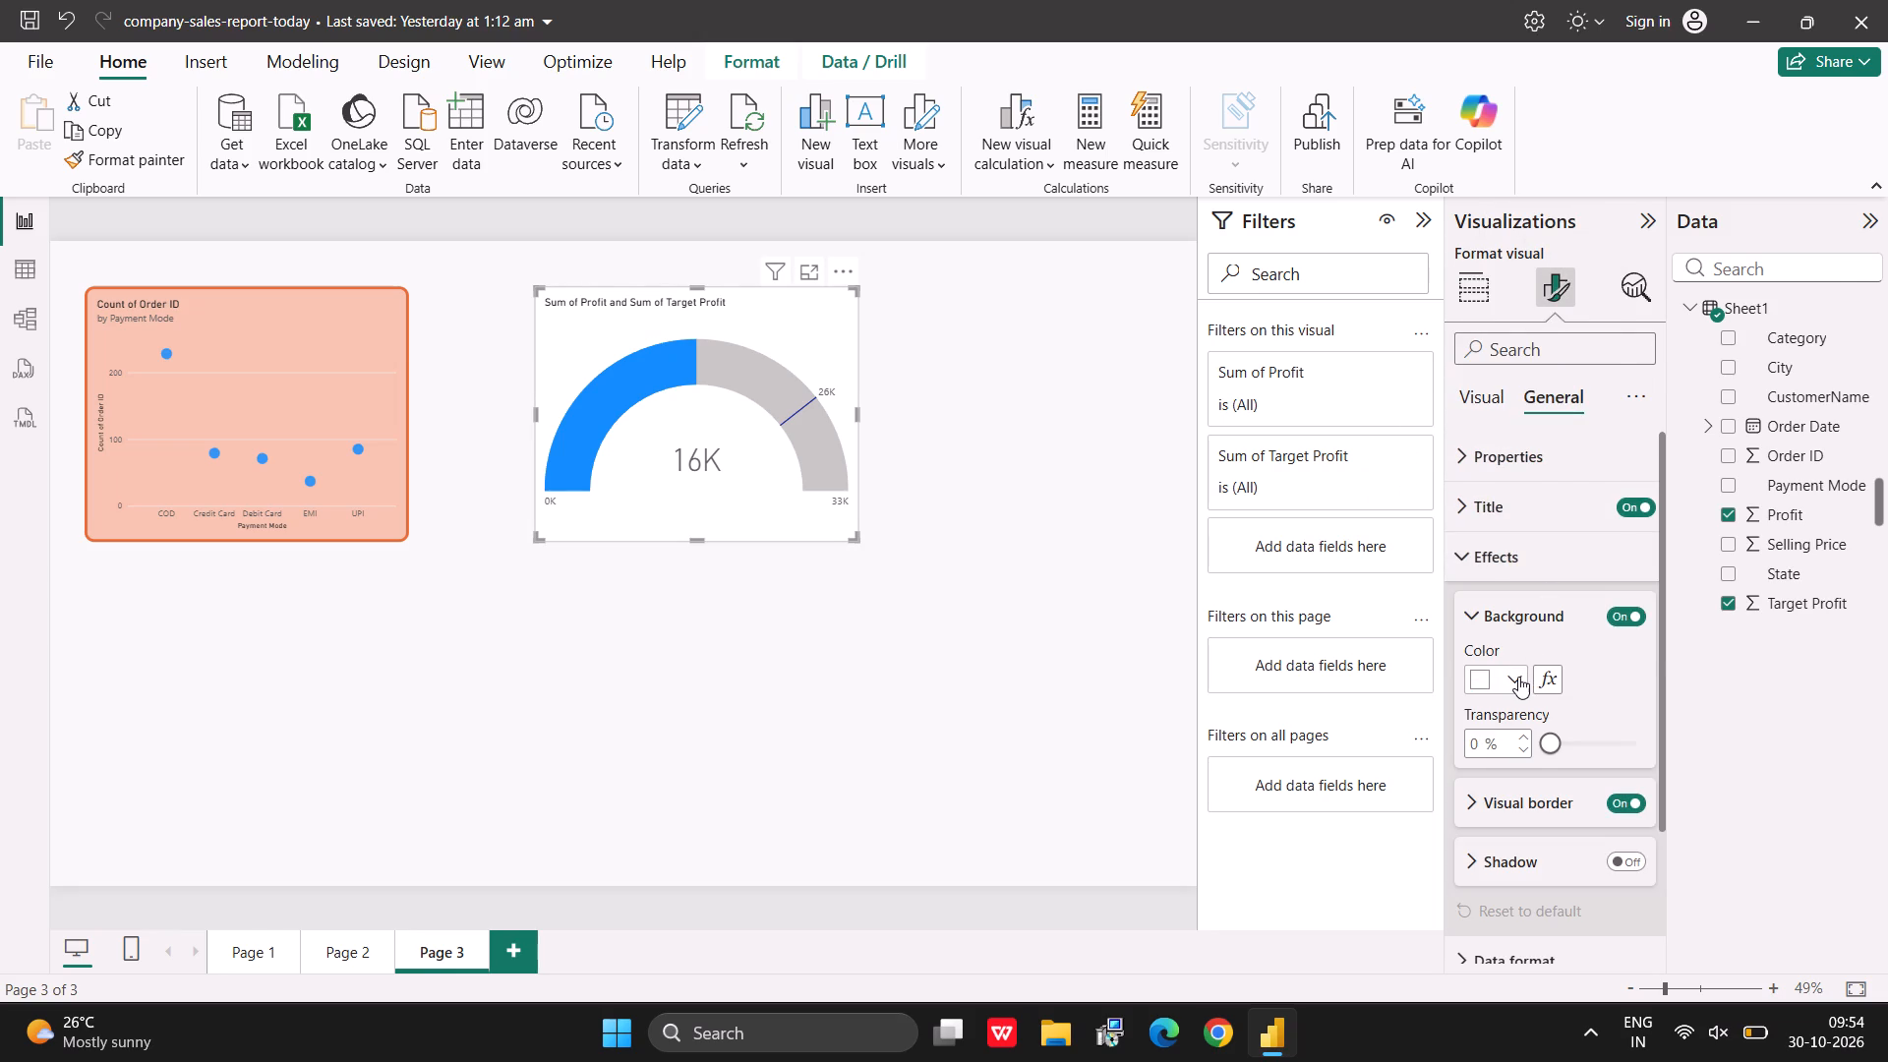
{"action": "left_click", "coordinate": [1518, 677]}
{"action": "left_click", "coordinate": [1626, 293]}
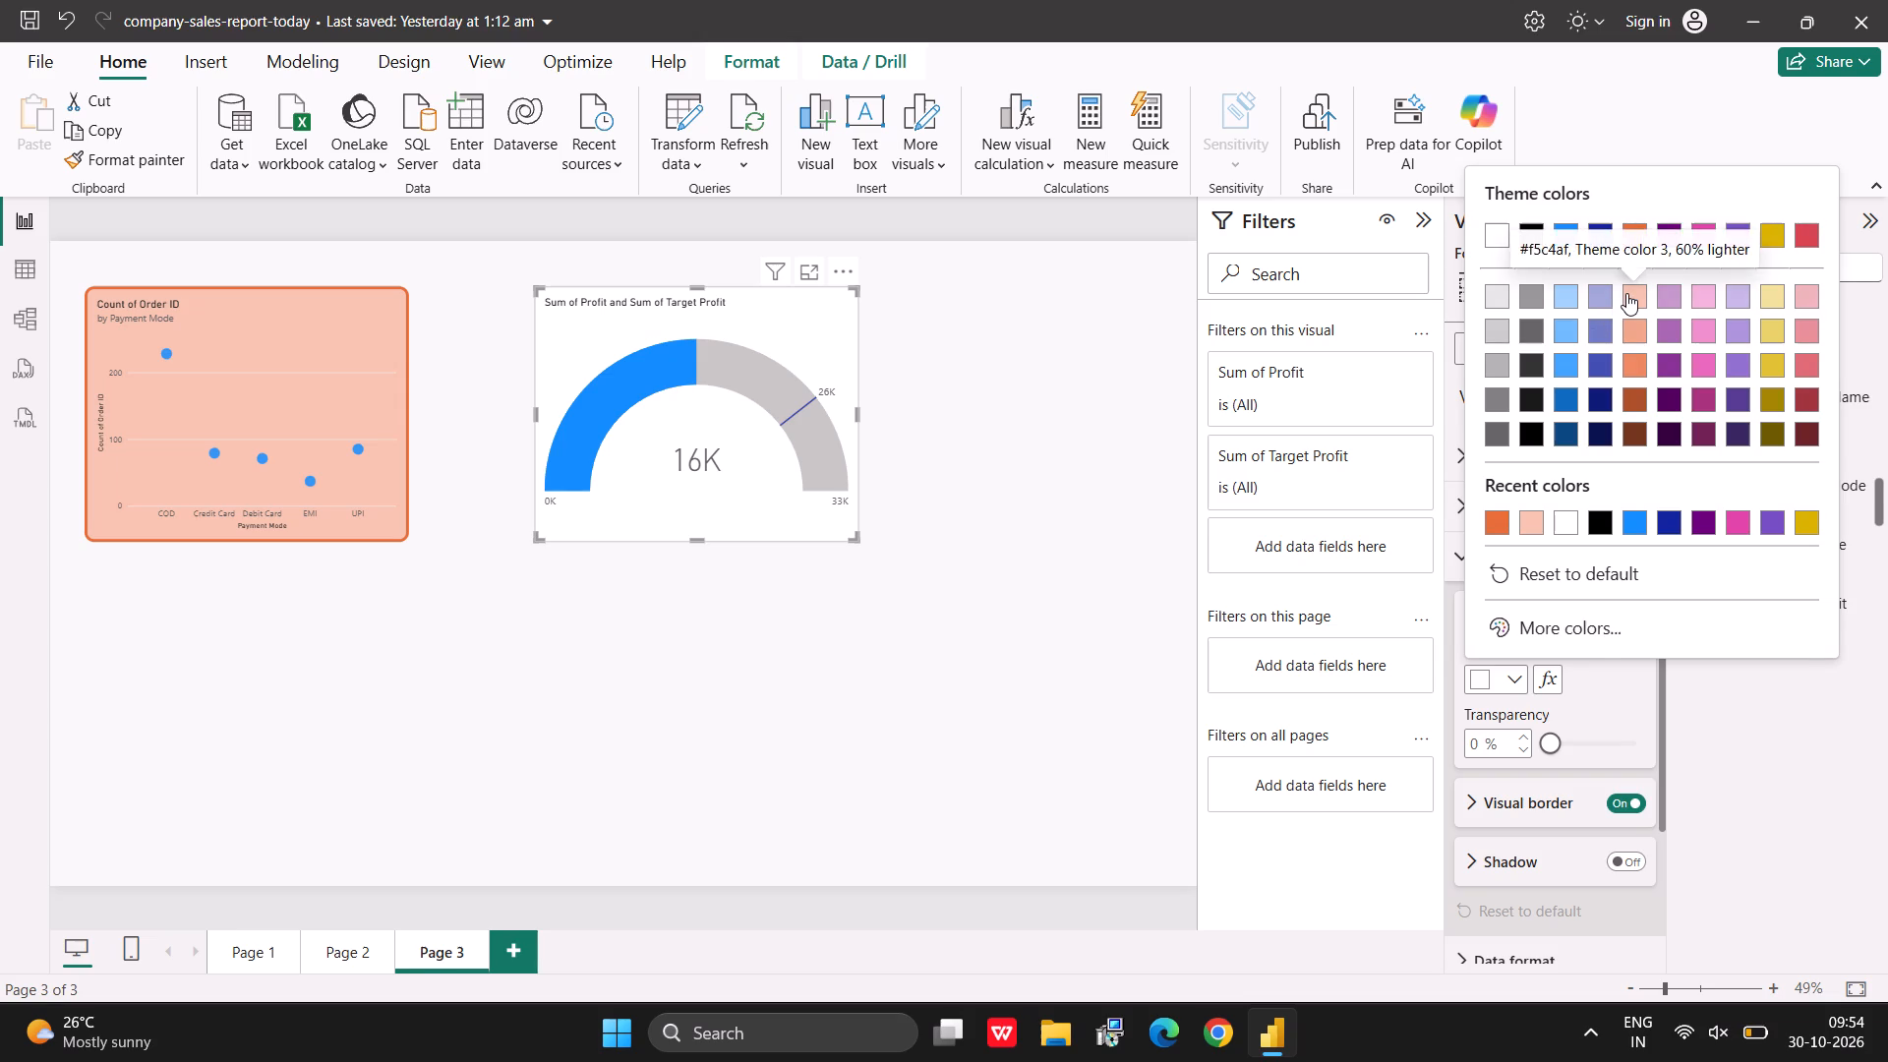
Set the gauge's background transparency to 20%.
{"action": "scroll", "coordinate": [1579, 684], "scroll_direction": "down", "scroll_amount": 1}
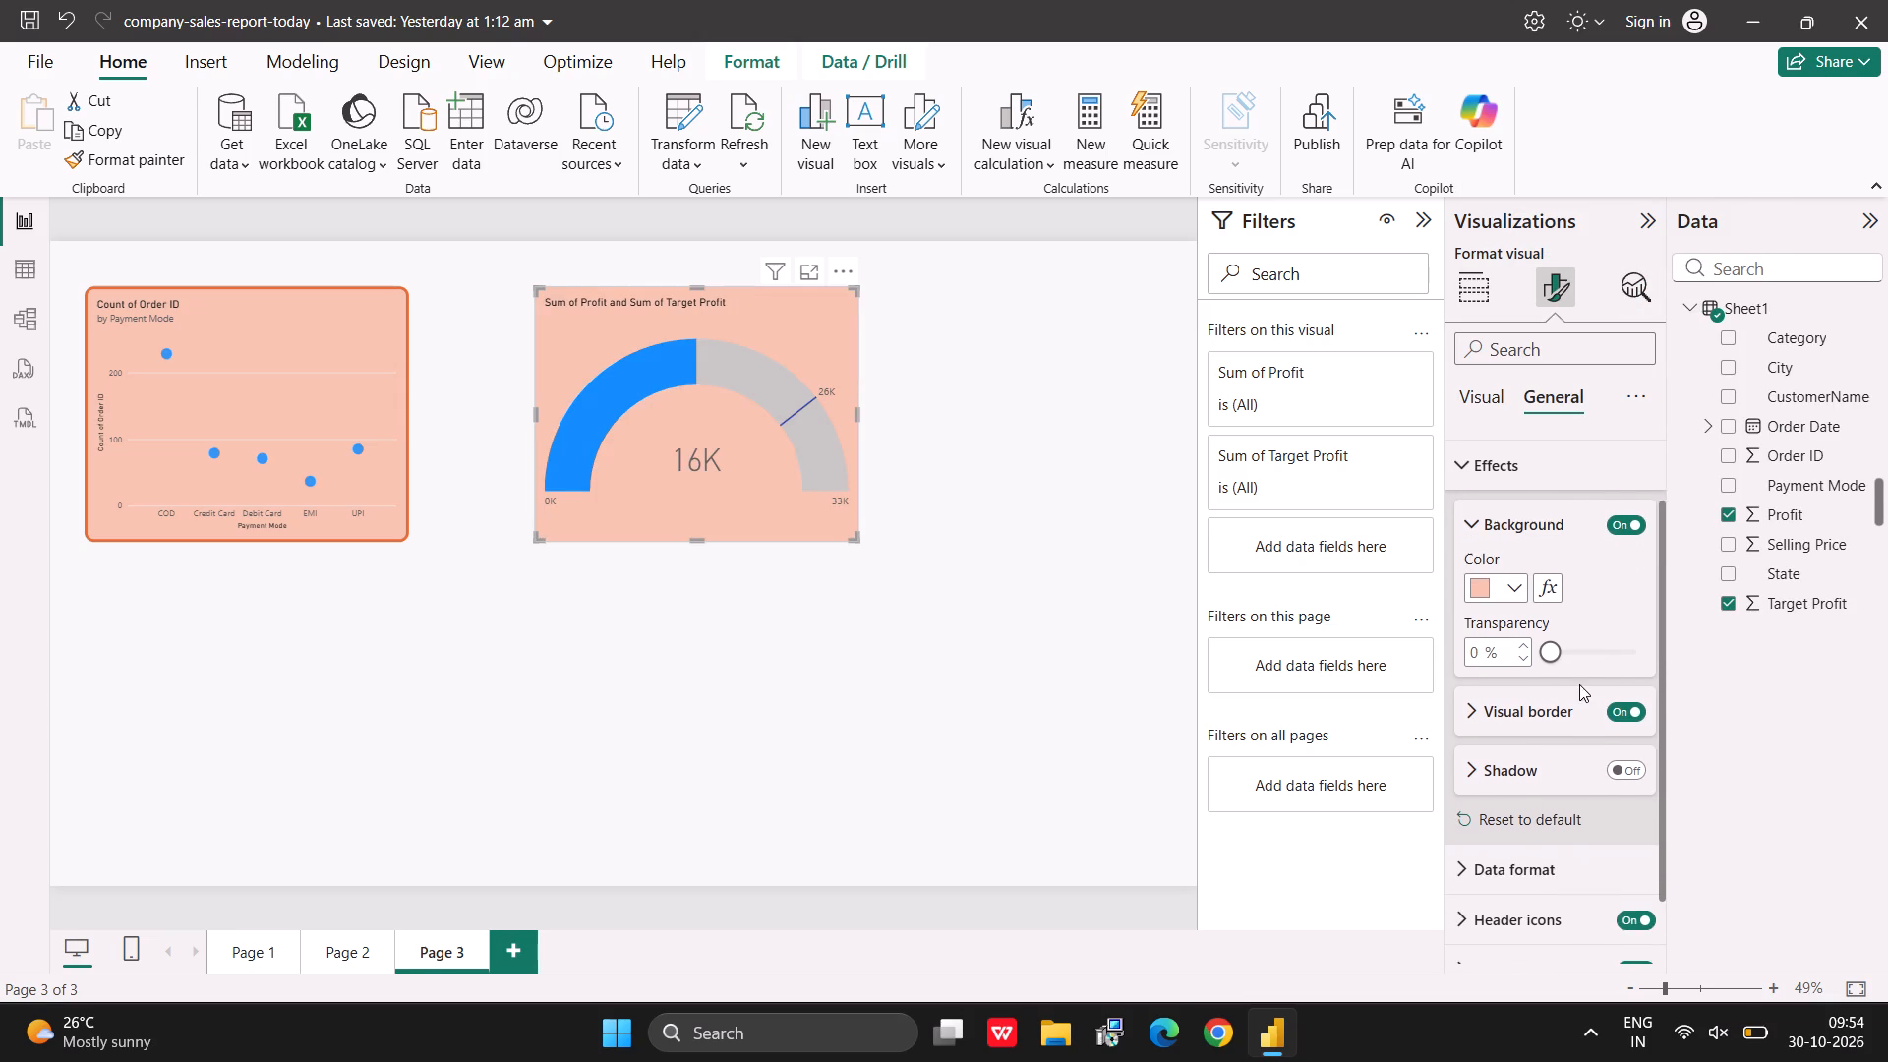
{"action": "left_click_drag", "start_coordinate": [1554, 657], "coordinate": [1584, 665]}
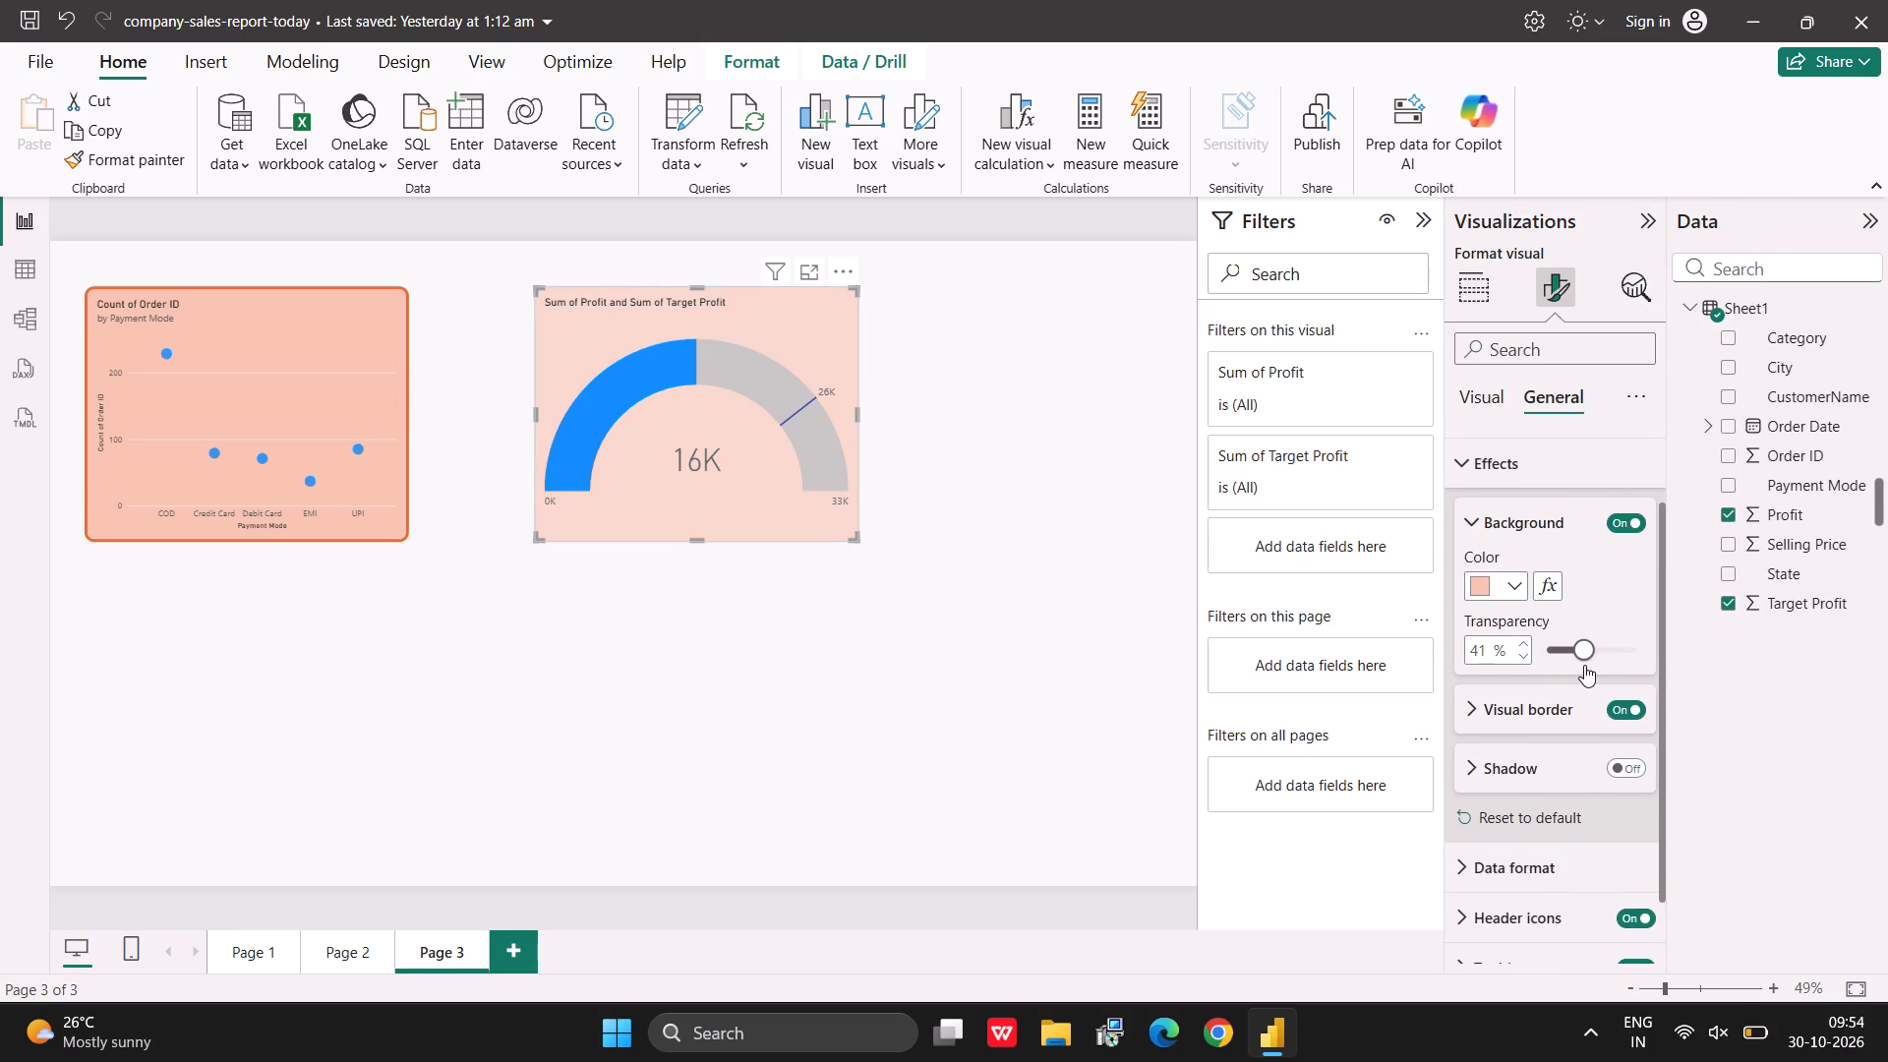
{"action": "left_click_drag", "start_coordinate": [1584, 665], "coordinate": [1582, 665]}
{"action": "left_click_drag", "start_coordinate": [1582, 665], "coordinate": [1575, 664]}
{"action": "left_click_drag", "start_coordinate": [1575, 664], "coordinate": [1575, 663]}
{"action": "left_click_drag", "start_coordinate": [1575, 663], "coordinate": [1568, 663]}
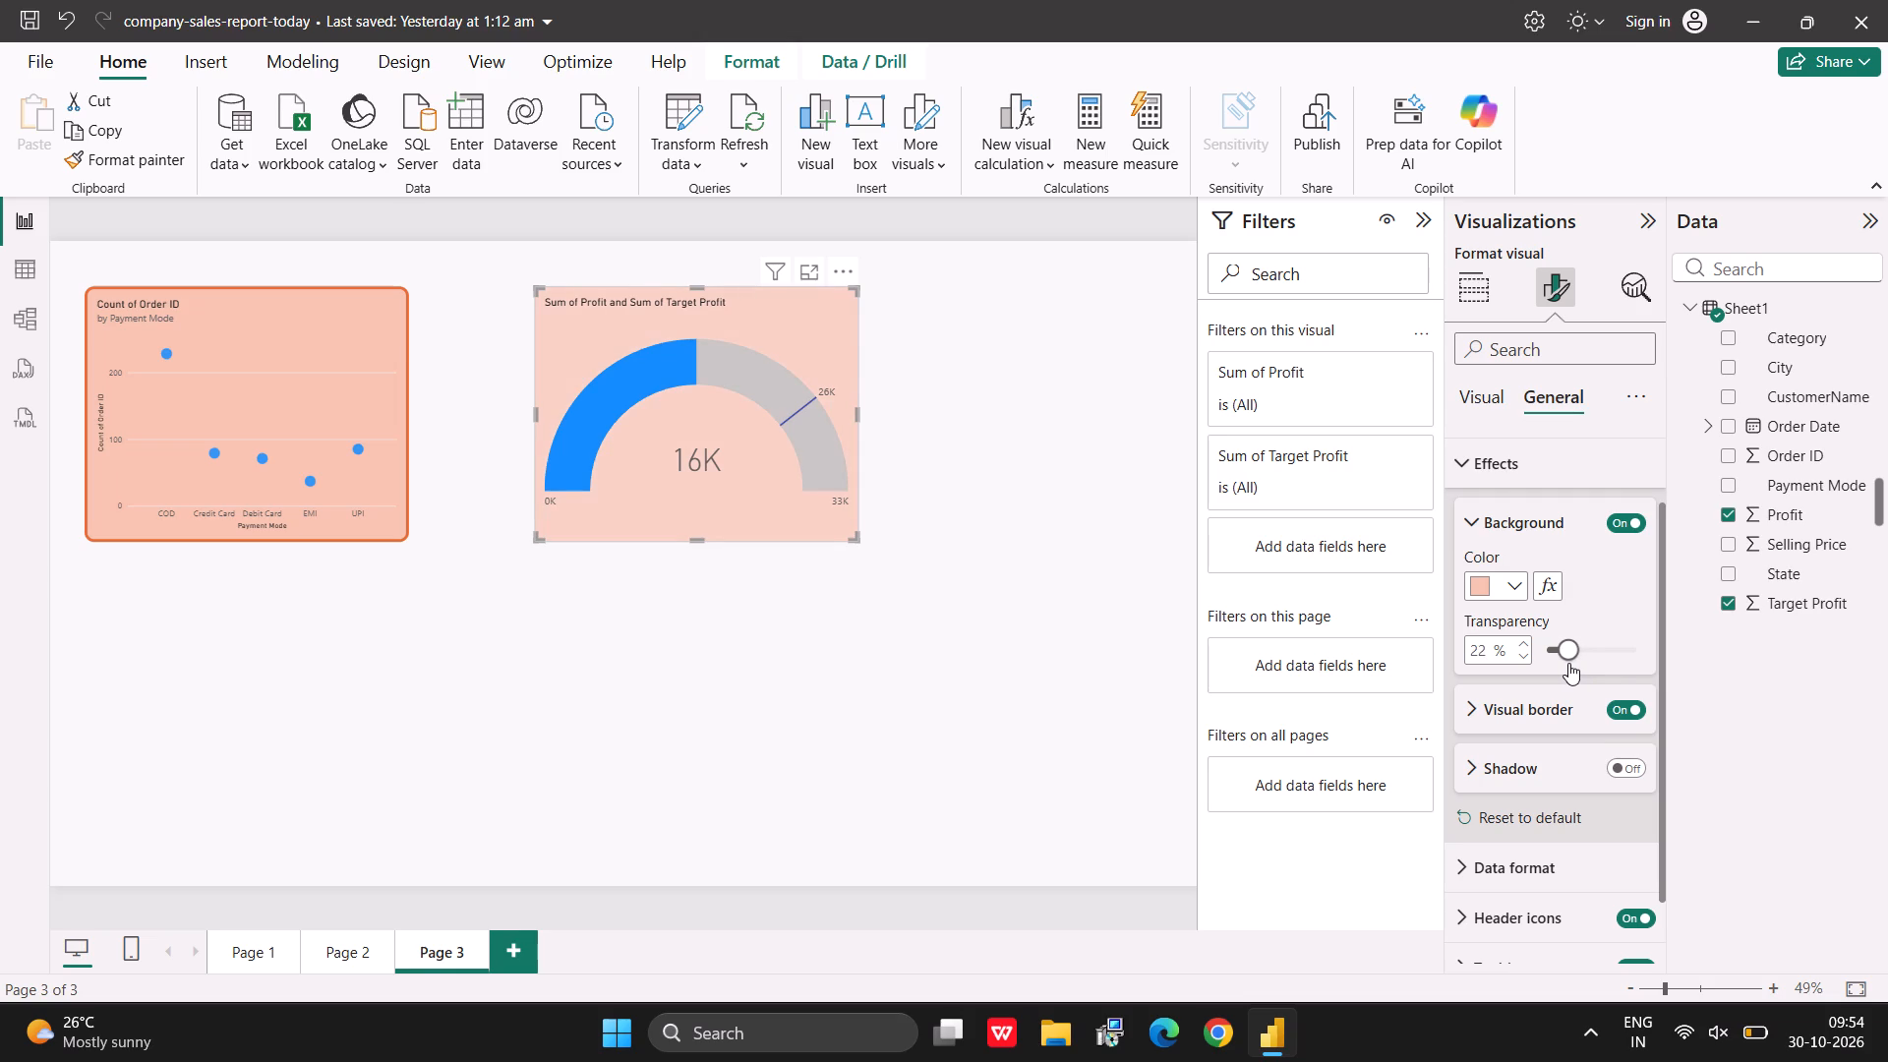
{"action": "left_click_drag", "start_coordinate": [1568, 663], "coordinate": [1566, 664]}
{"action": "left_click", "coordinate": [1566, 664]}
{"action": "left_click", "coordinate": [836, 594]}
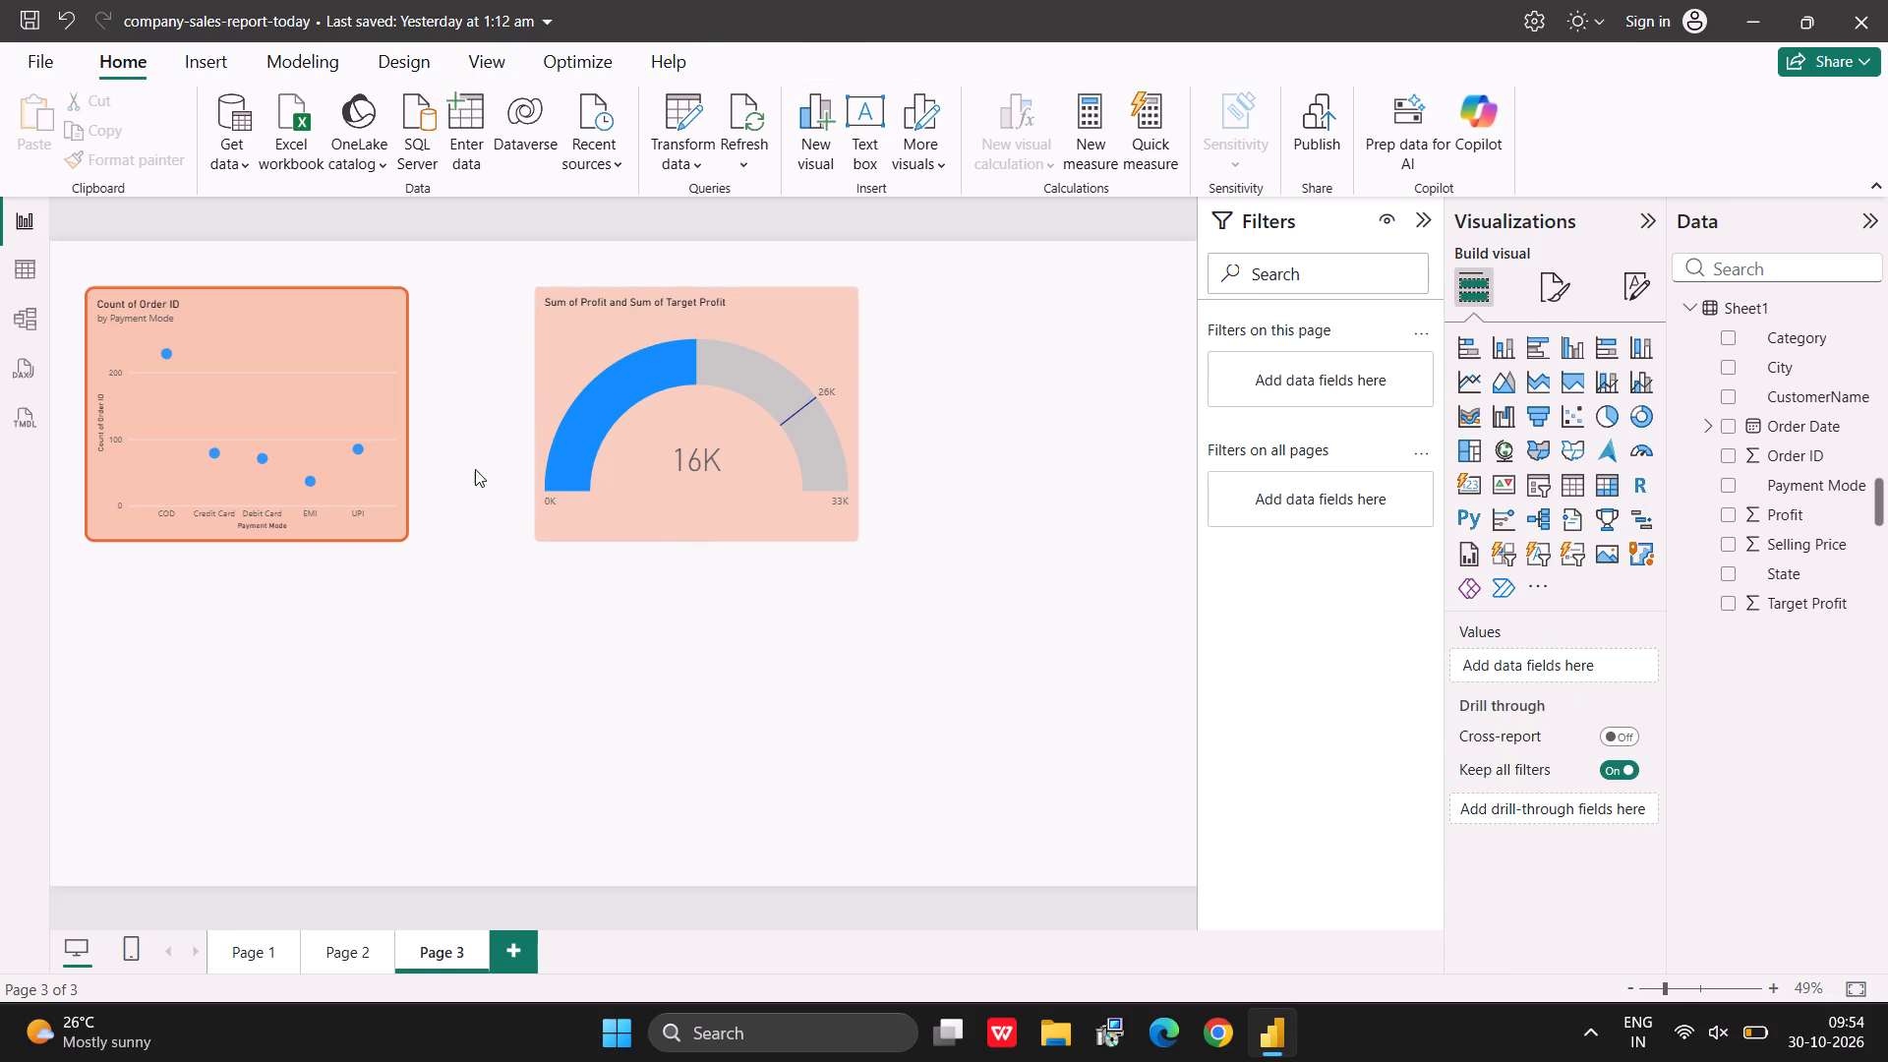
Set the scatter chart's background transparency to 20%.
{"action": "left_click", "coordinate": [314, 445]}
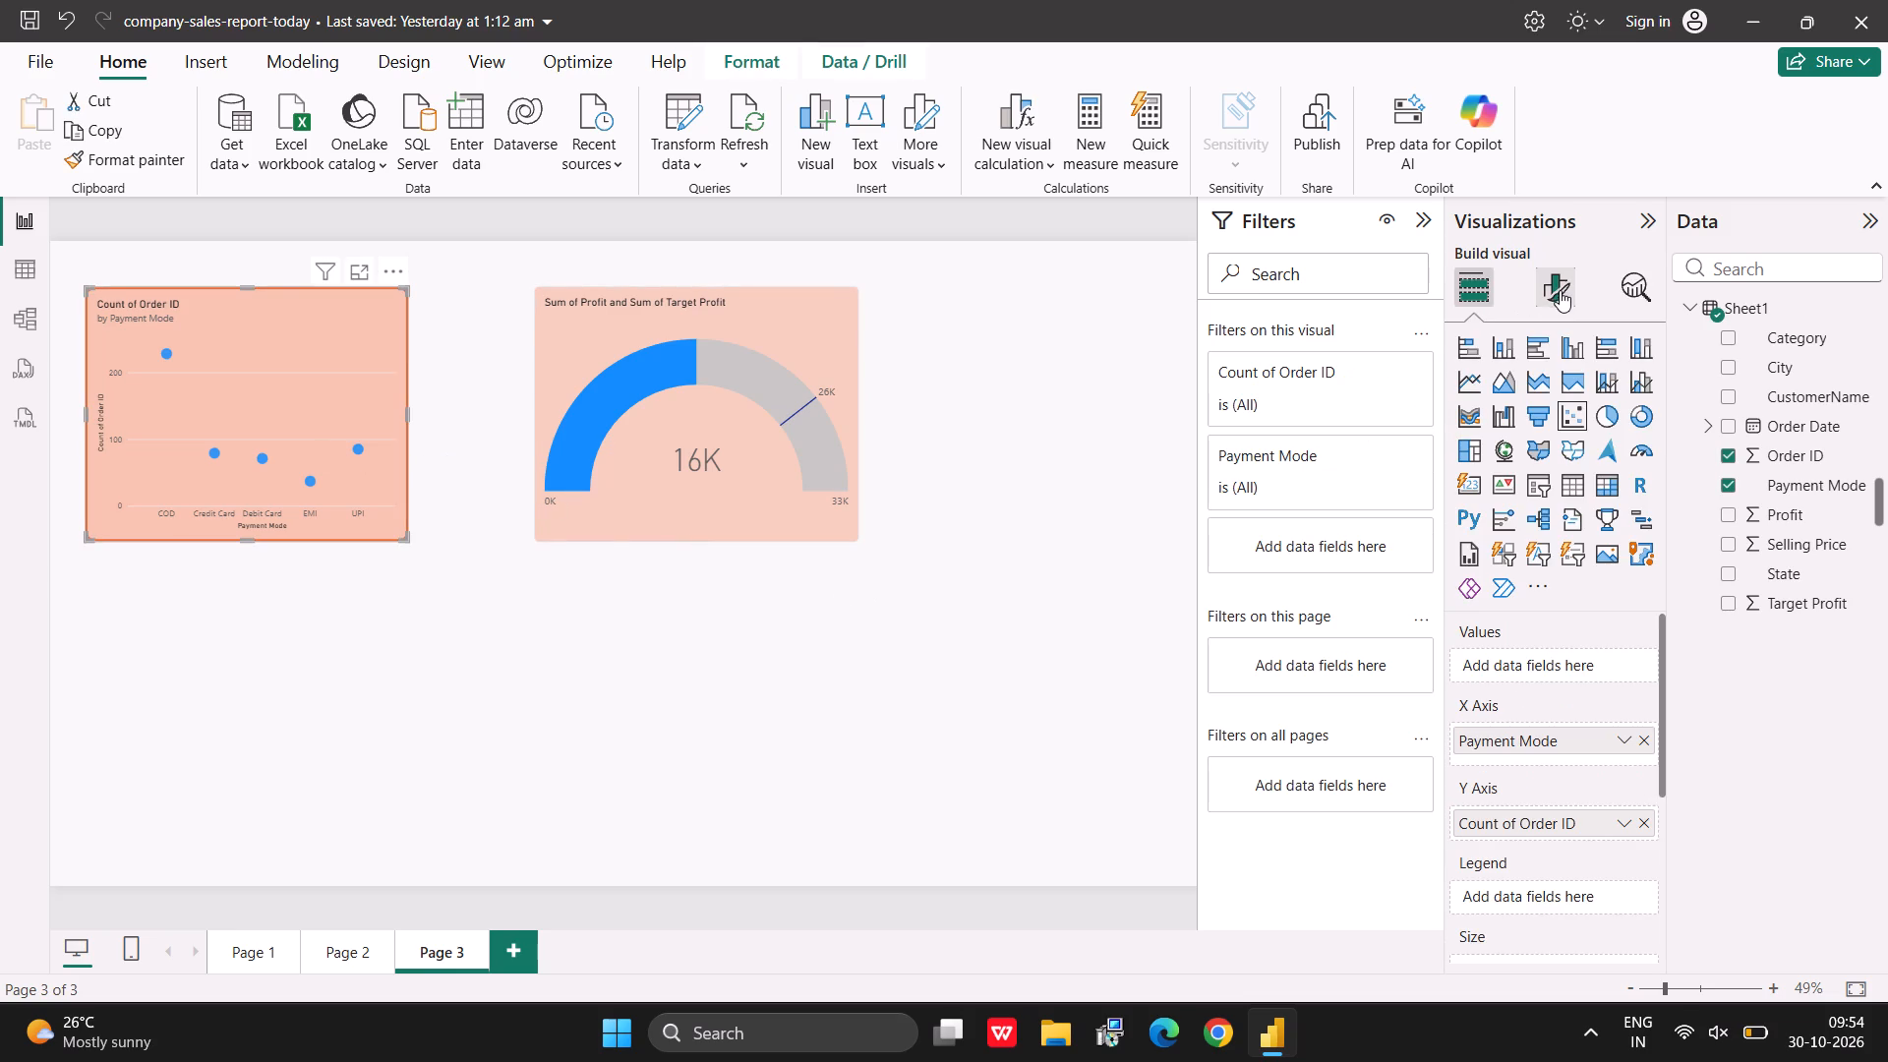
{"action": "left_click", "coordinate": [1560, 292]}
{"action": "left_click", "coordinate": [1568, 404]}
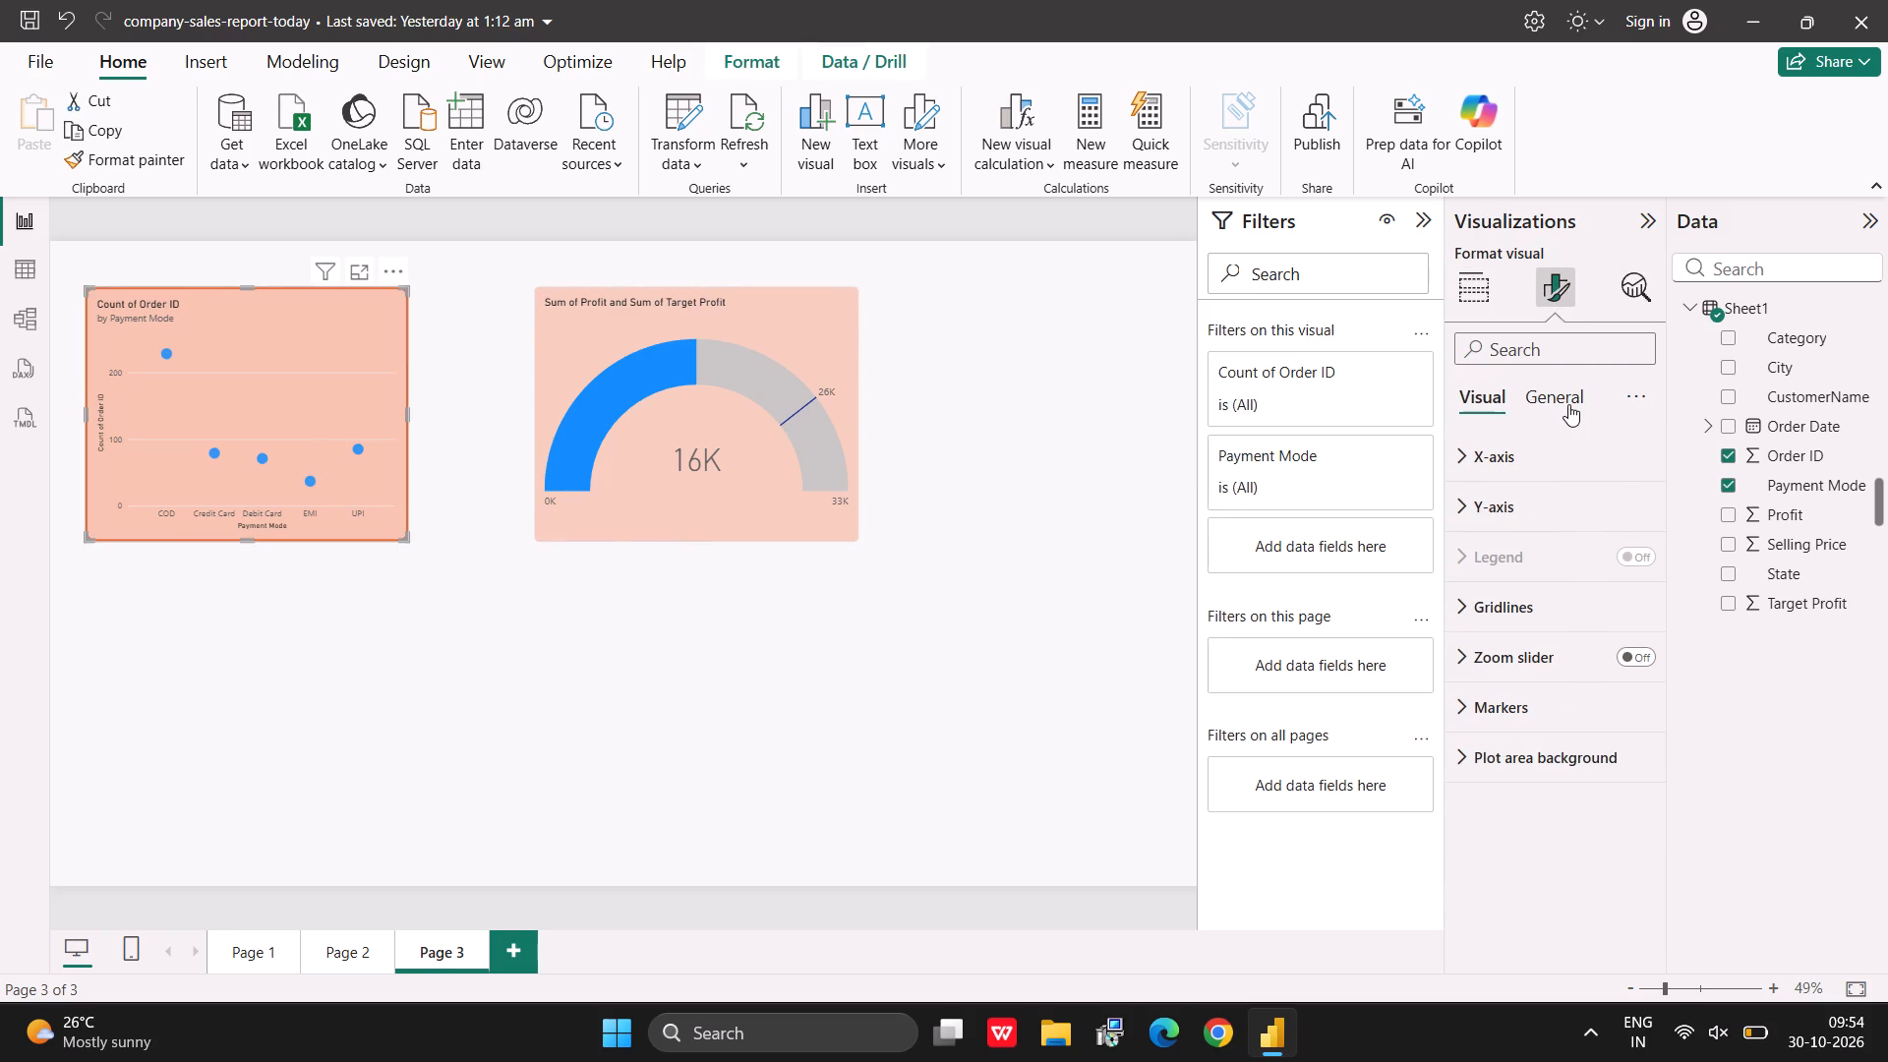
{"action": "left_click", "coordinate": [1570, 574]}
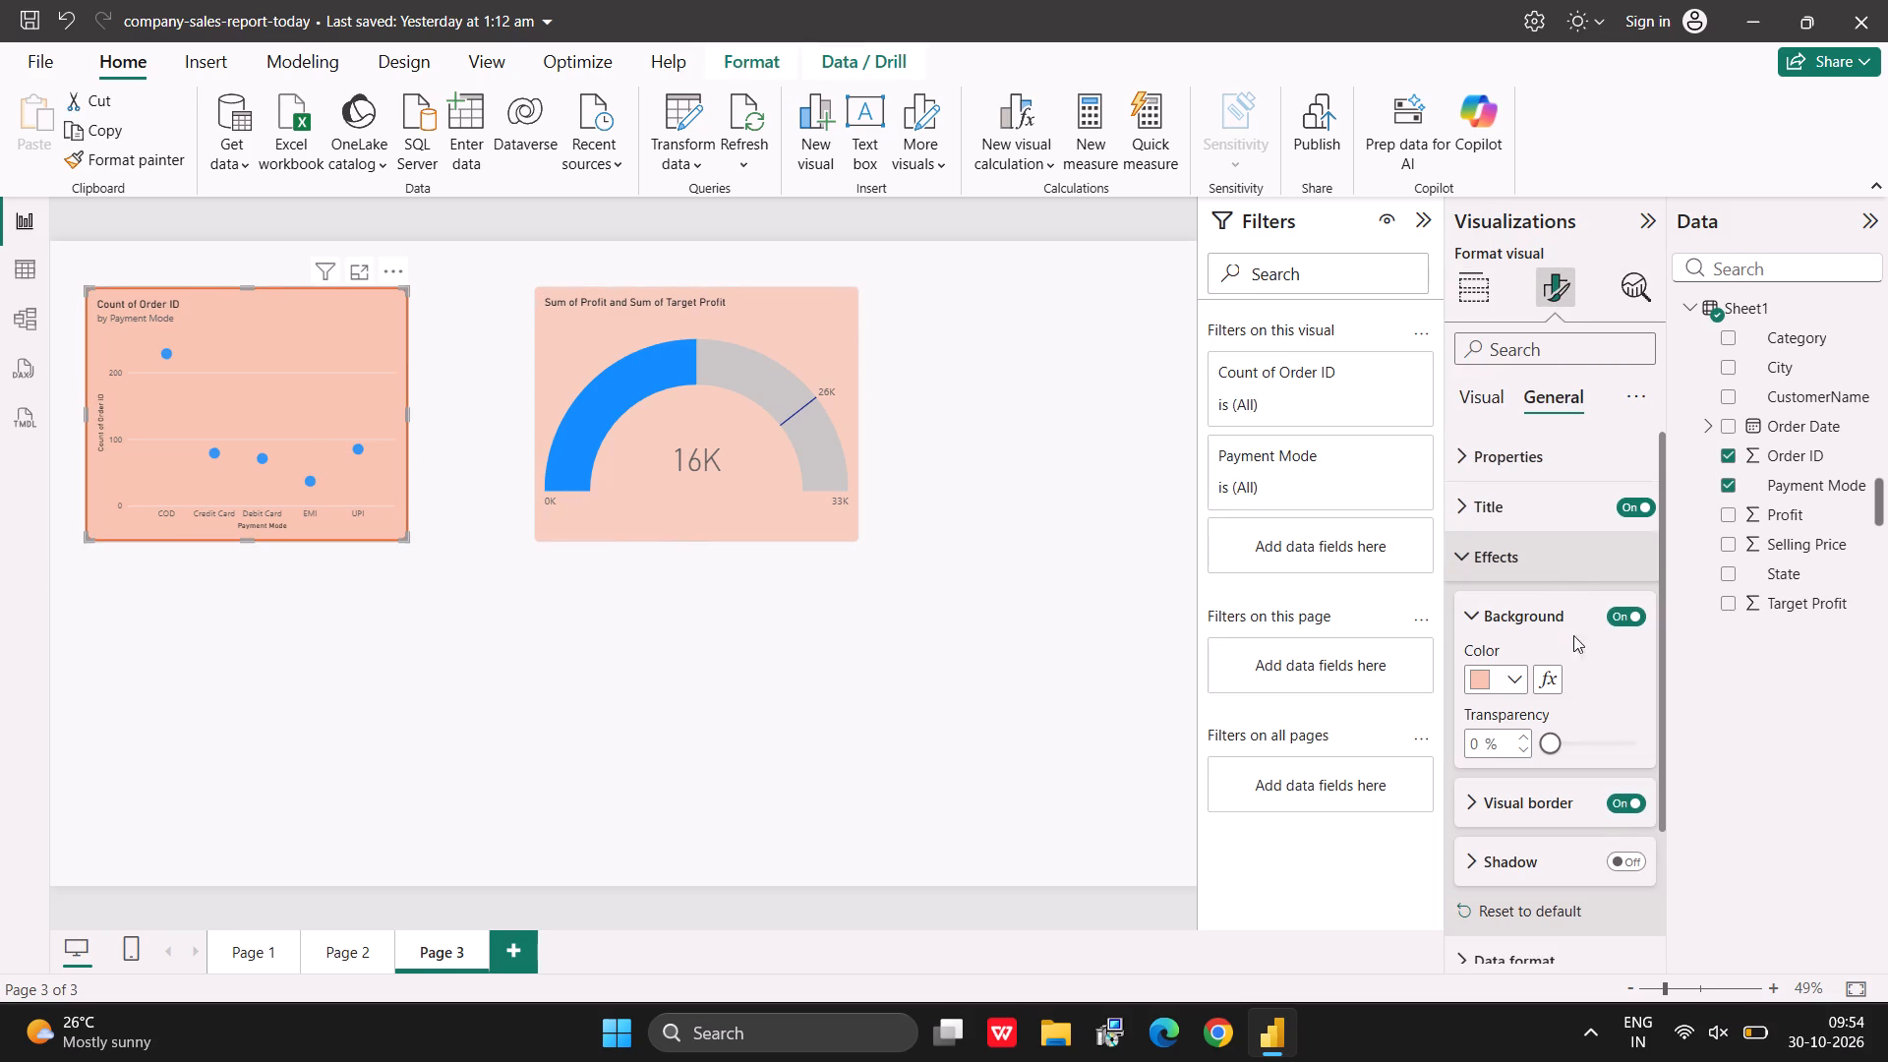
{"action": "left_click_drag", "start_coordinate": [1552, 737], "coordinate": [1567, 743]}
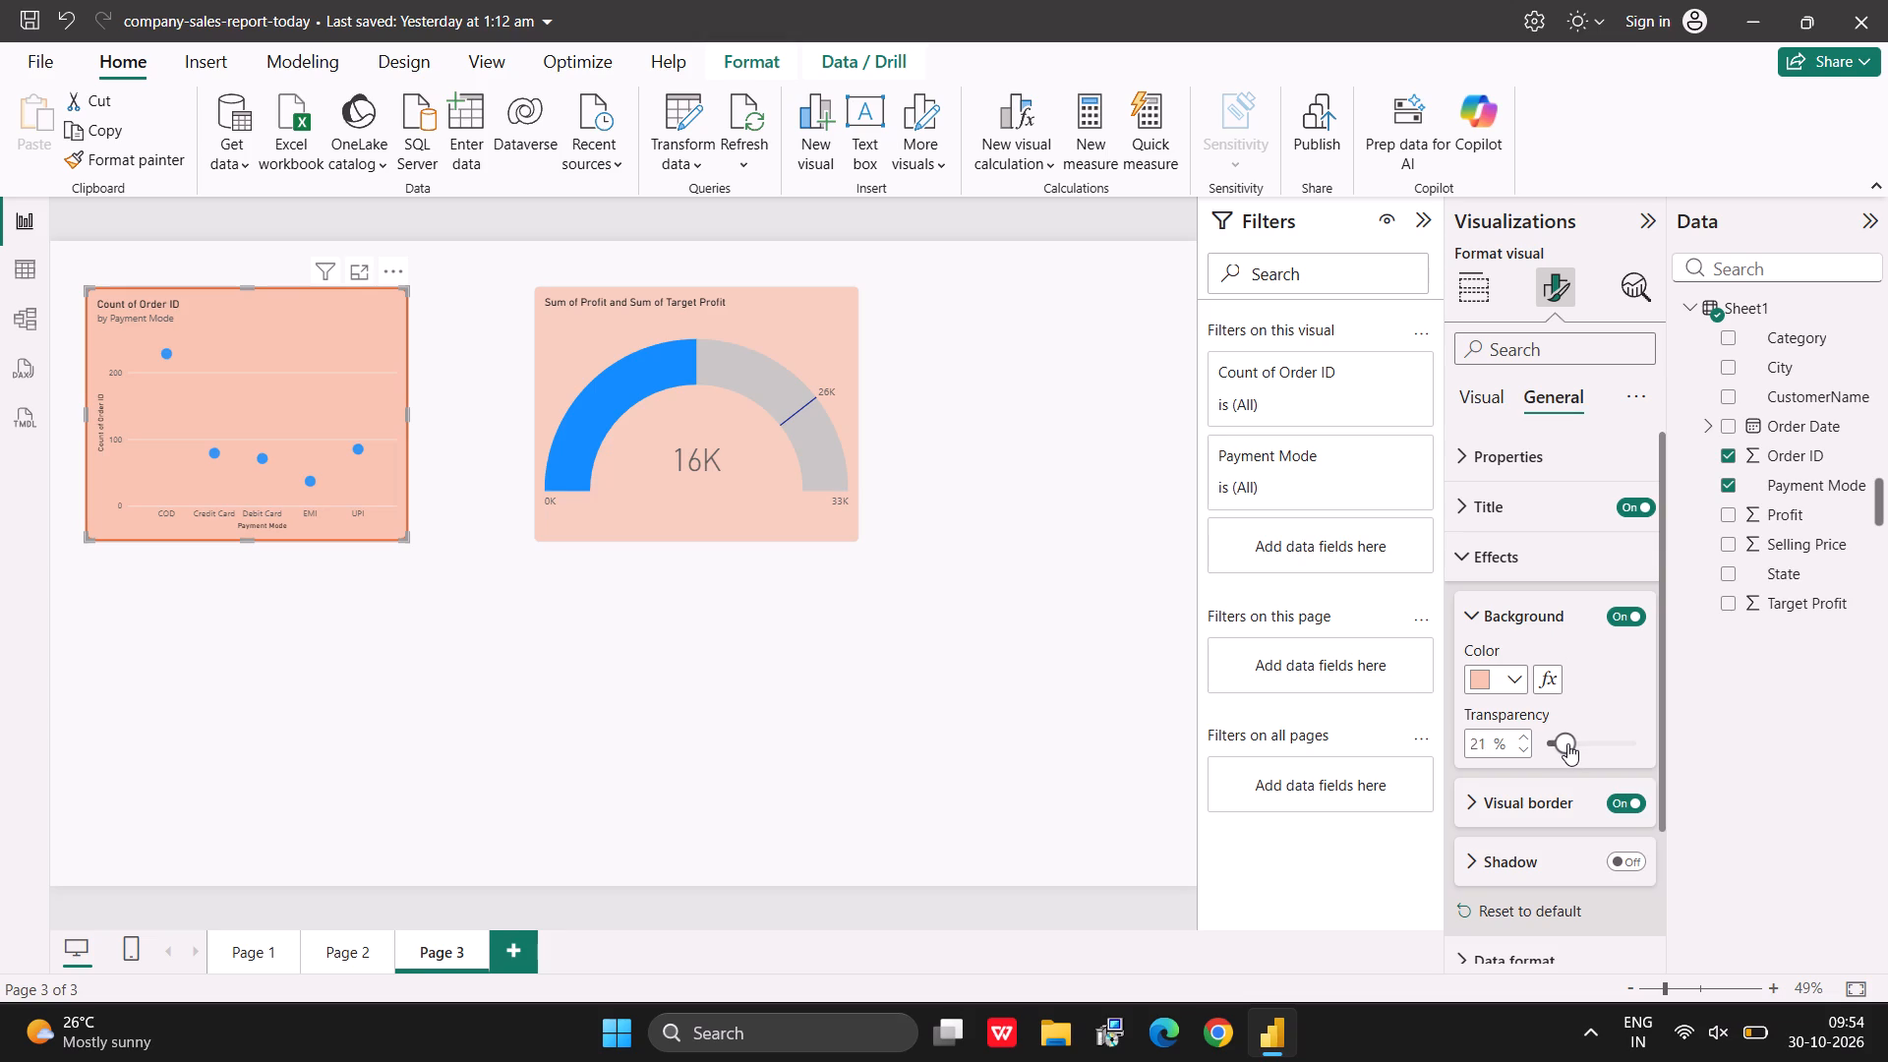
{"action": "left_click_drag", "start_coordinate": [1567, 743], "coordinate": [1566, 743]}
Format the Profit gauge's visual border with the base orange theme color, 15 px rounded corners and 5 px width.
{"action": "left_click", "coordinate": [853, 529]}
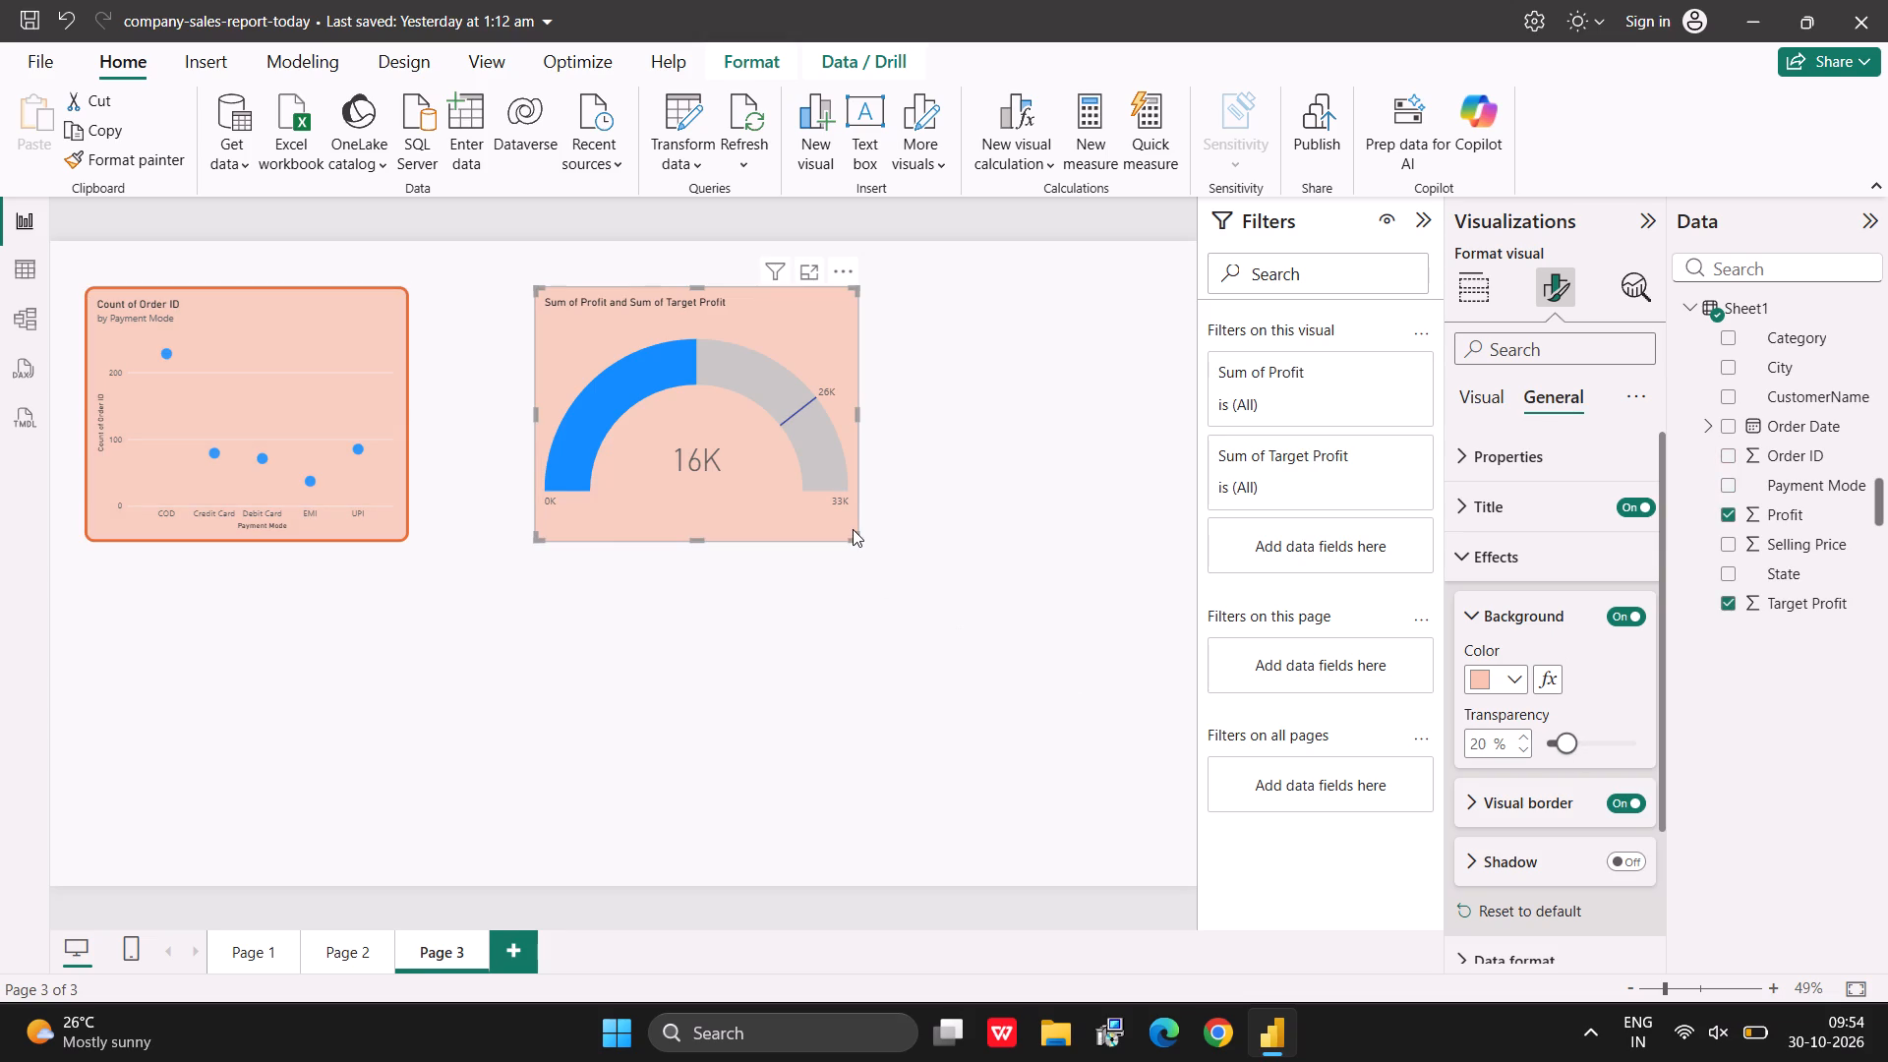
{"action": "scroll", "coordinate": [1536, 679], "scroll_direction": "down", "scroll_amount": 1}
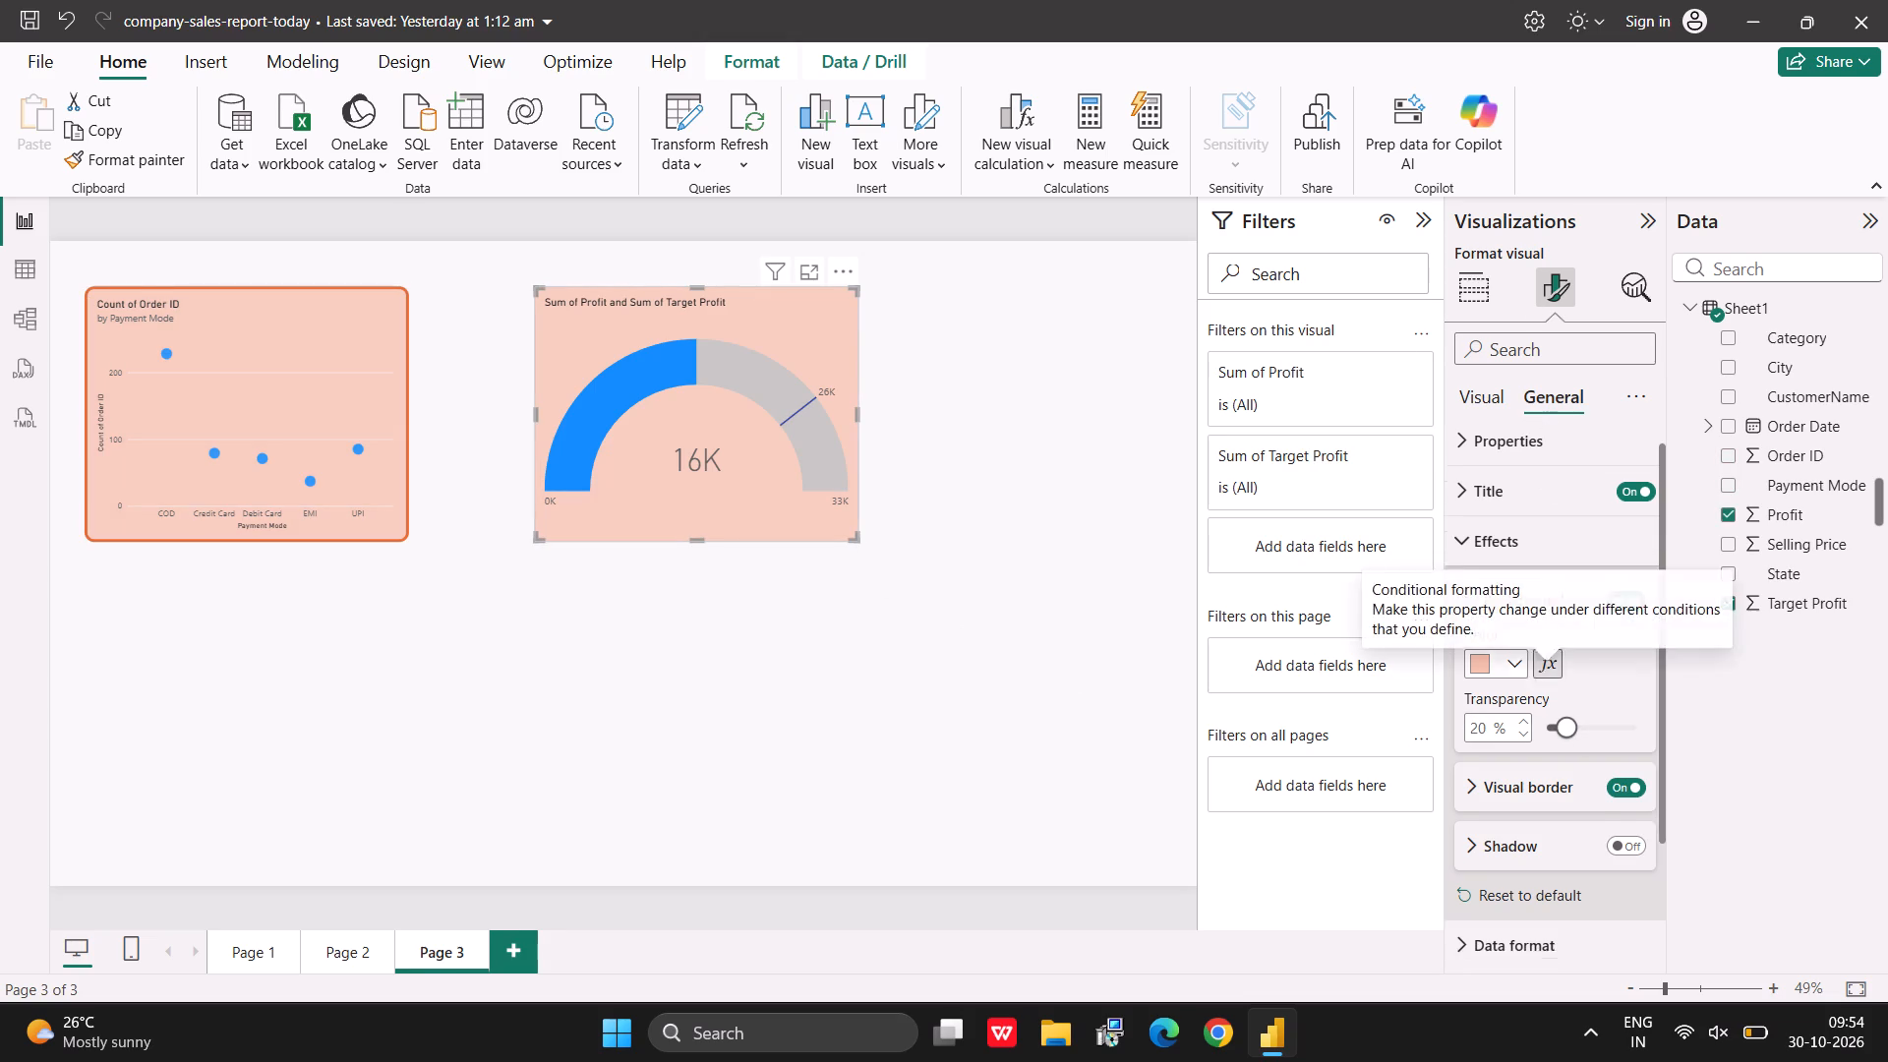
{"action": "scroll", "coordinate": [1536, 679], "scroll_direction": "down", "scroll_amount": 1}
{"action": "left_click", "coordinate": [1546, 688]}
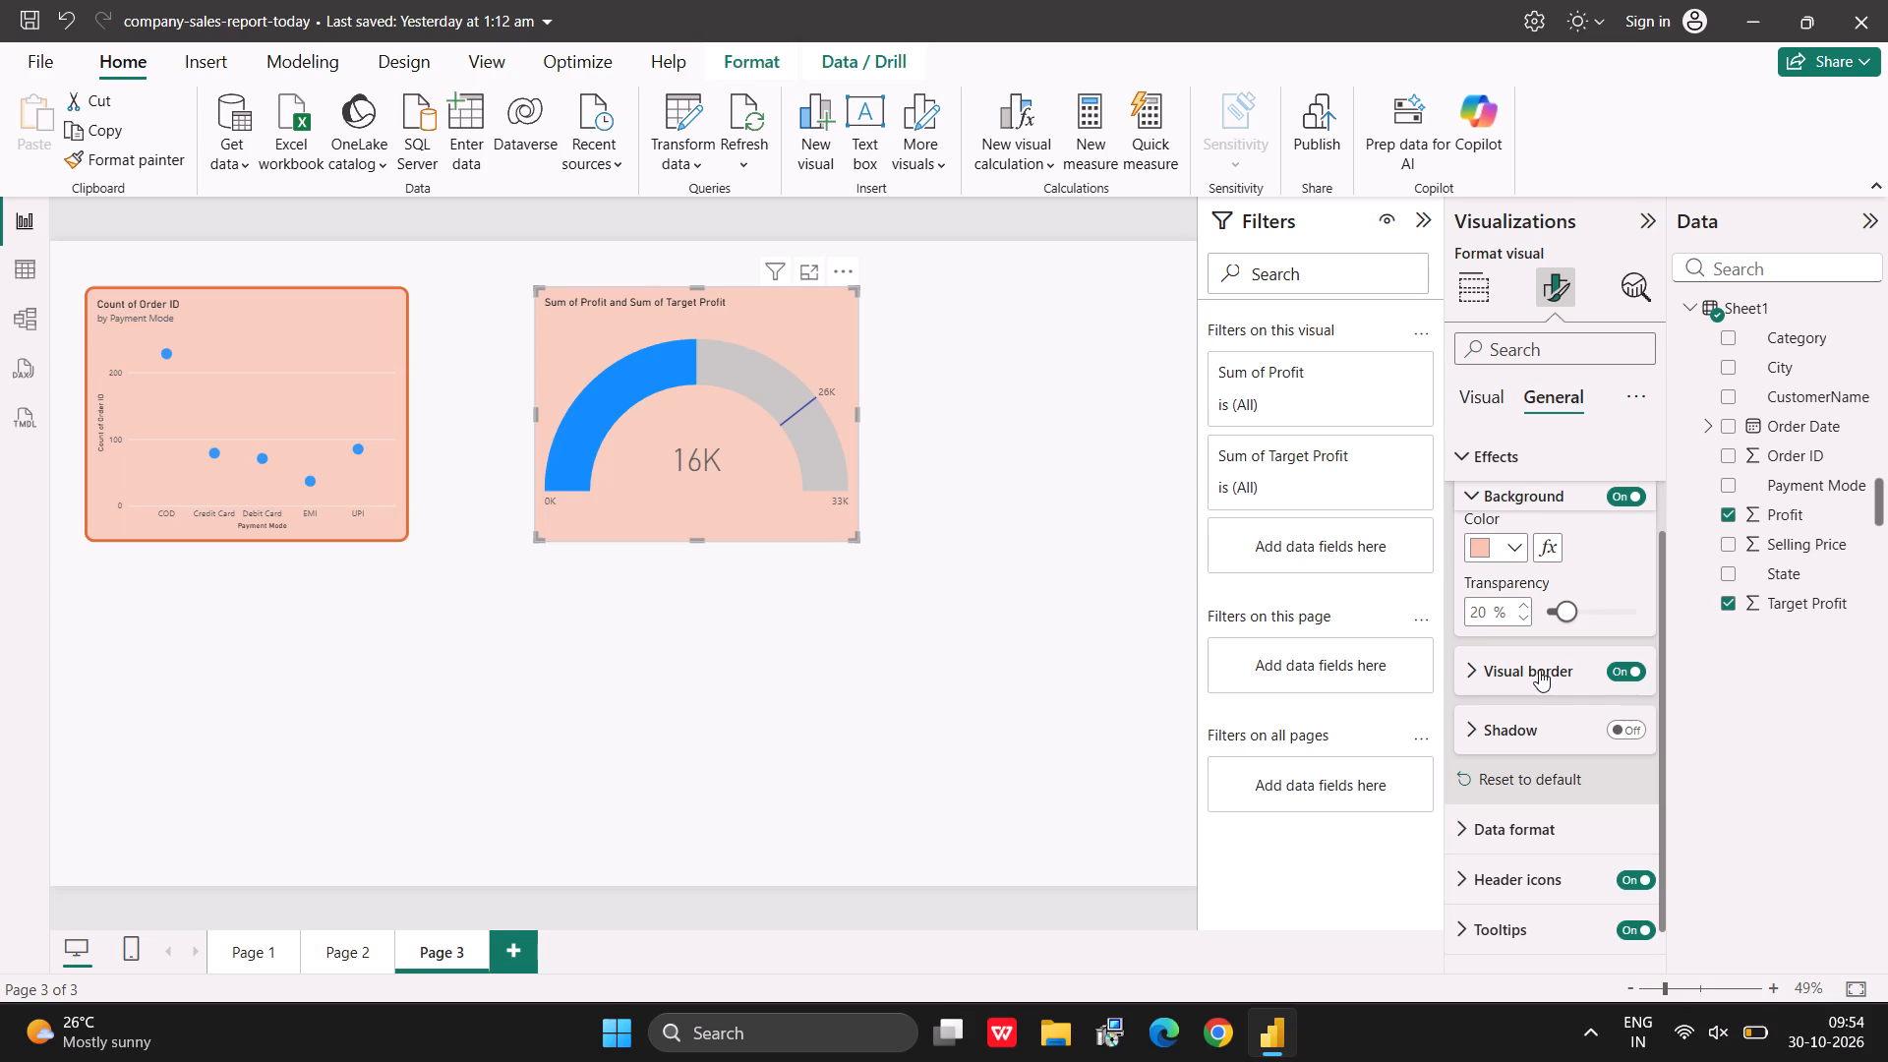
{"action": "left_click", "coordinate": [1539, 670]}
{"action": "left_click", "coordinate": [1509, 730]}
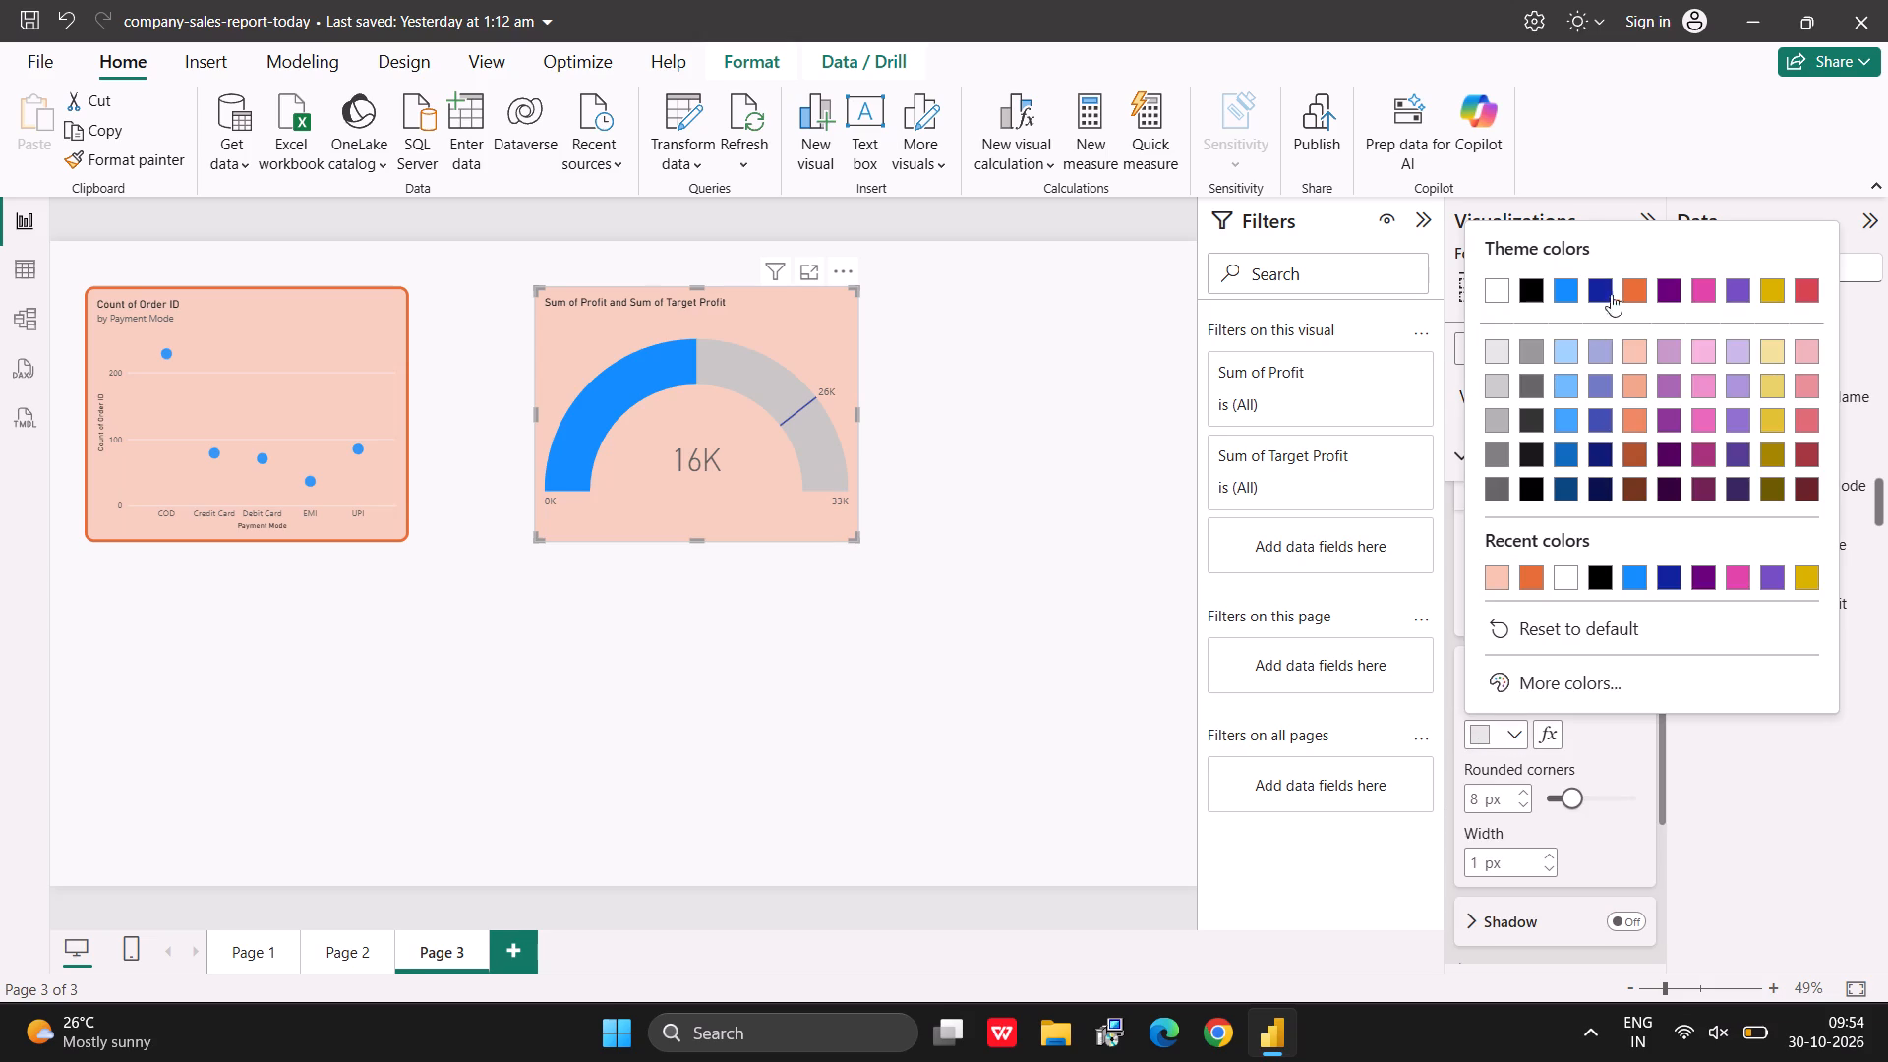
{"action": "left_click", "coordinate": [1627, 291]}
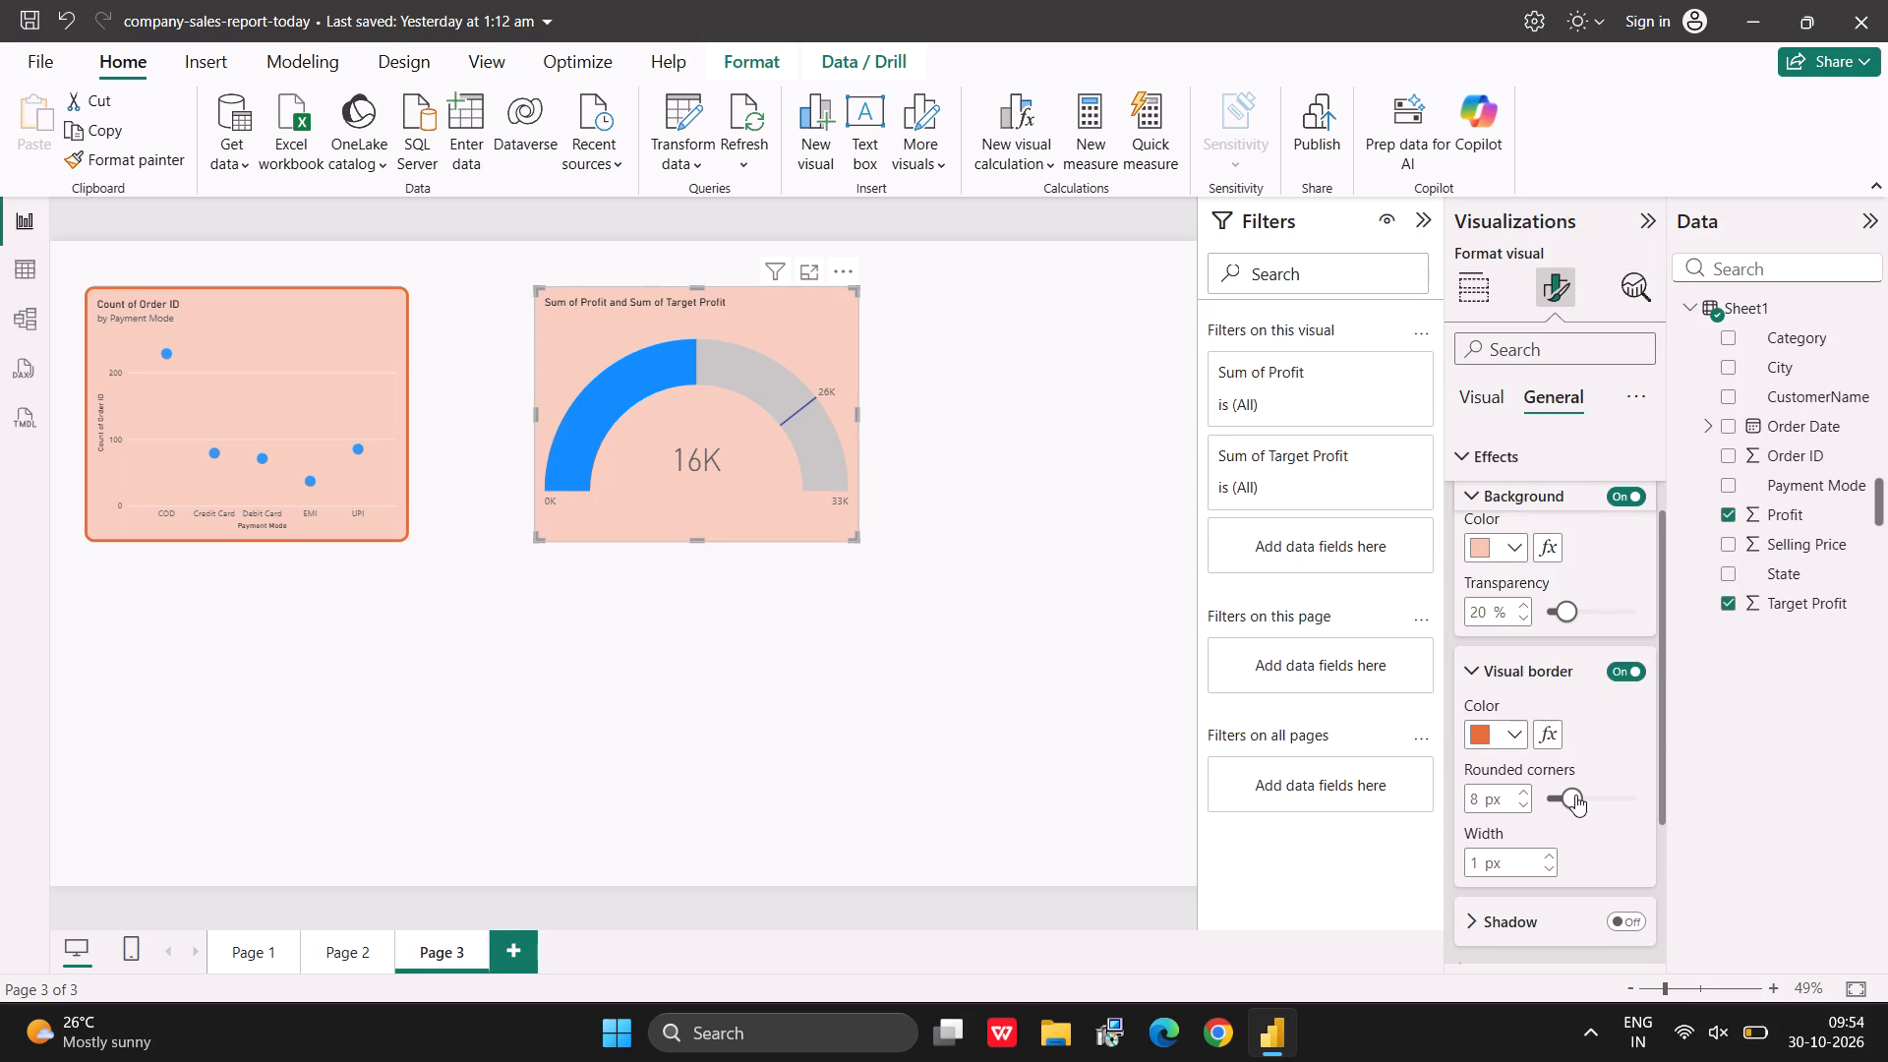
{"action": "left_click_drag", "start_coordinate": [1575, 795], "coordinate": [1590, 795]}
{"action": "triple_click", "coordinate": [1547, 855]}
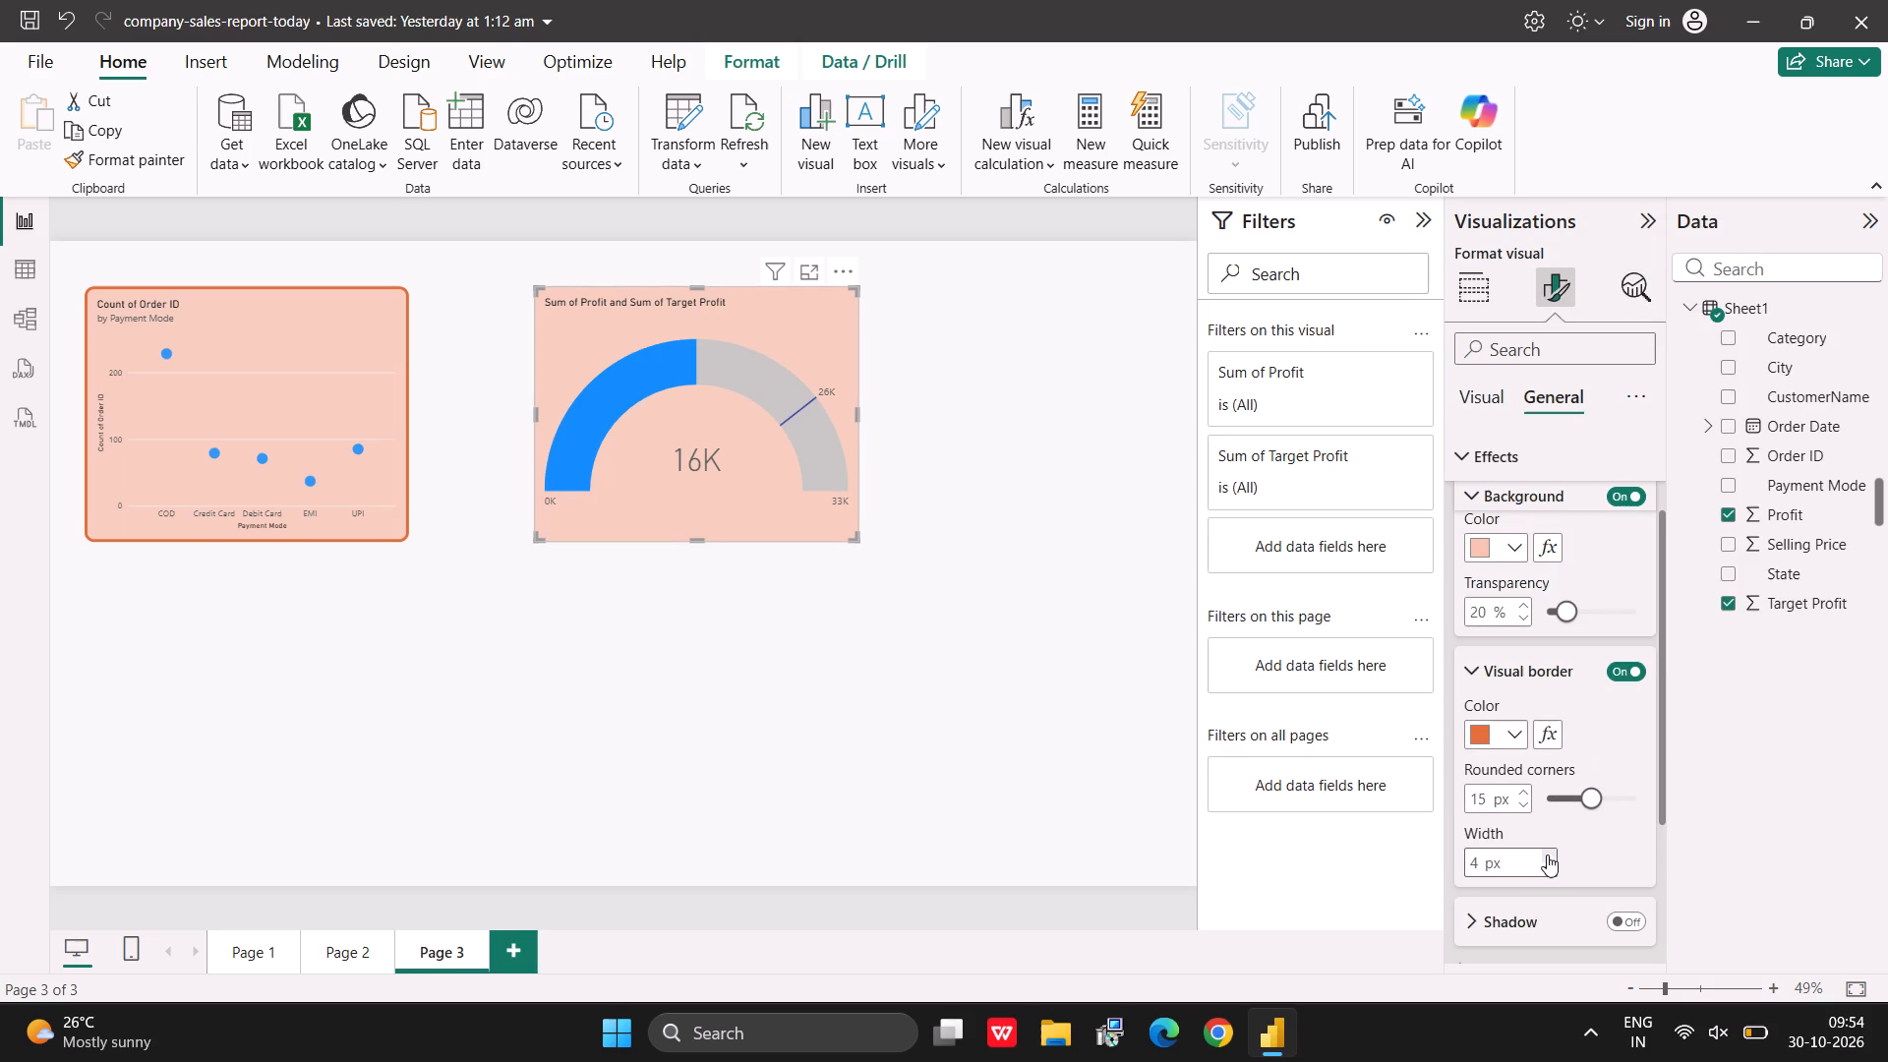
{"action": "left_click", "coordinate": [1547, 855]}
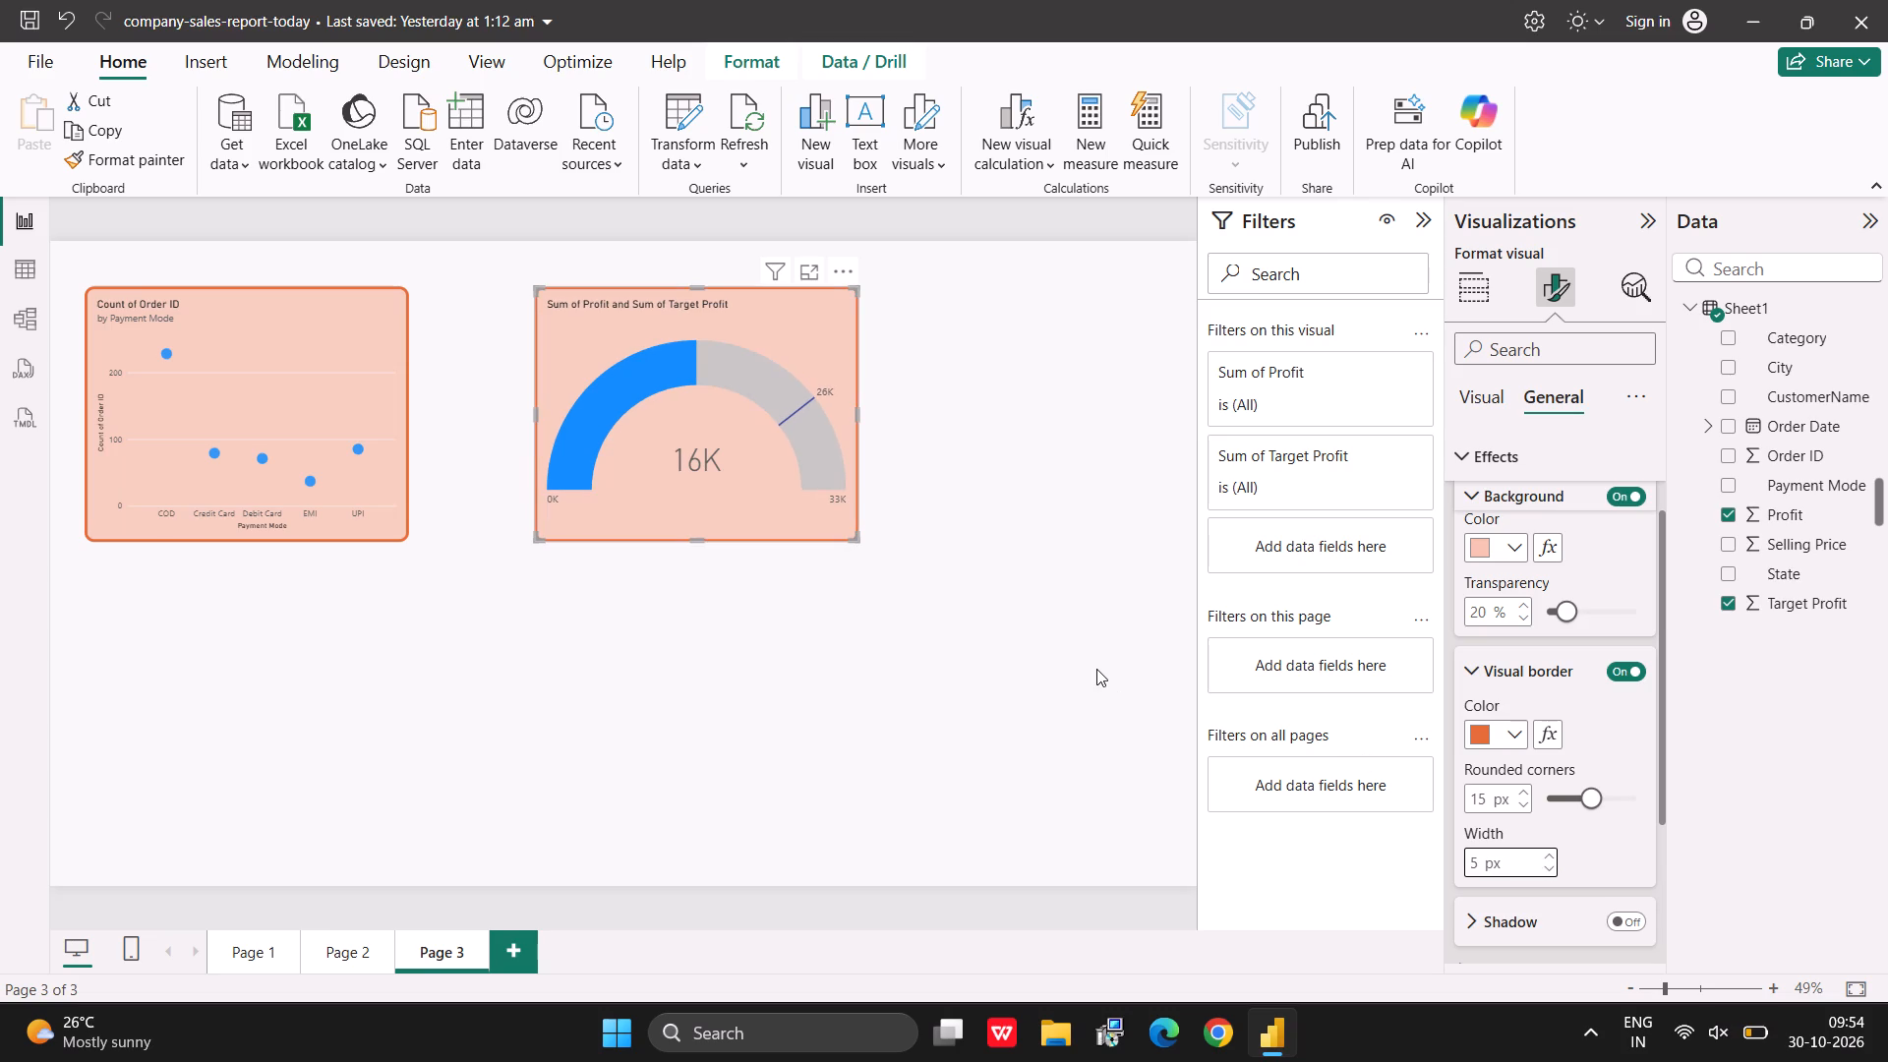
{"action": "left_click", "coordinate": [1096, 669]}
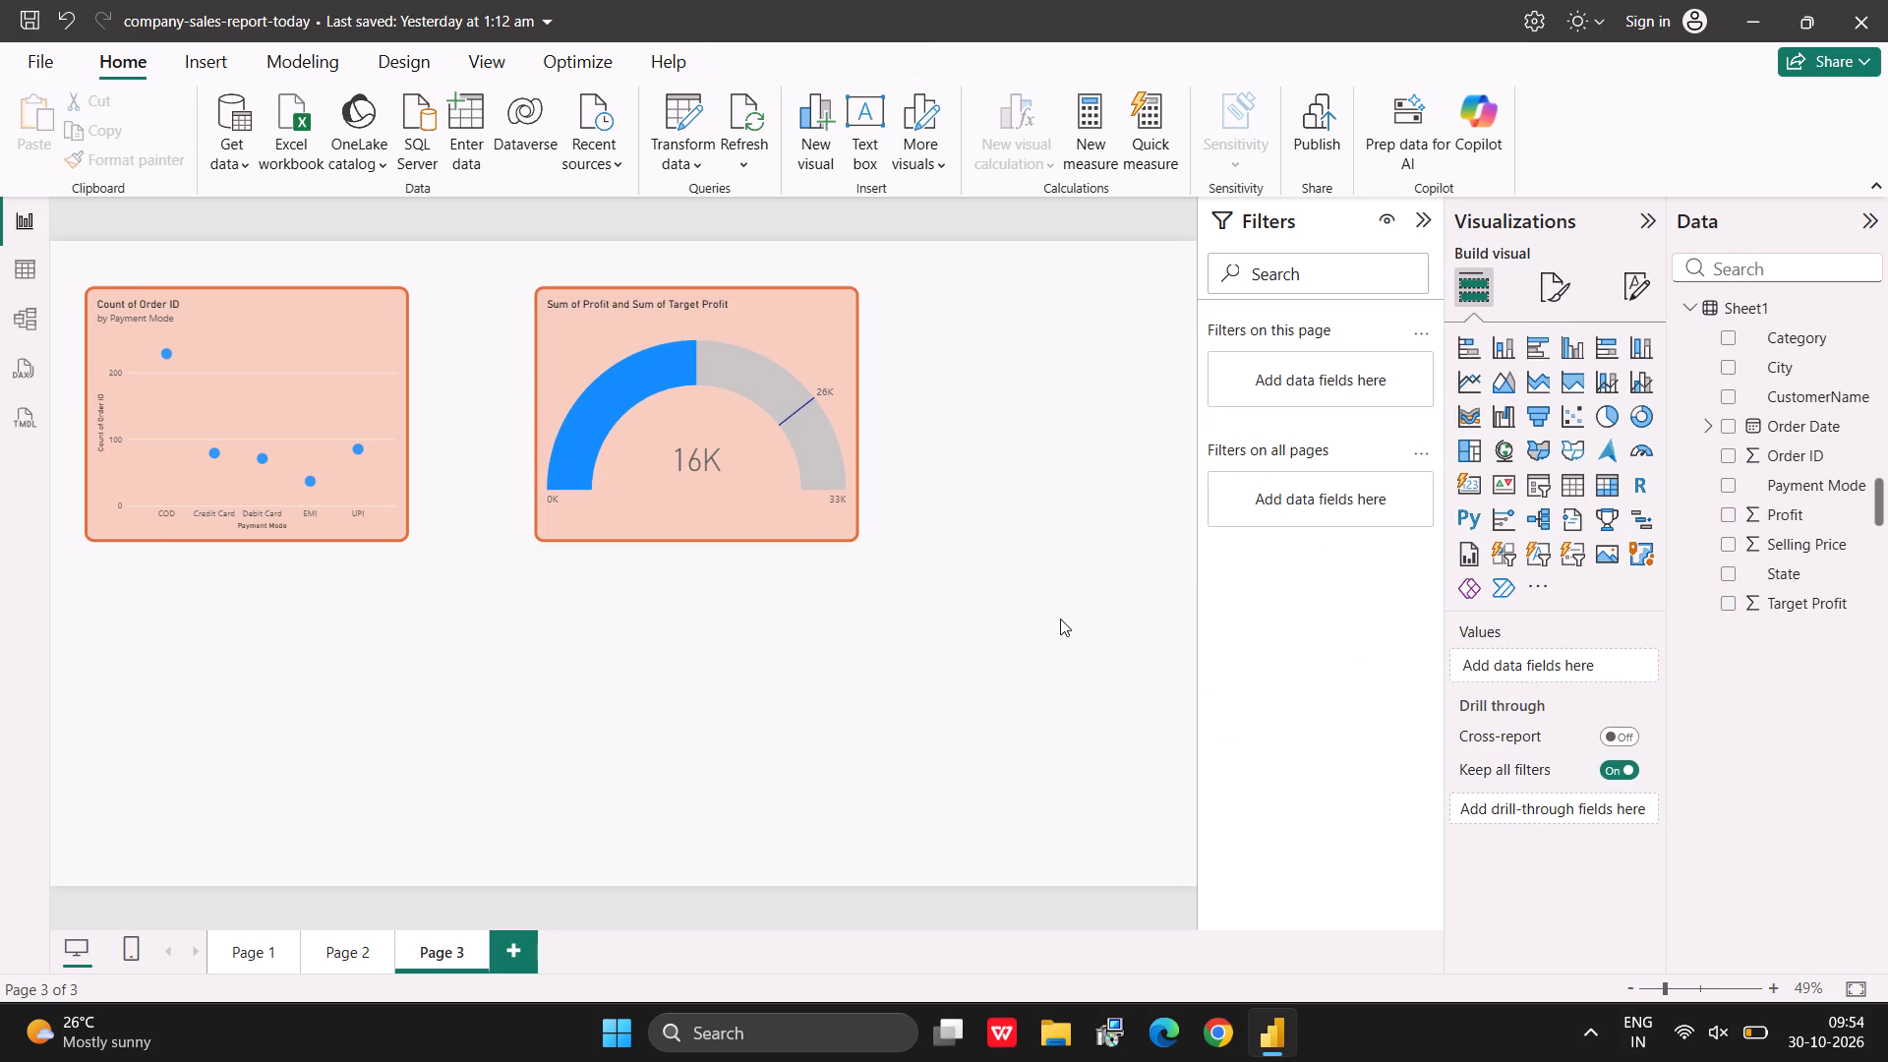
{"action": "left_click", "coordinate": [1005, 595]}
Move the Profit gauge closer to the scatter chart, keeping their top and bottom edges aligned.
{"action": "left_click_drag", "start_coordinate": [836, 490], "coordinate": [815, 498]}
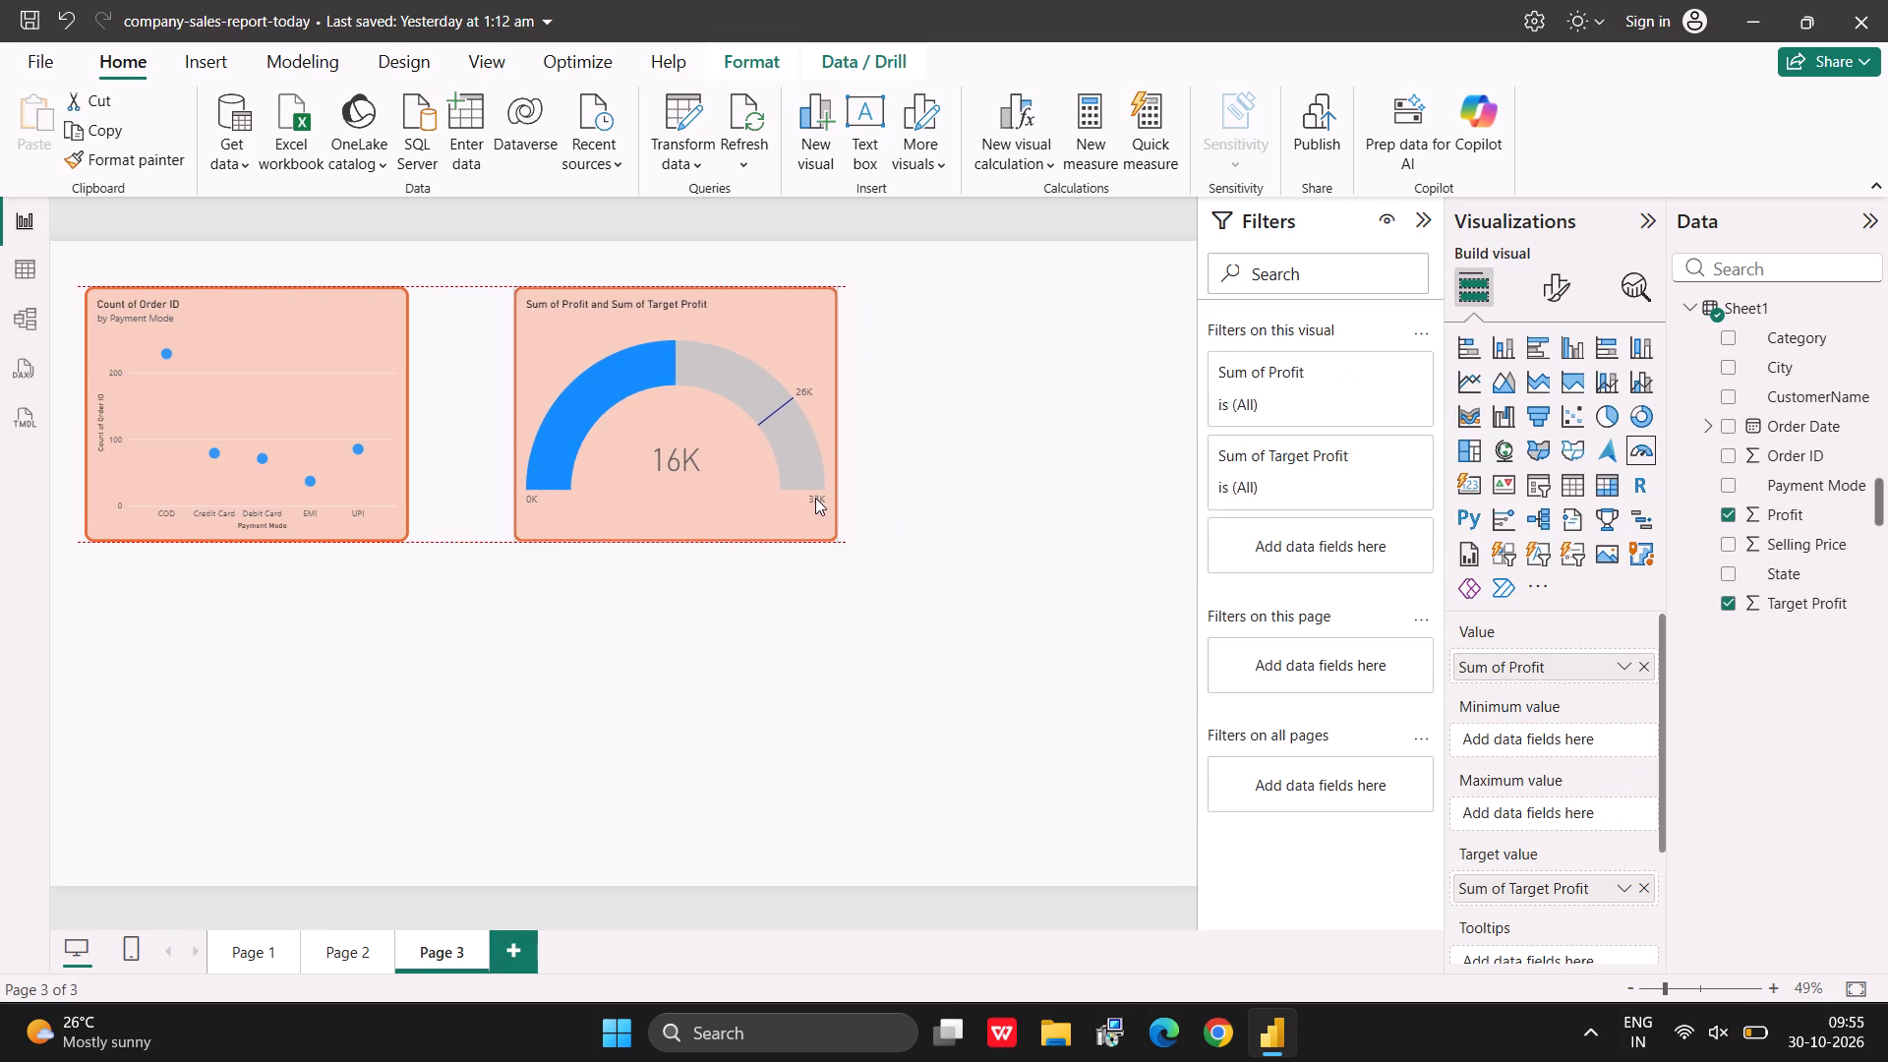
{"action": "left_click_drag", "start_coordinate": [815, 498], "coordinate": [798, 495]}
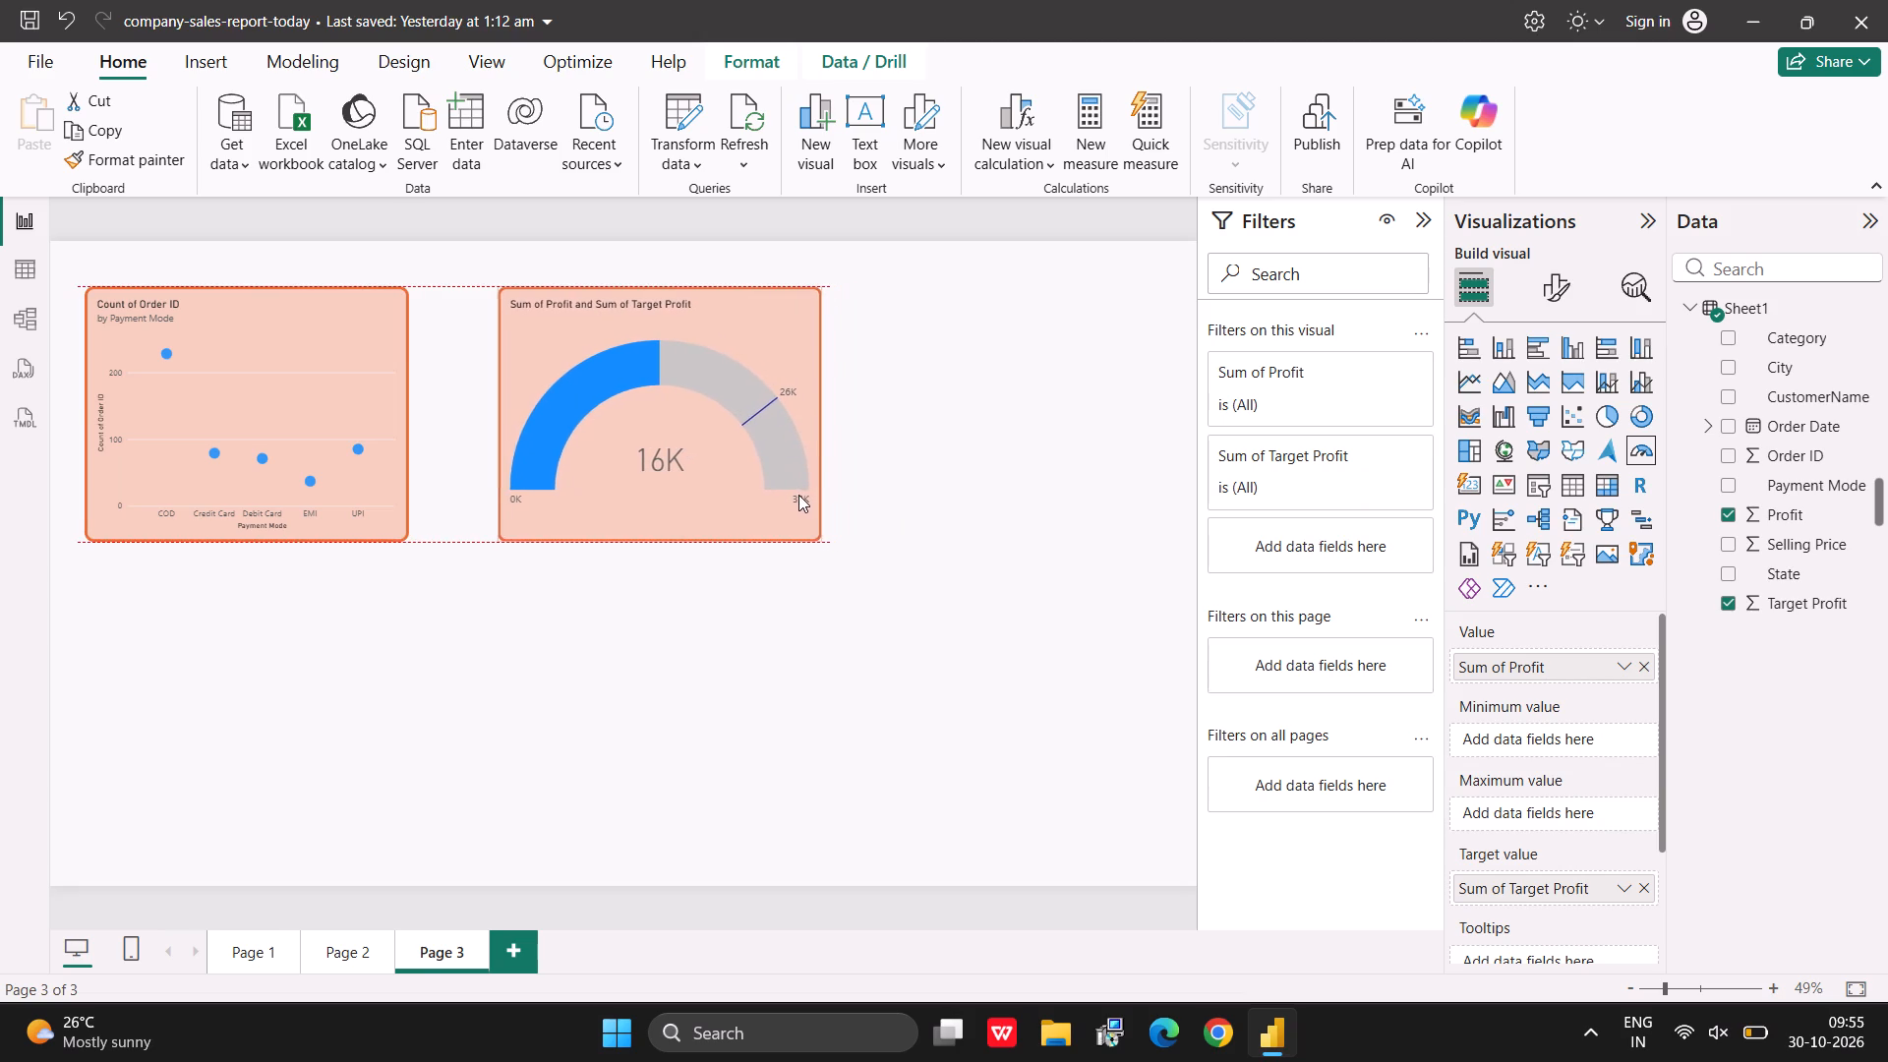
{"action": "left_click_drag", "start_coordinate": [798, 495], "coordinate": [793, 495]}
{"action": "left_click", "coordinate": [977, 529]}
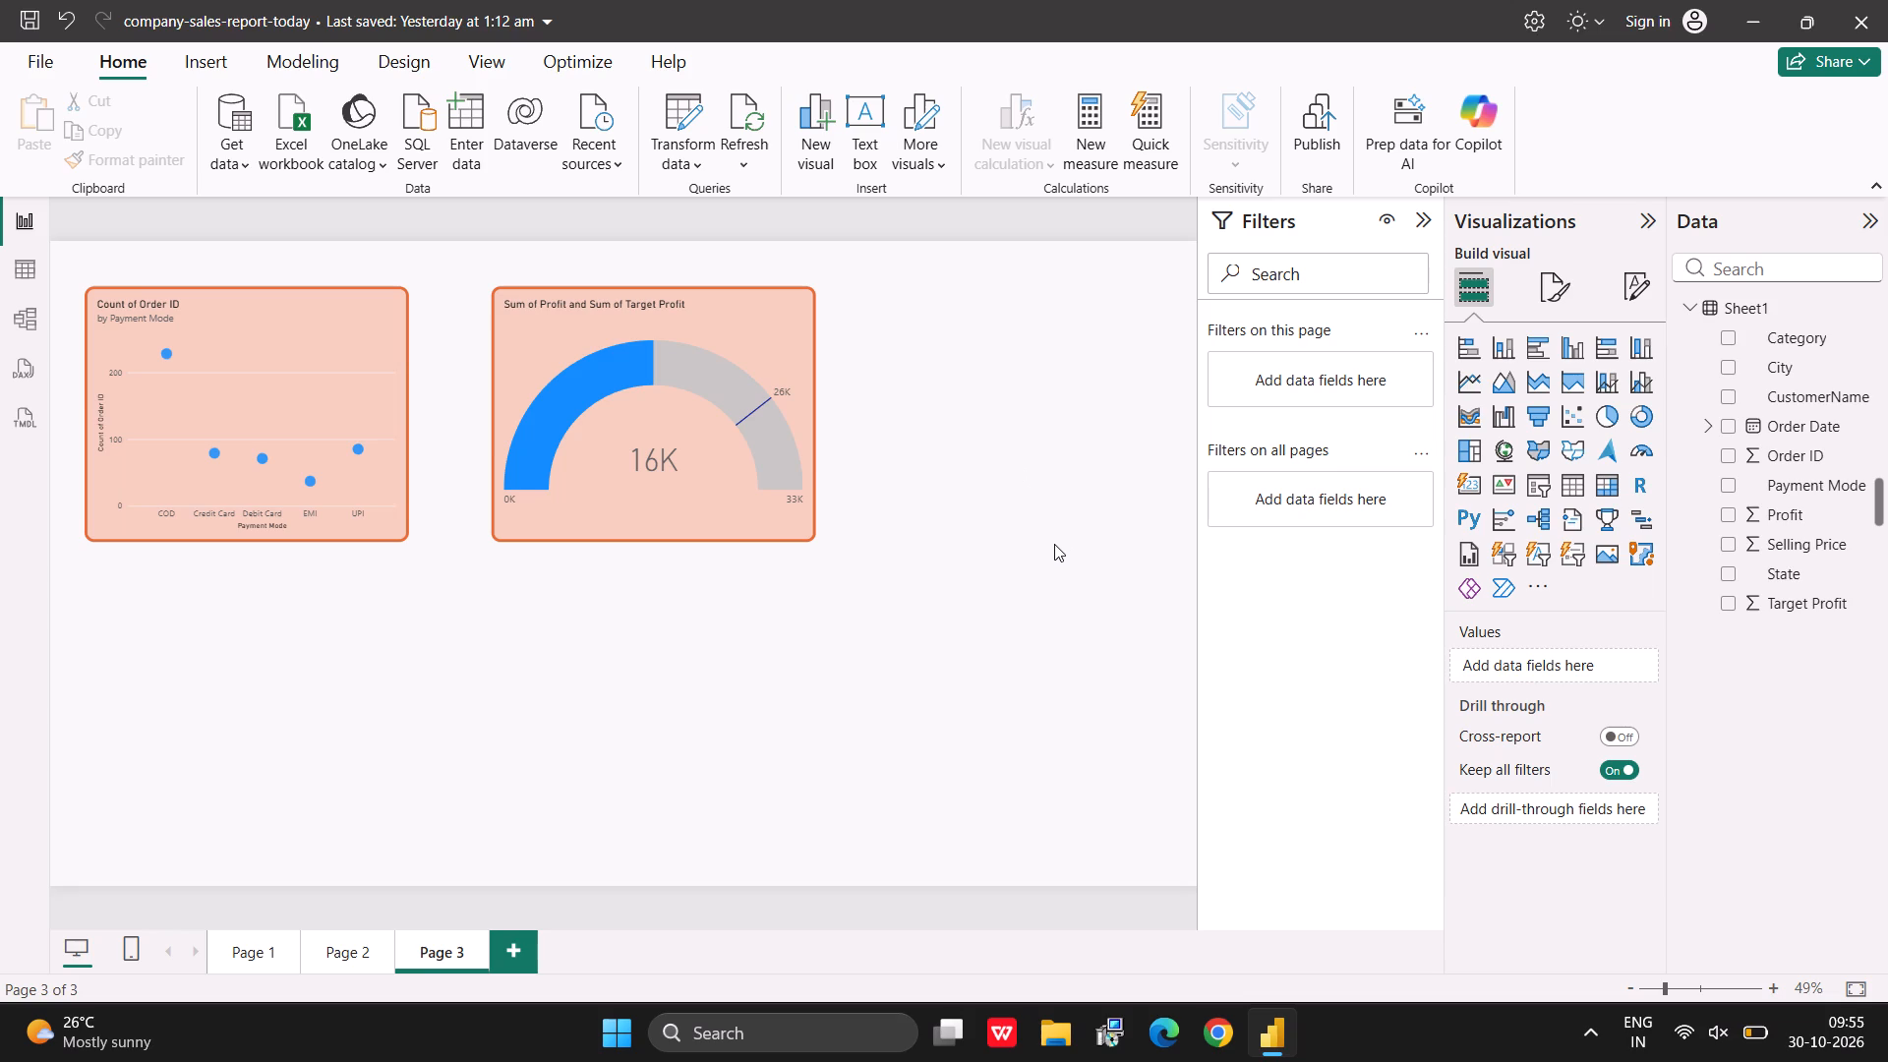
{"action": "left_click", "coordinate": [1054, 544]}
Review the dashboard layouts on Page 1 and Page 2, and return to Page 3.
{"action": "left_click", "coordinate": [349, 967]}
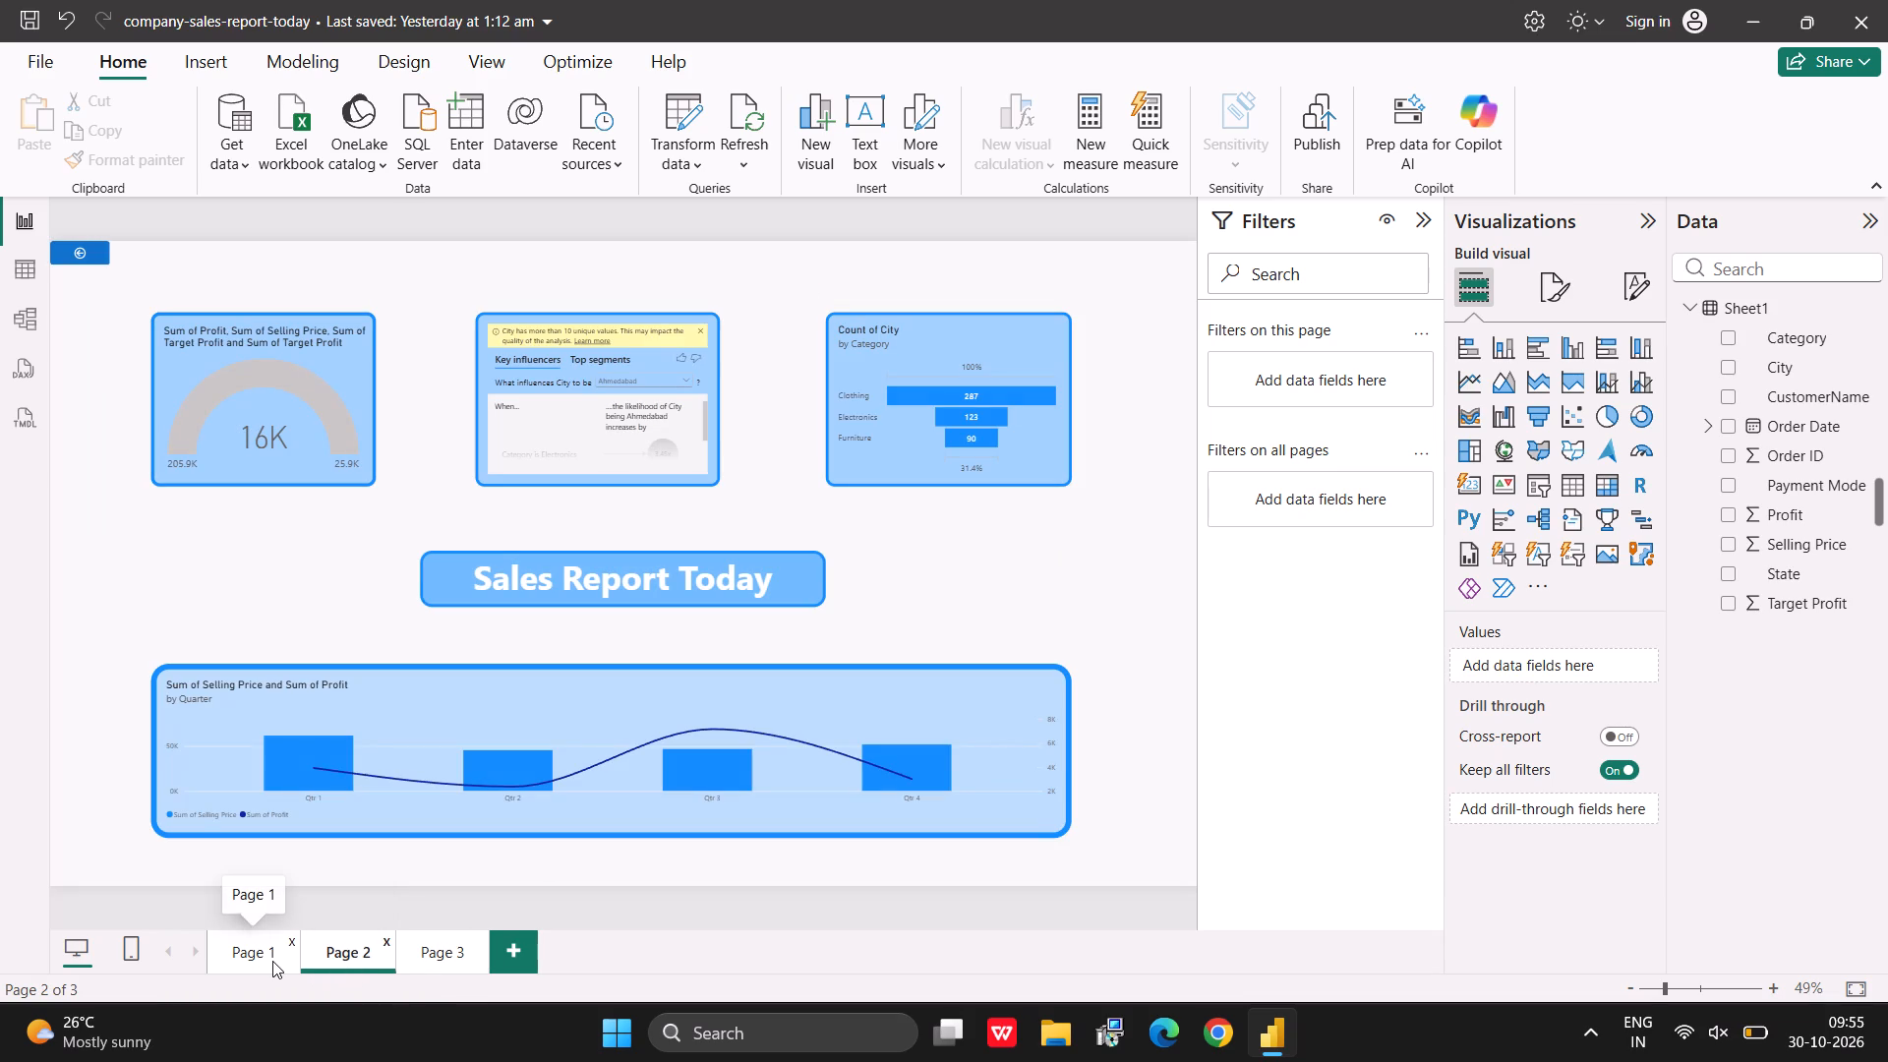
{"action": "left_click", "coordinate": [272, 961]}
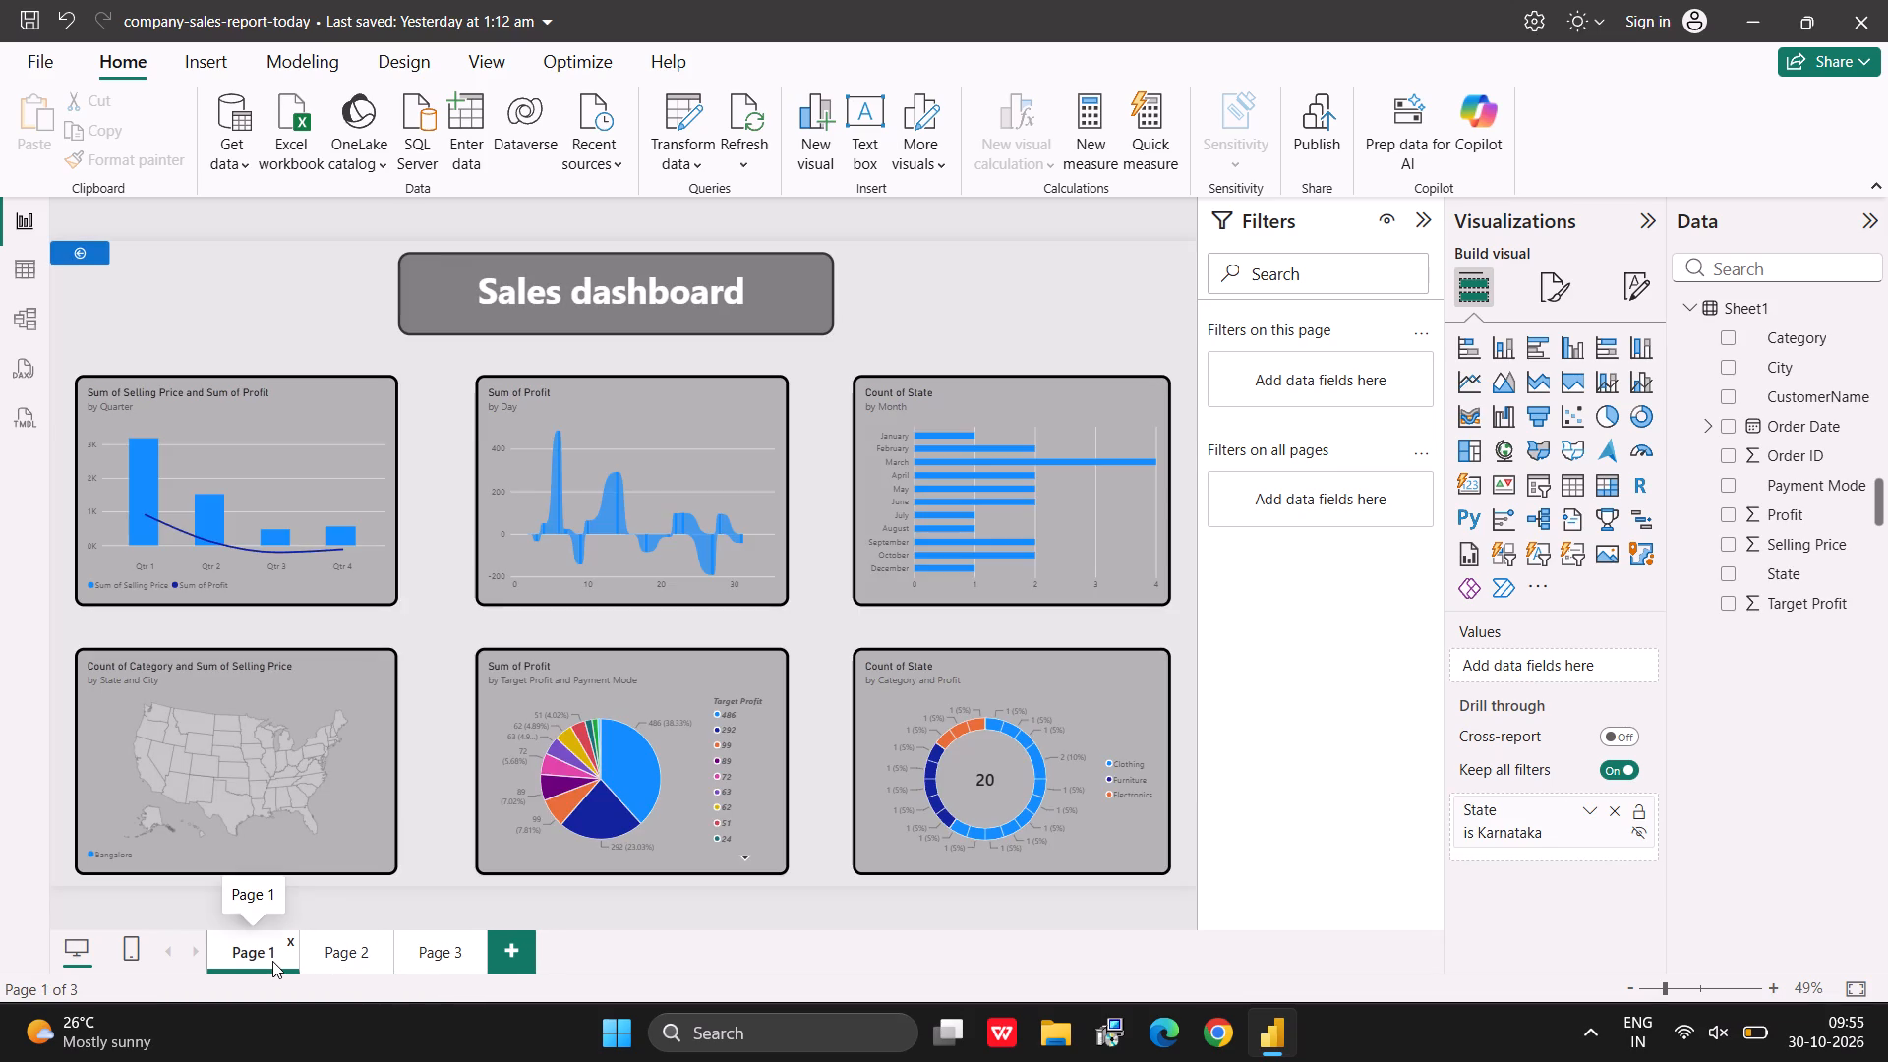
{"action": "left_click", "coordinate": [443, 955]}
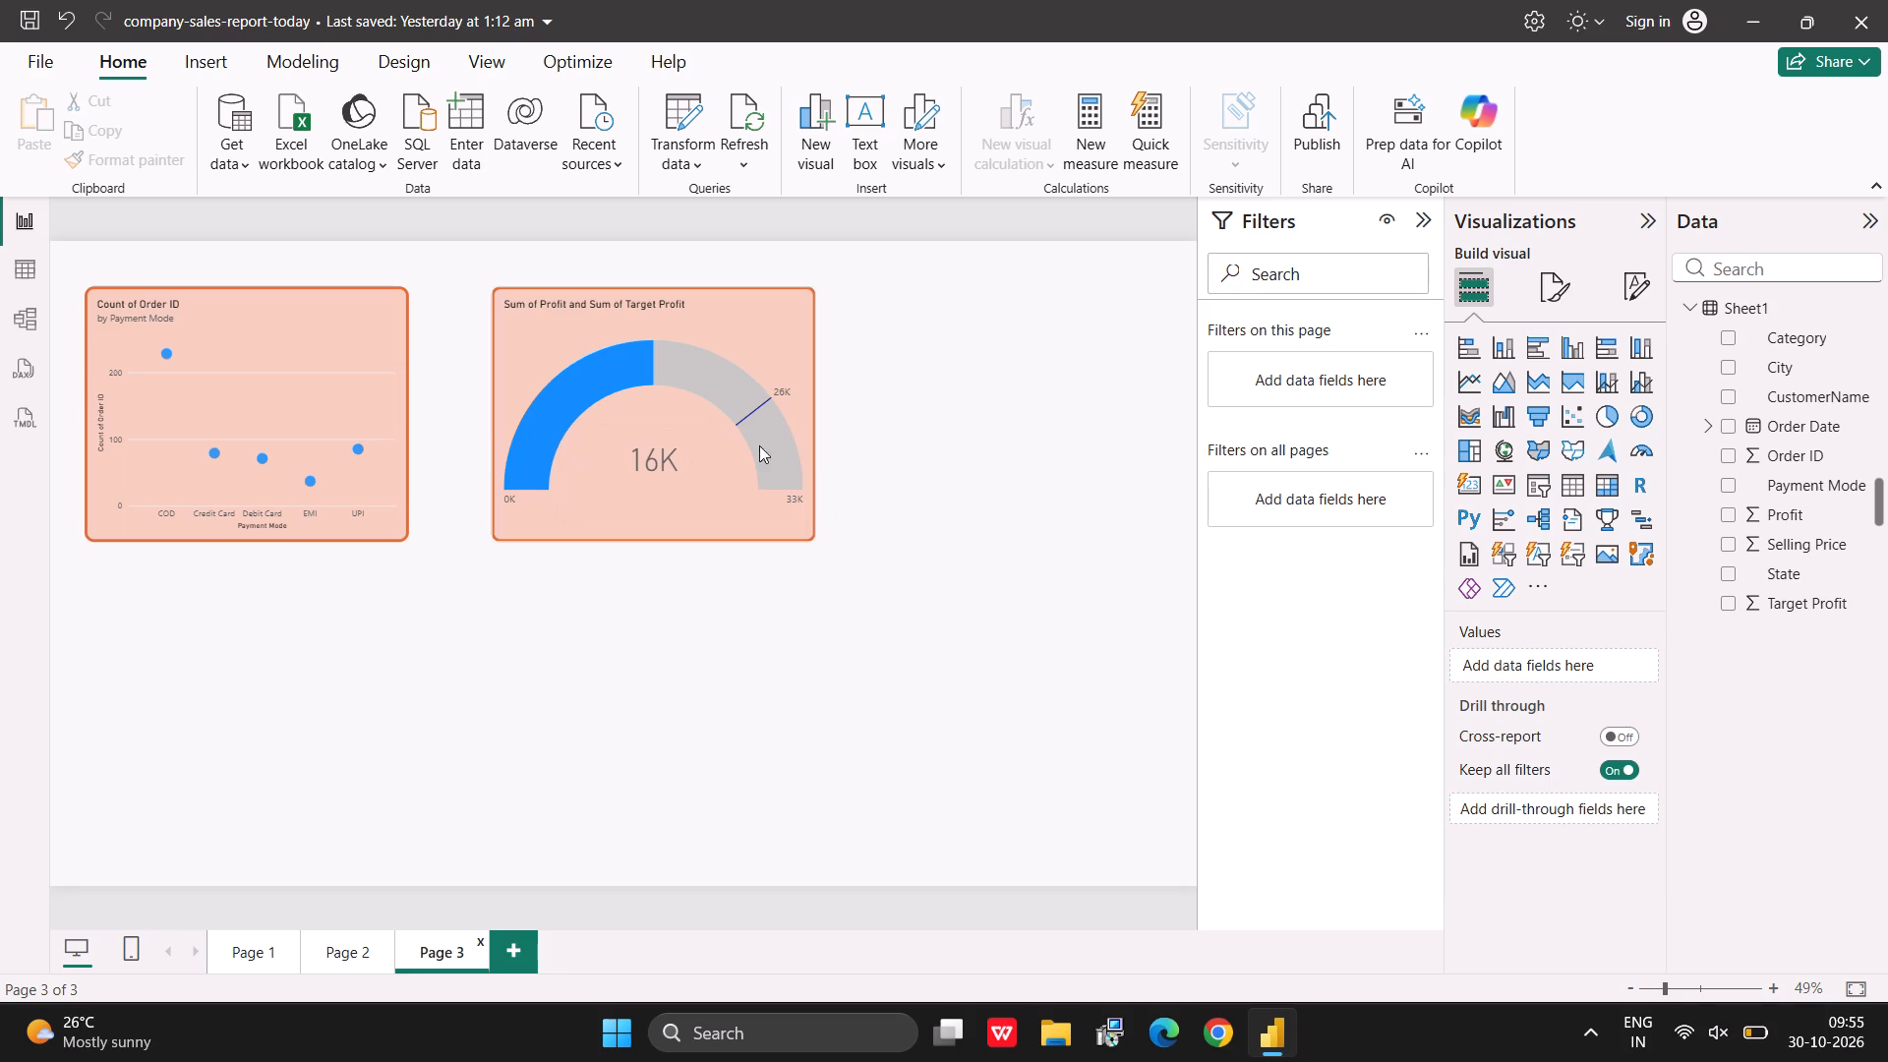
{"action": "left_click", "coordinate": [657, 448]}
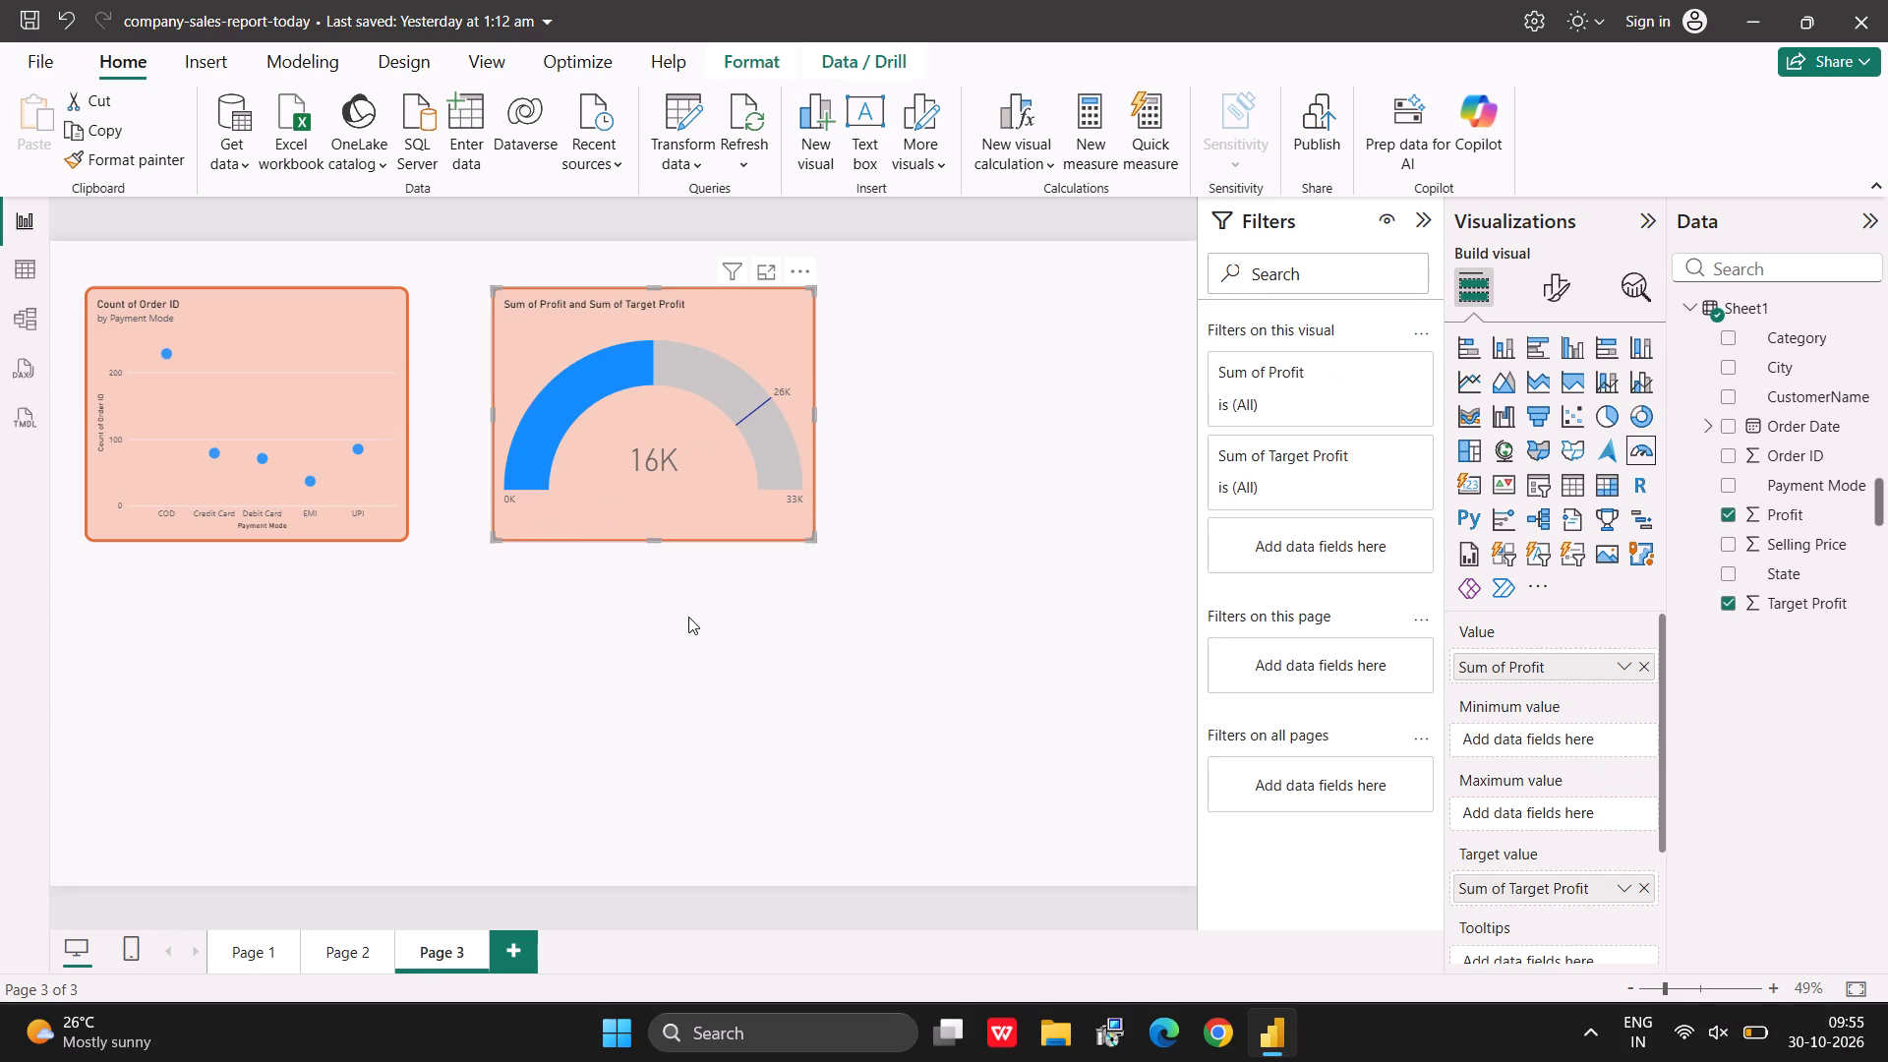
{"action": "left_click", "coordinate": [688, 617]}
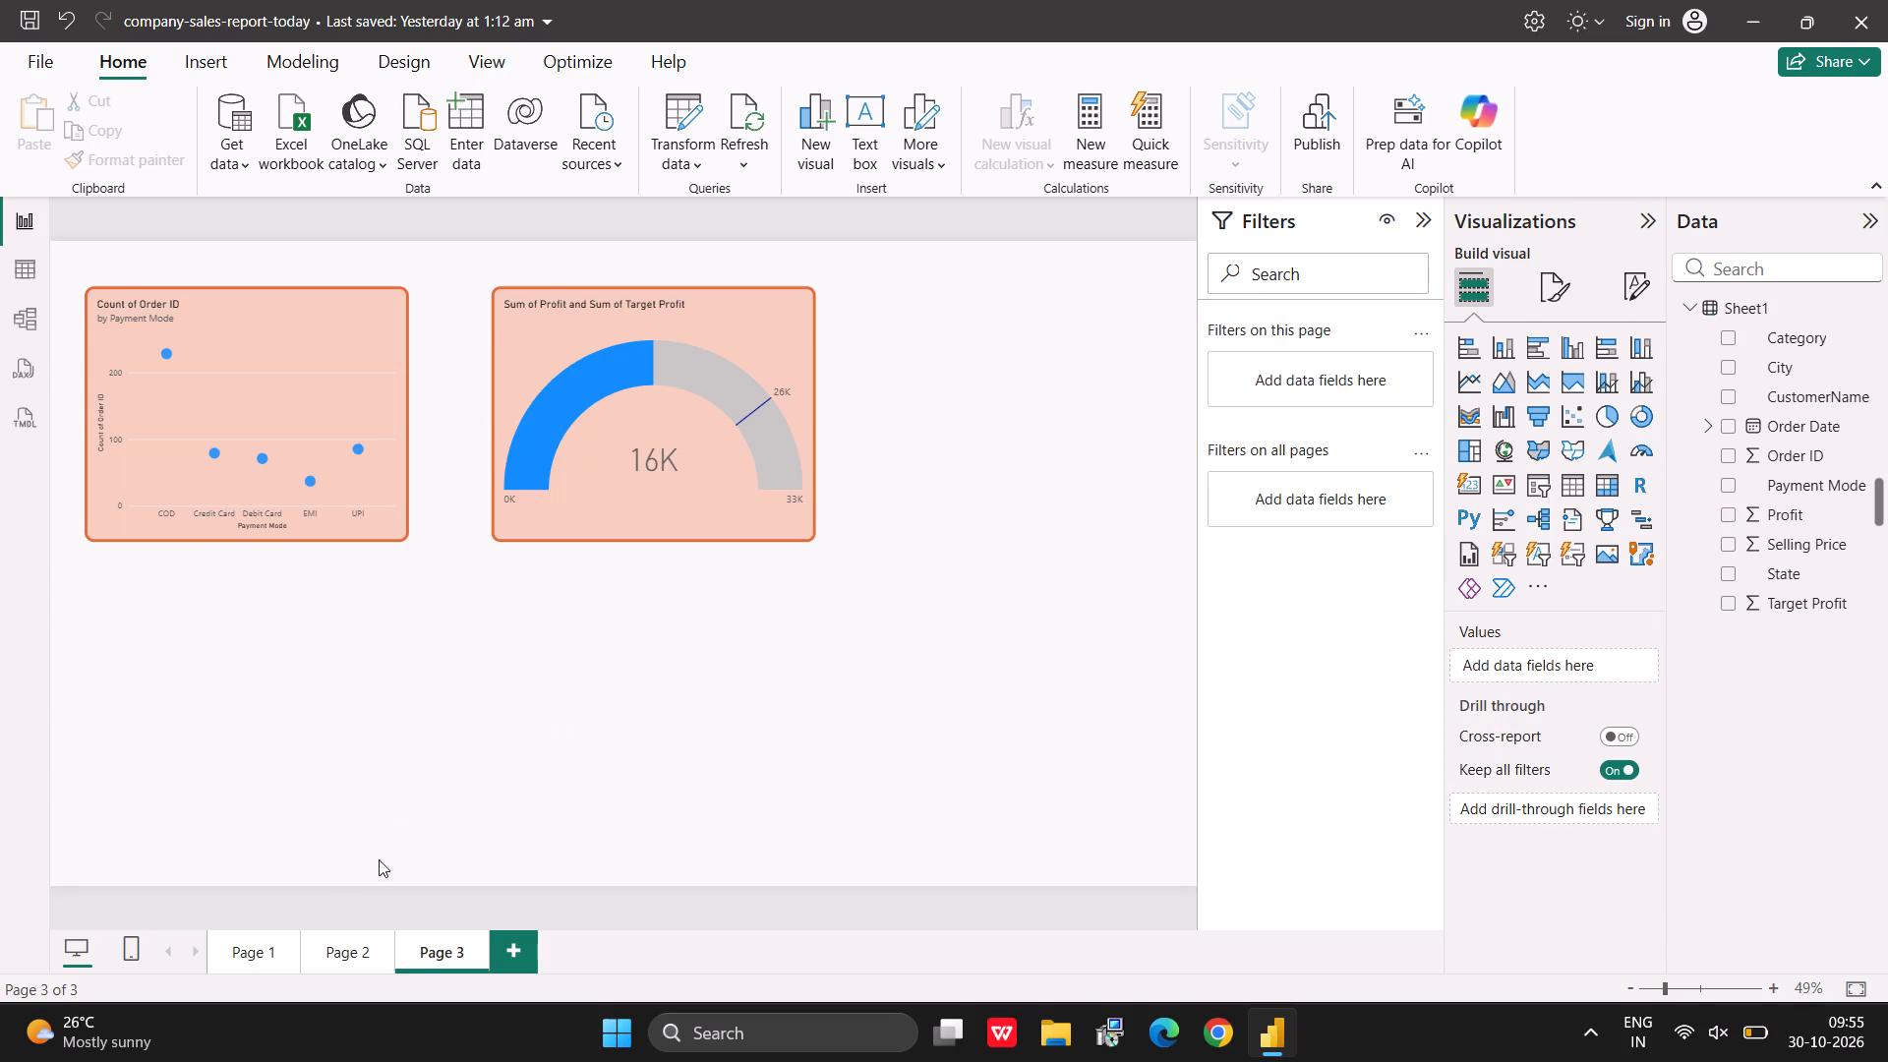
{"action": "left_click", "coordinate": [244, 948]}
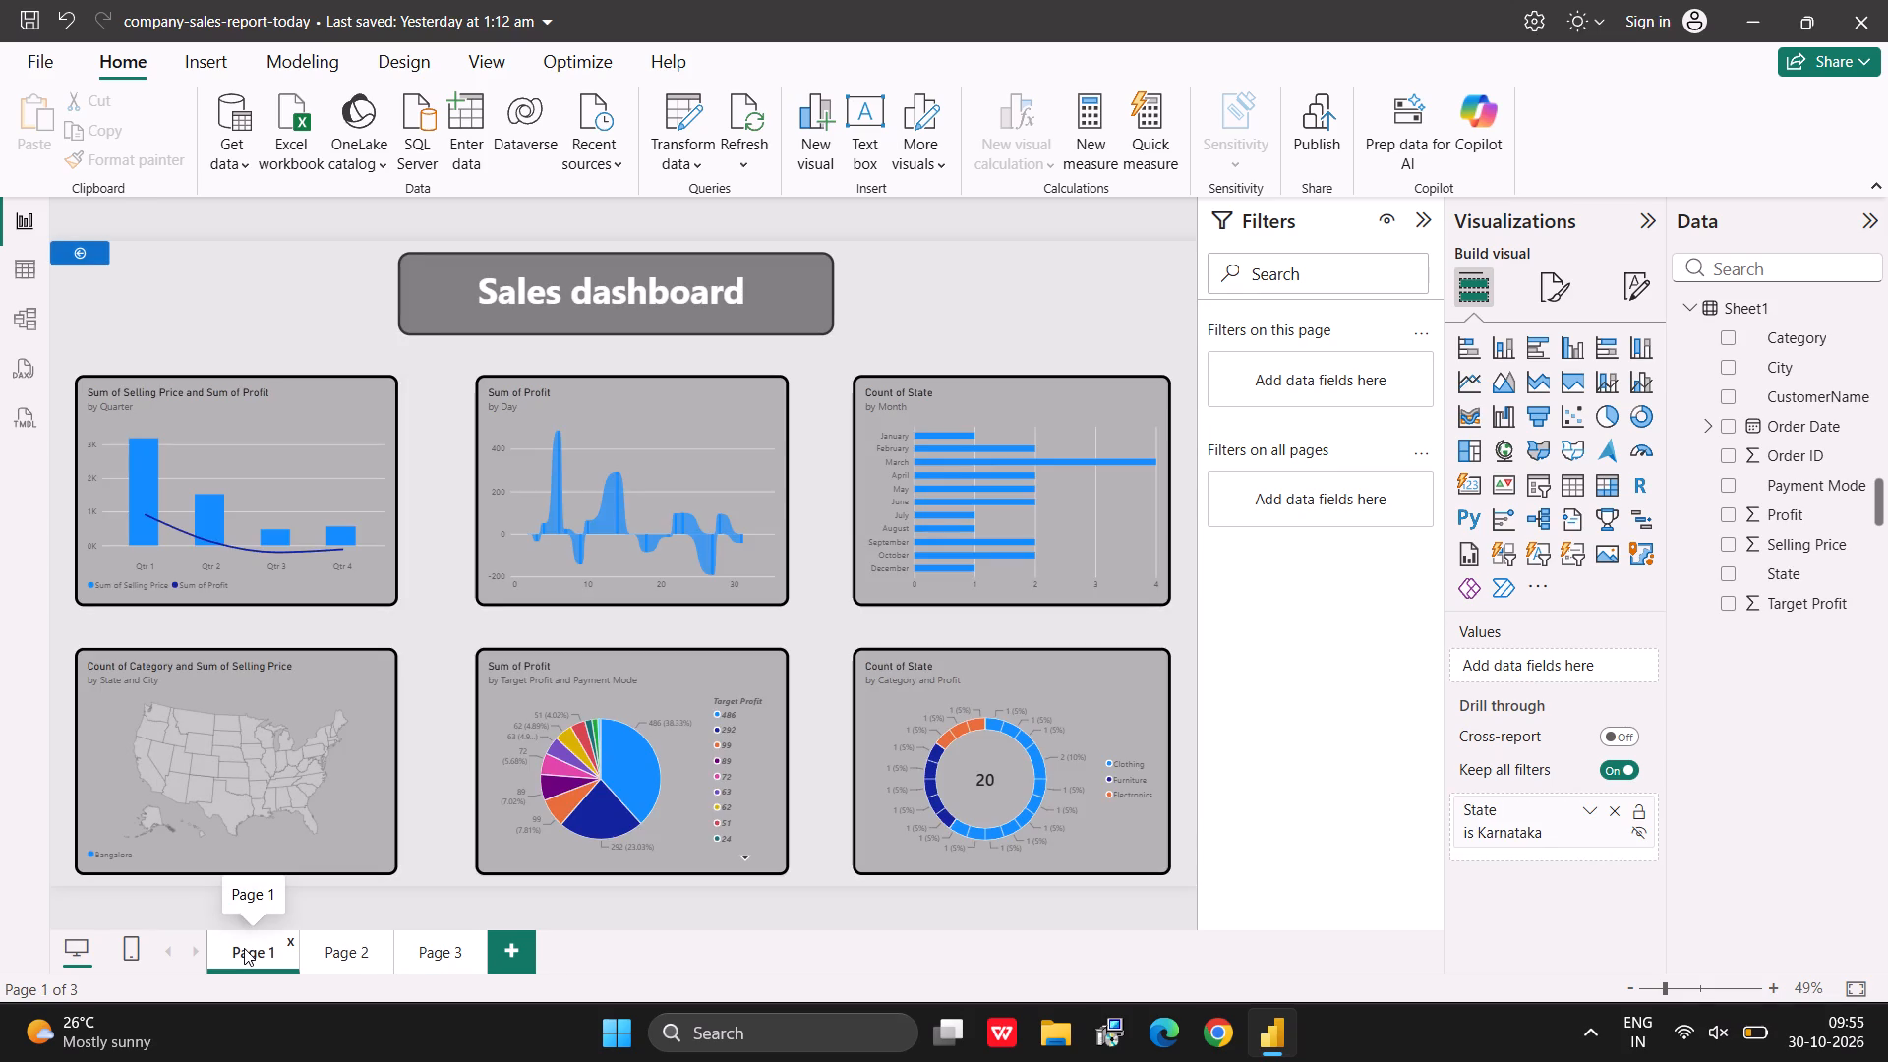
{"action": "left_click", "coordinate": [342, 951]}
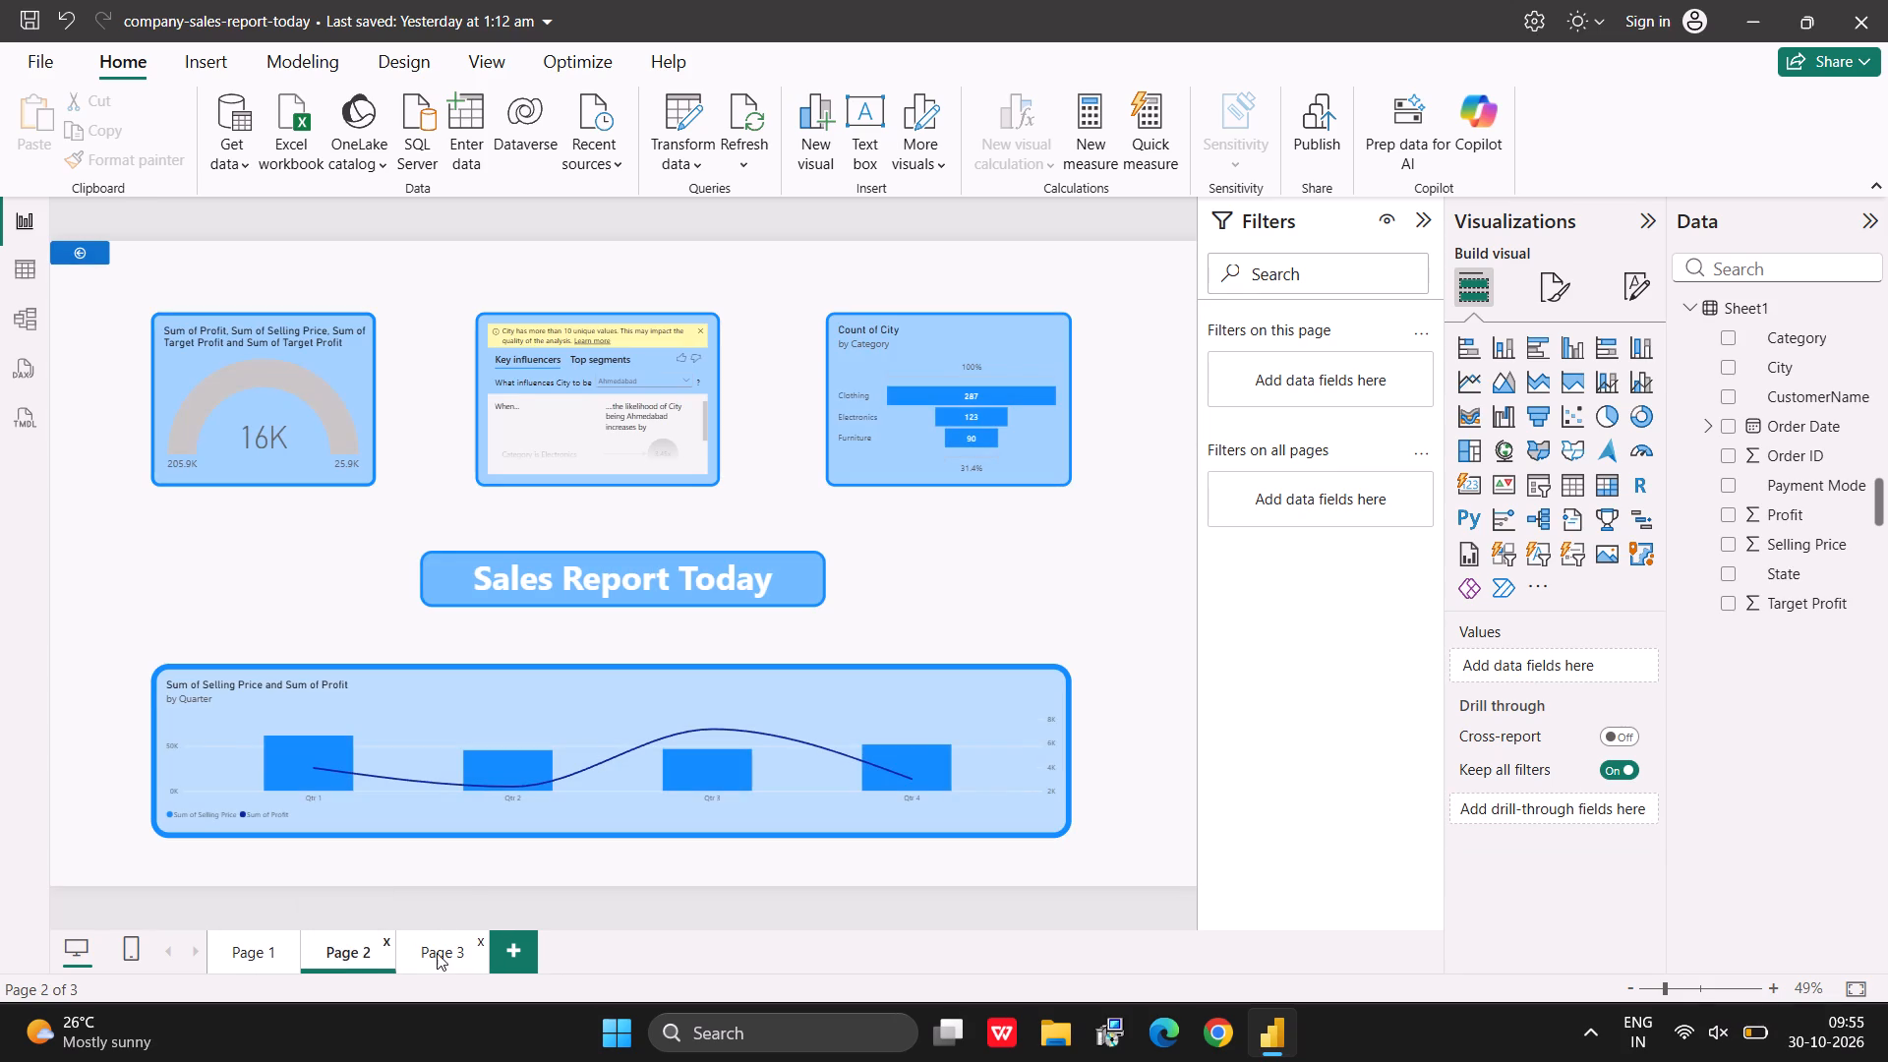
{"action": "left_click", "coordinate": [441, 954]}
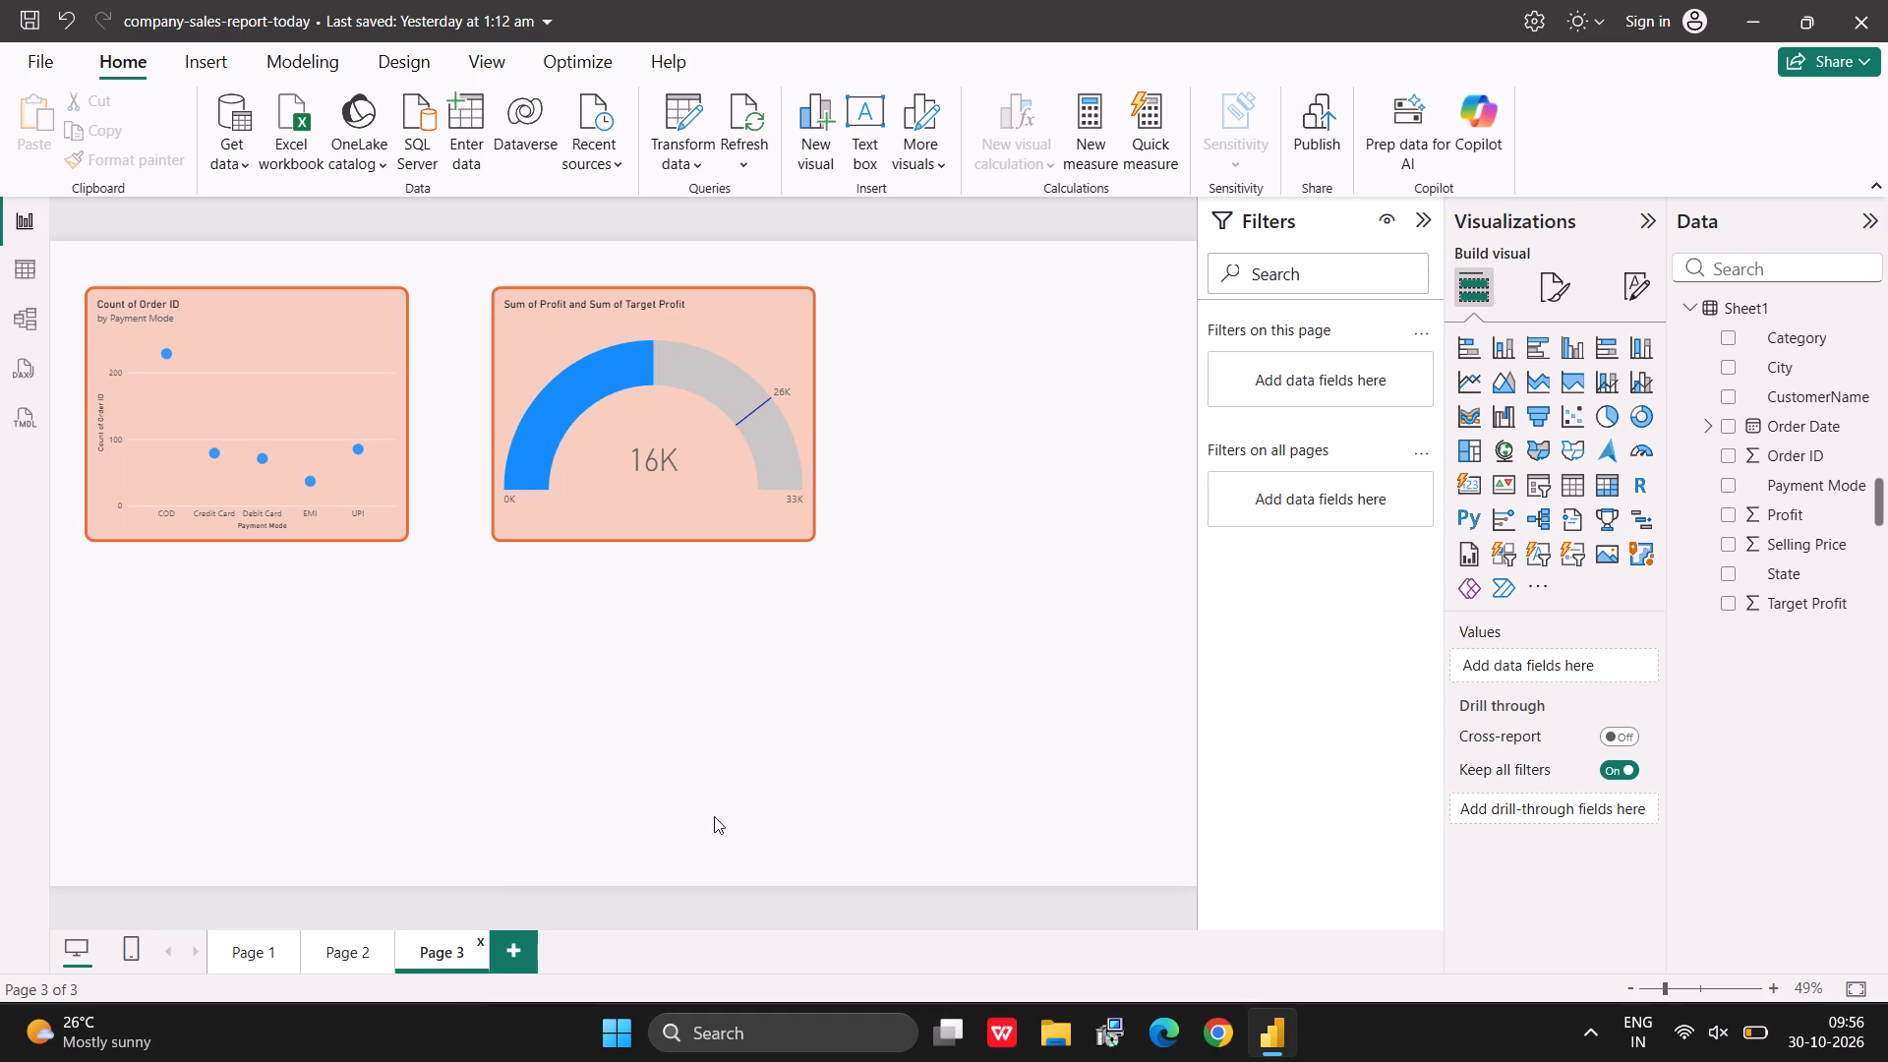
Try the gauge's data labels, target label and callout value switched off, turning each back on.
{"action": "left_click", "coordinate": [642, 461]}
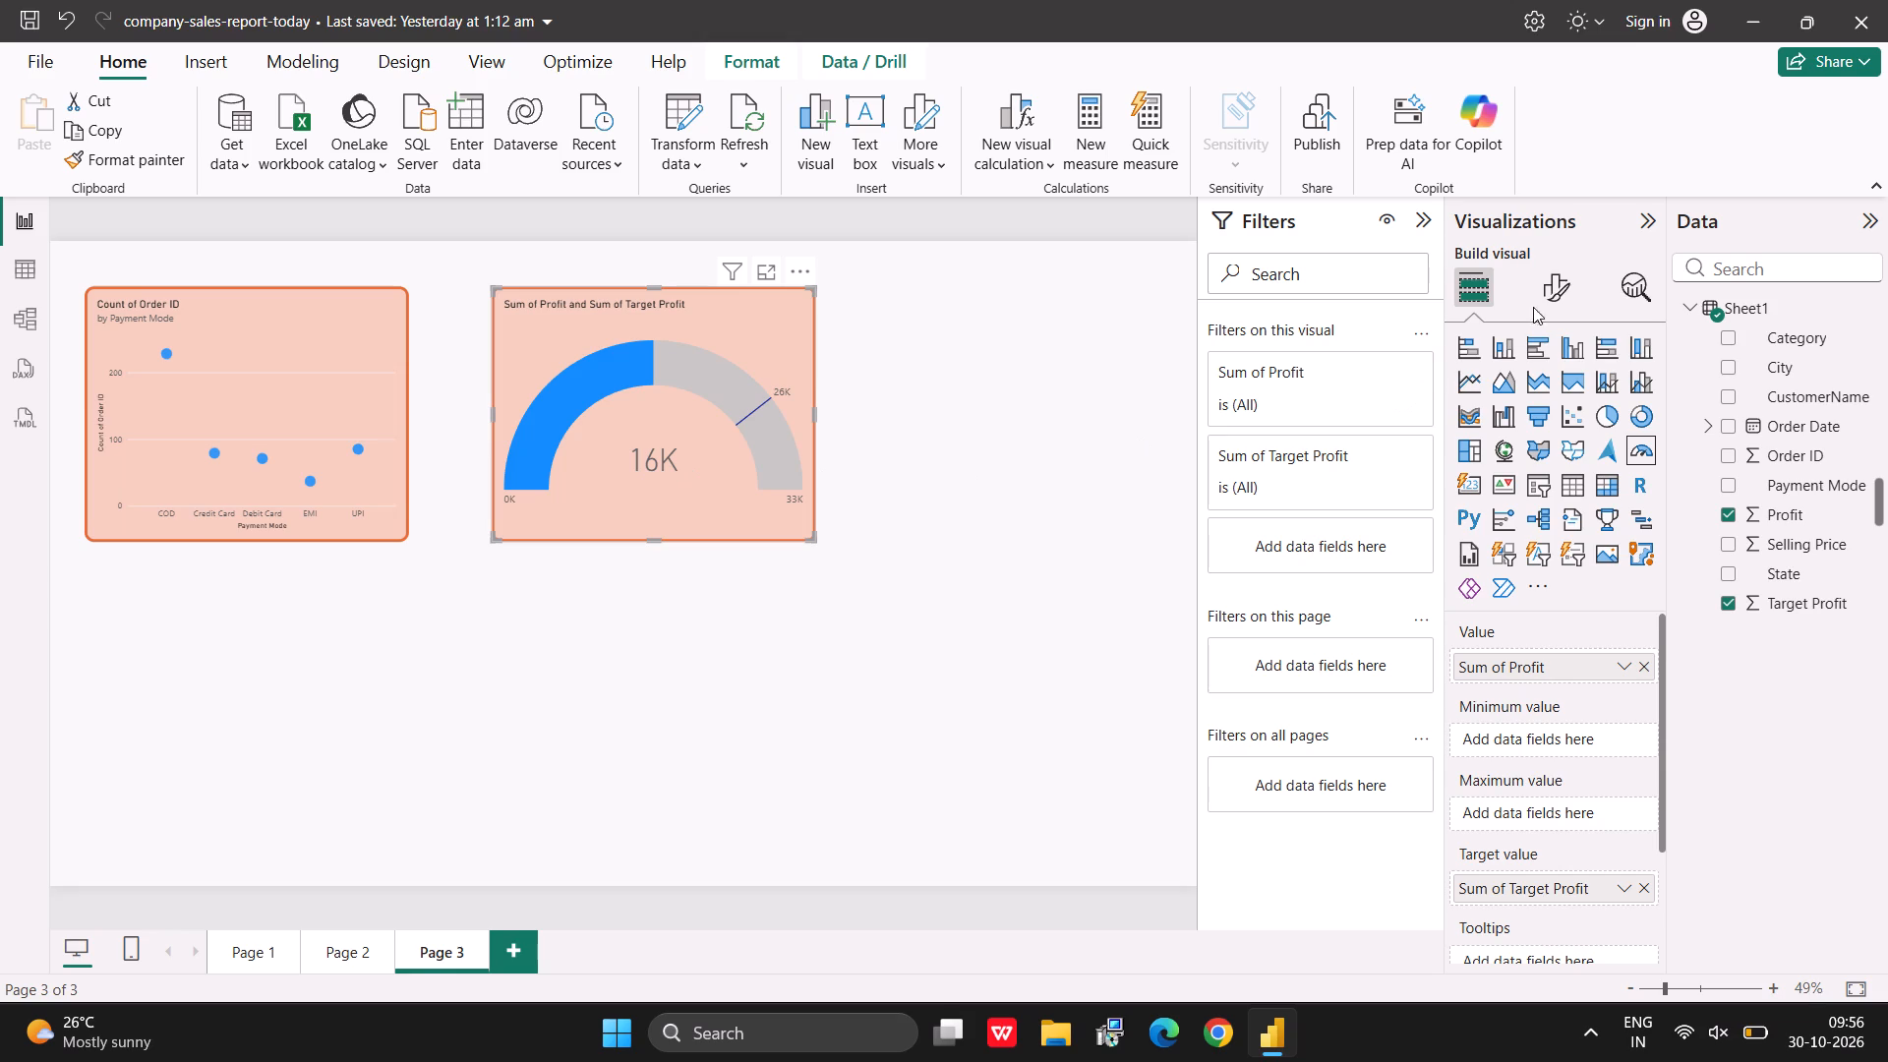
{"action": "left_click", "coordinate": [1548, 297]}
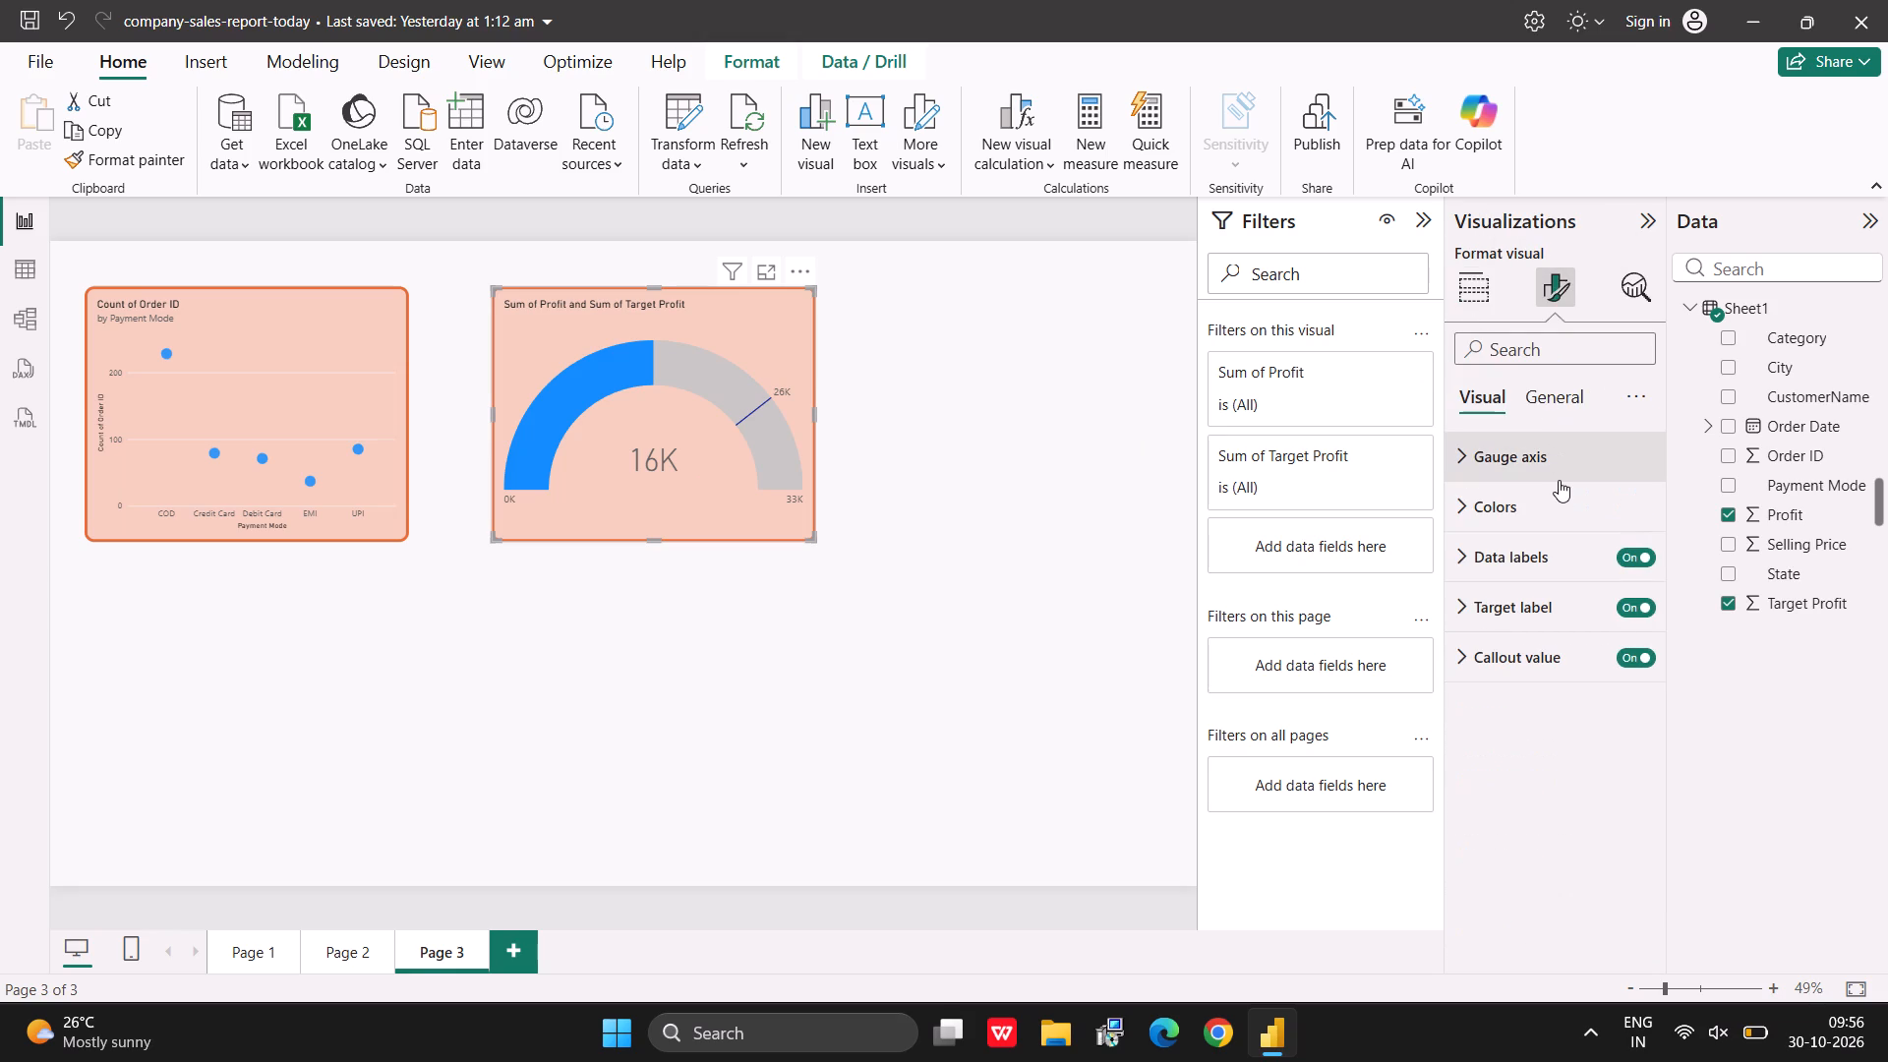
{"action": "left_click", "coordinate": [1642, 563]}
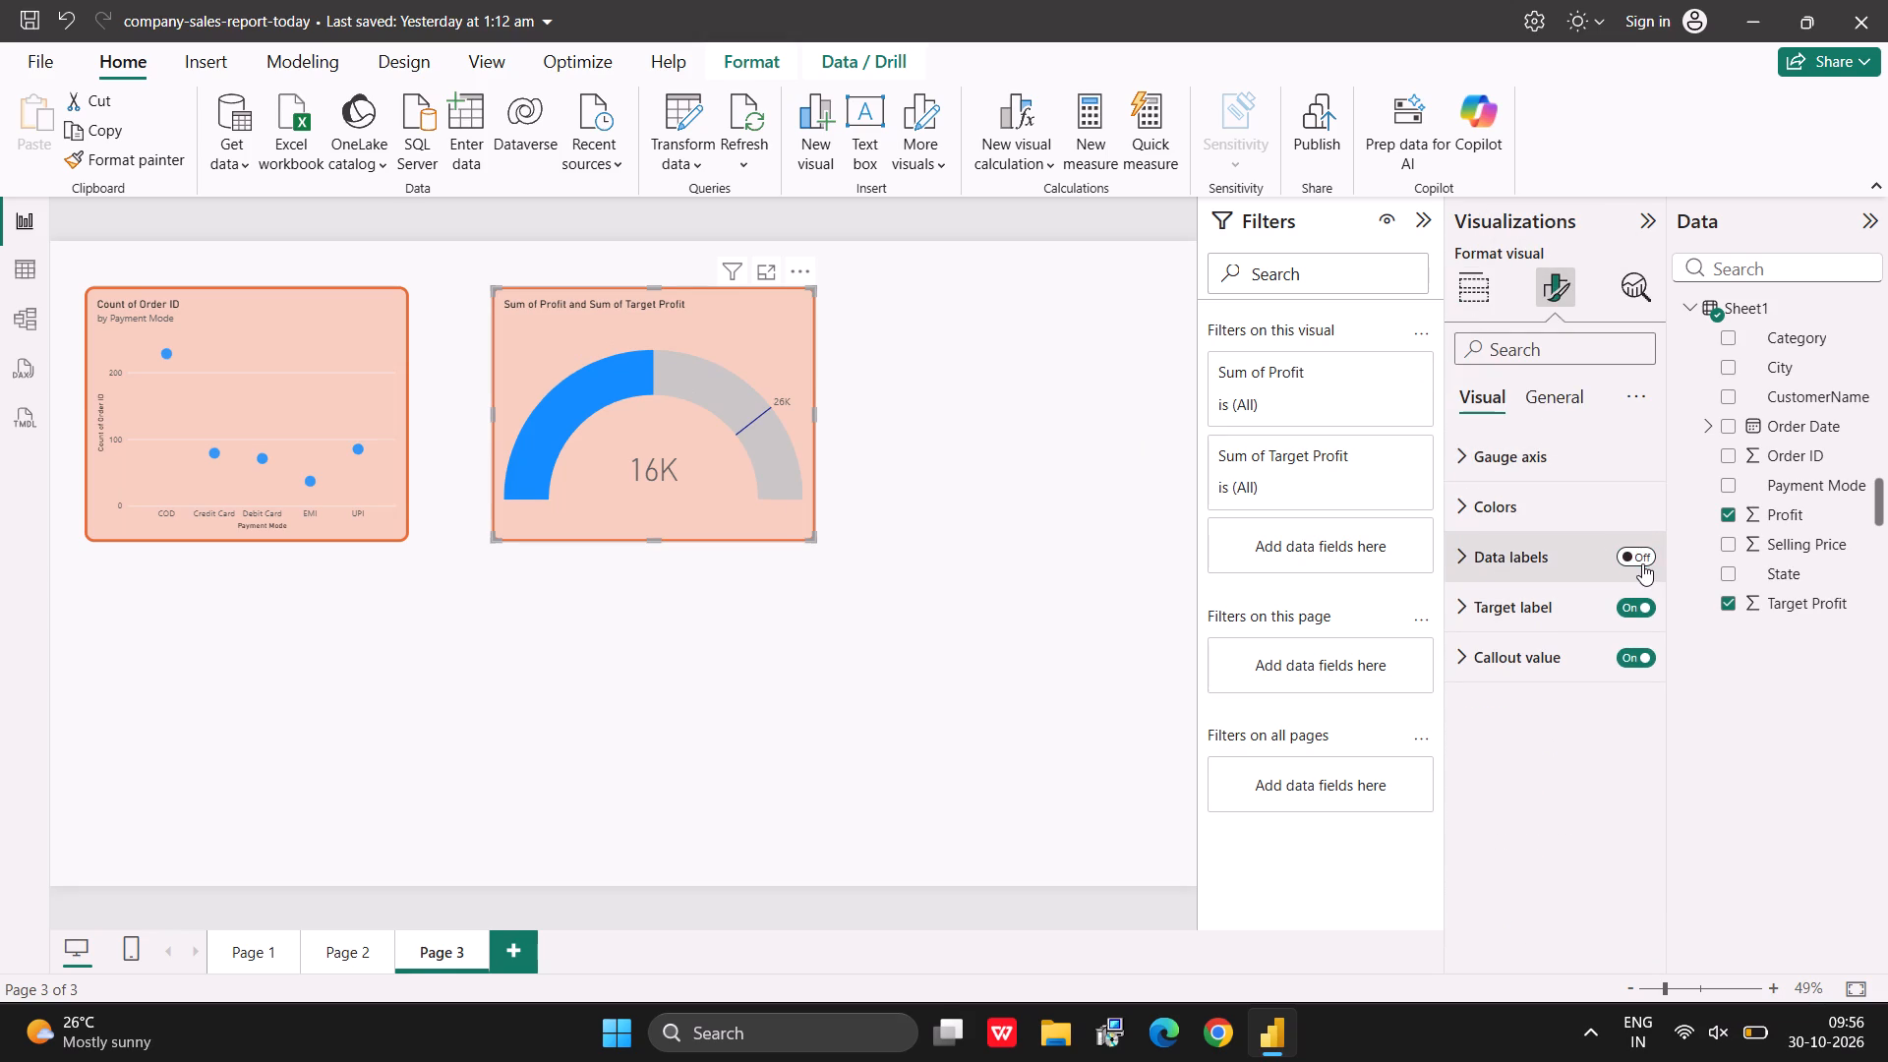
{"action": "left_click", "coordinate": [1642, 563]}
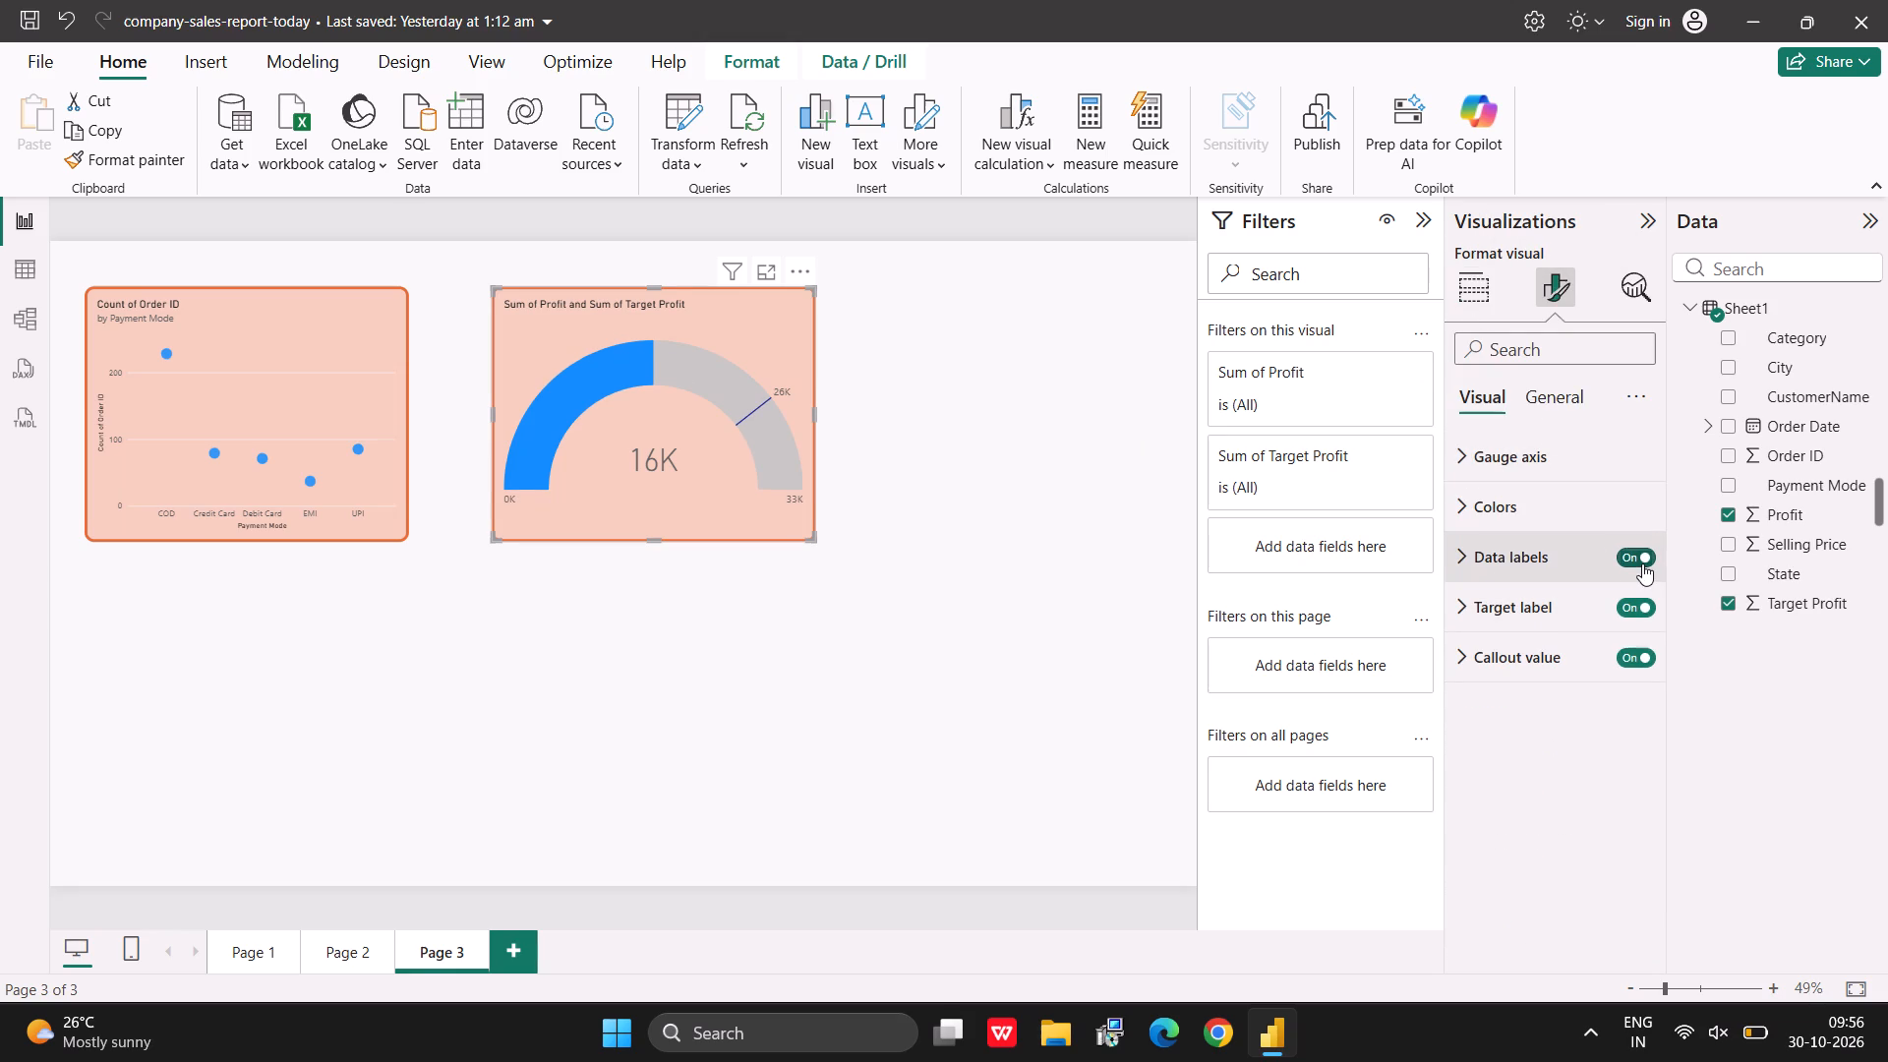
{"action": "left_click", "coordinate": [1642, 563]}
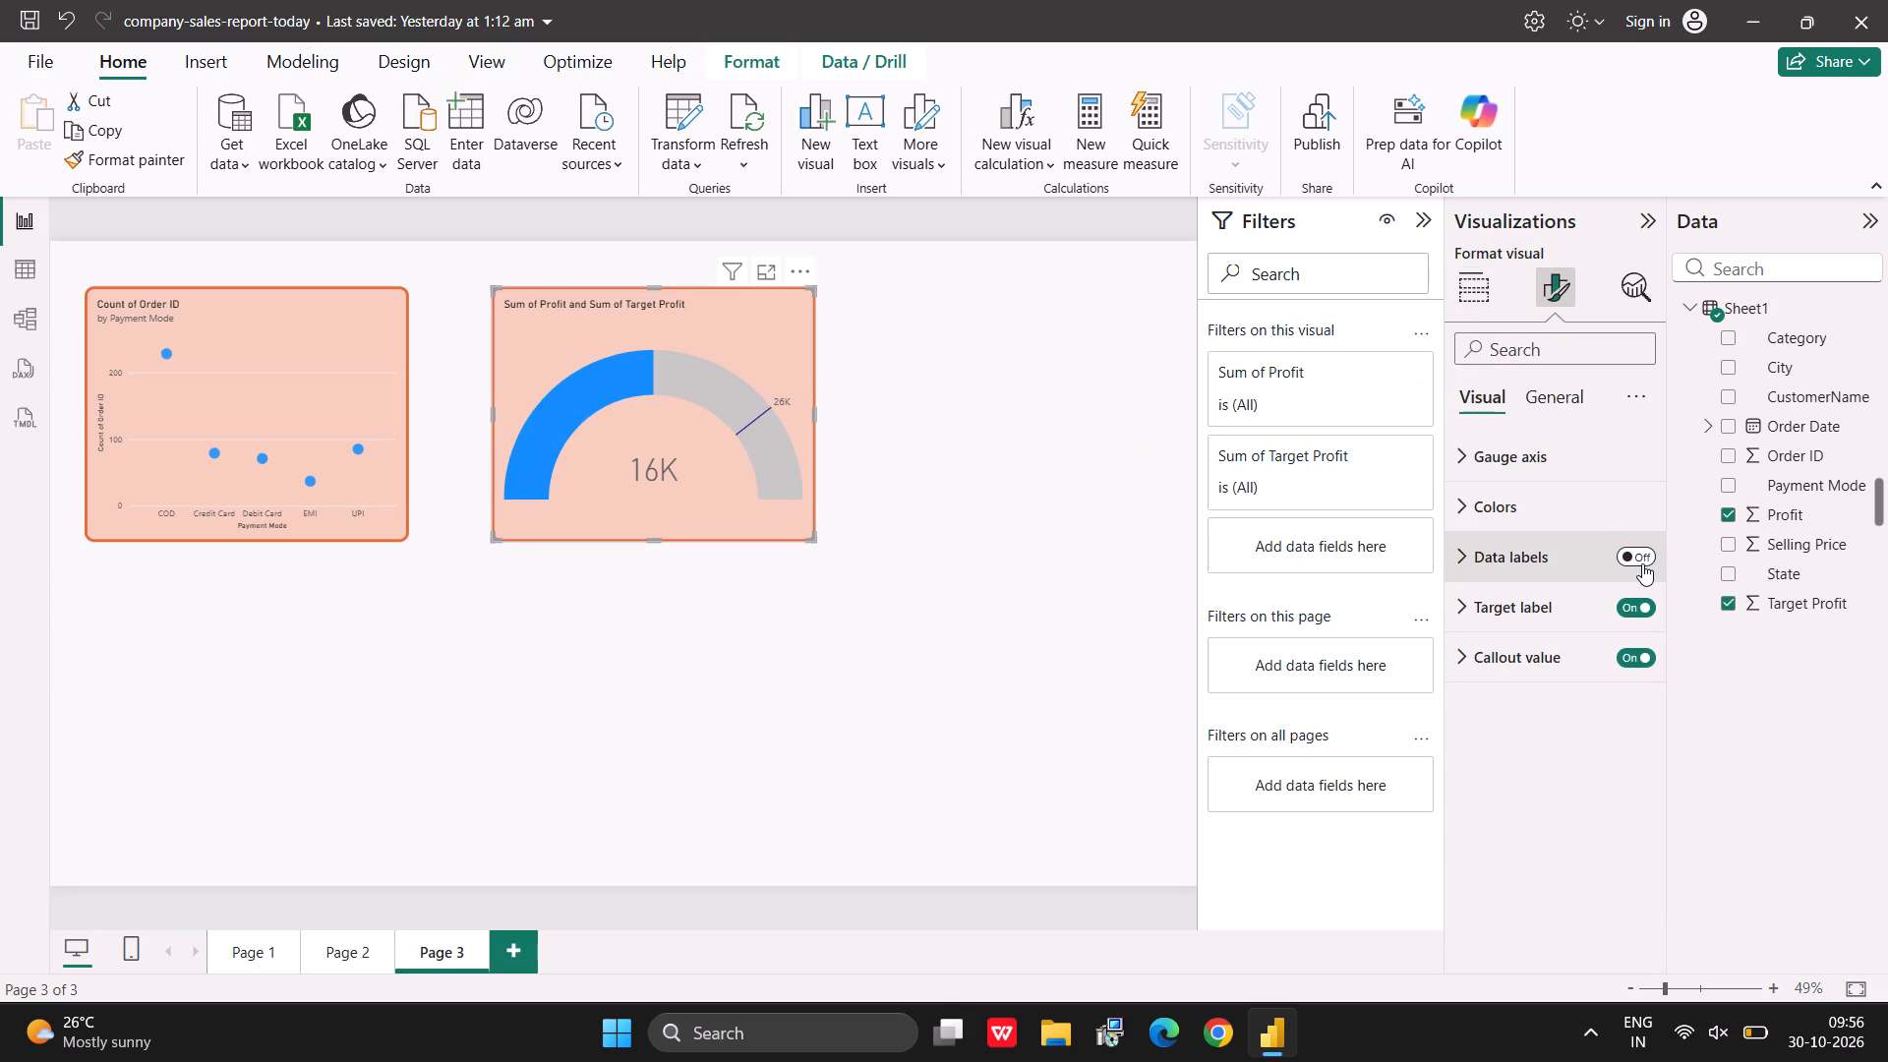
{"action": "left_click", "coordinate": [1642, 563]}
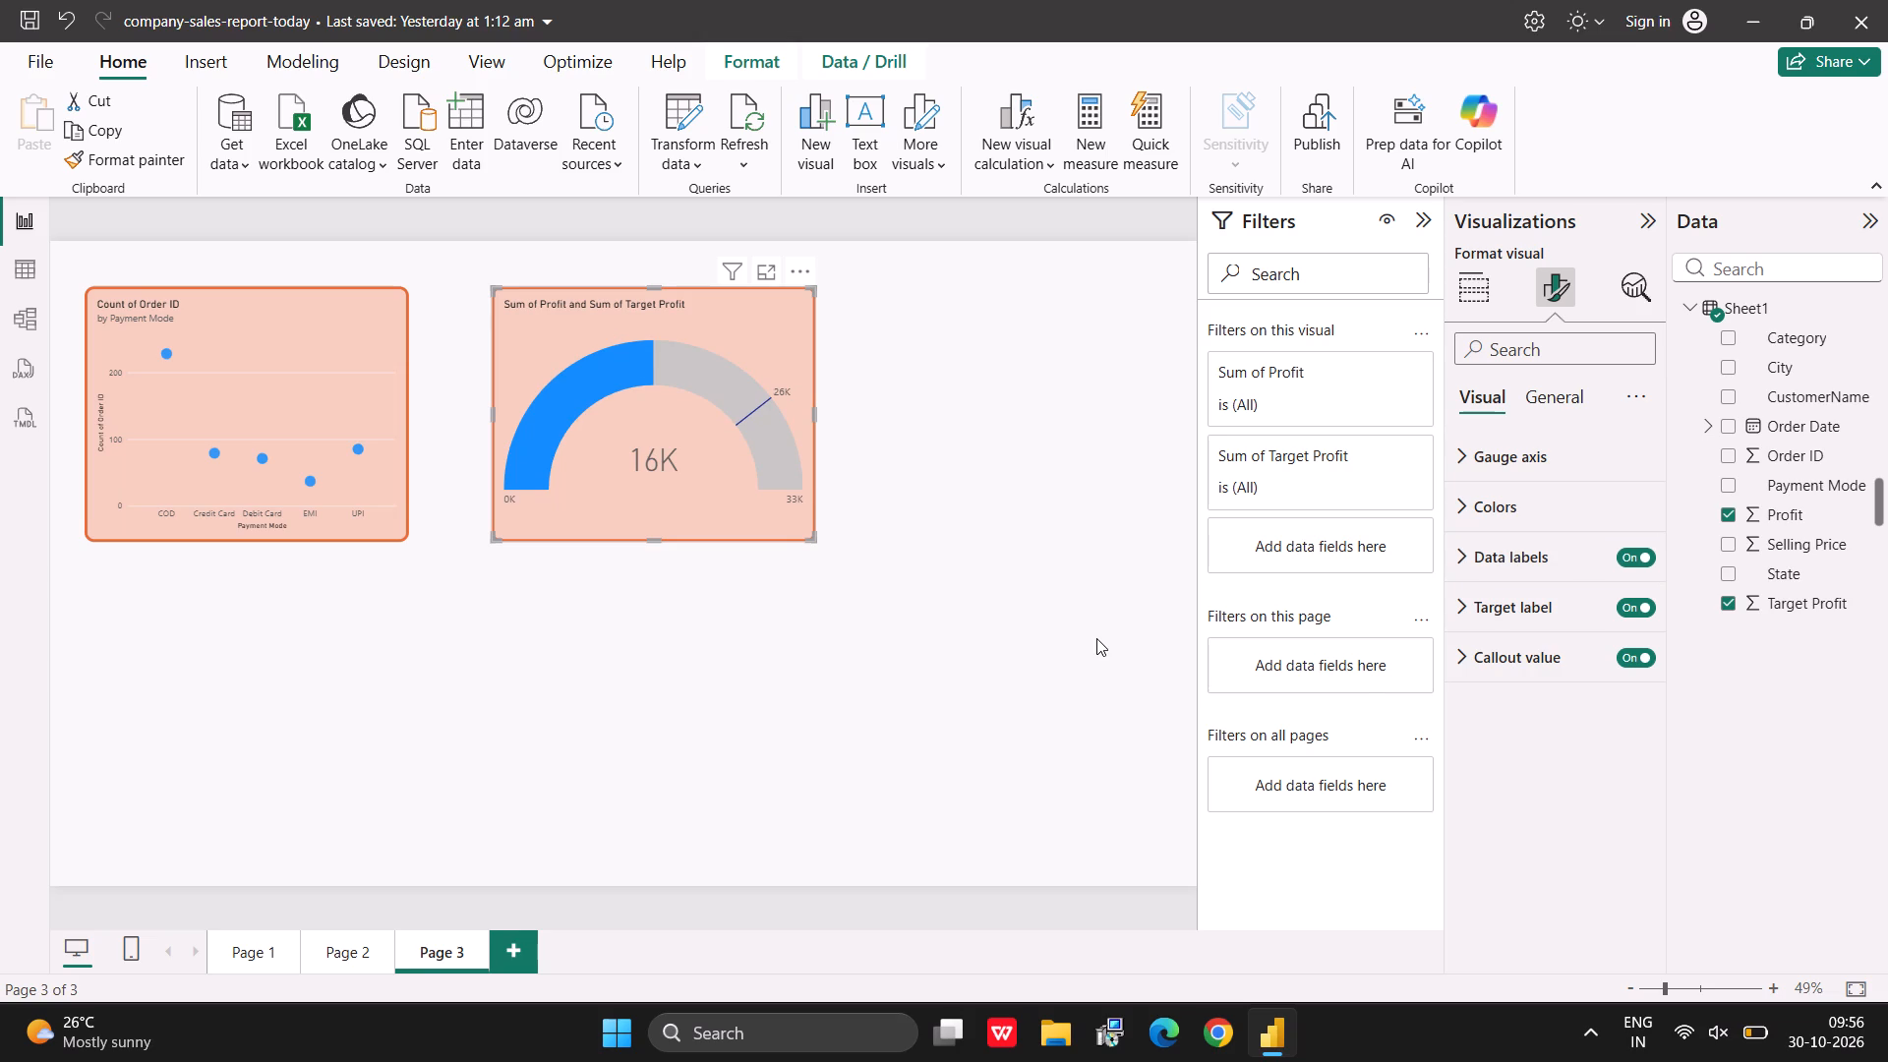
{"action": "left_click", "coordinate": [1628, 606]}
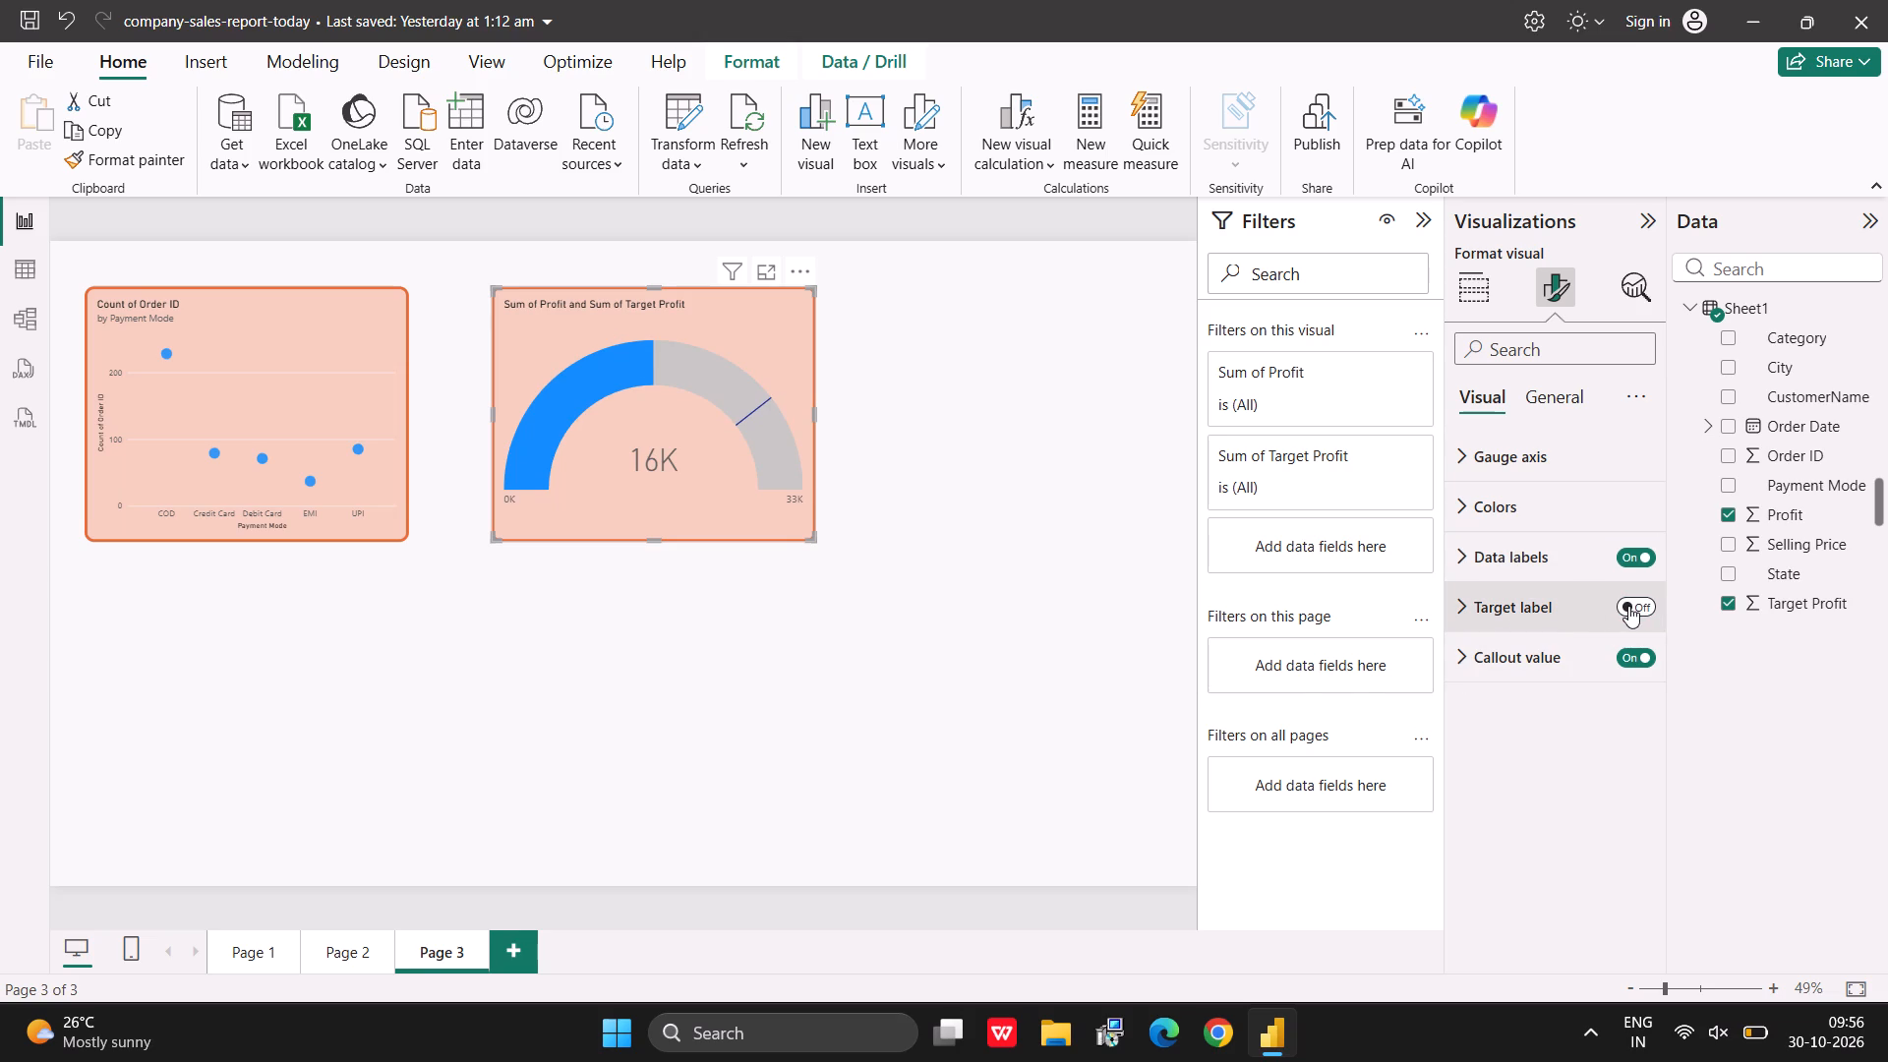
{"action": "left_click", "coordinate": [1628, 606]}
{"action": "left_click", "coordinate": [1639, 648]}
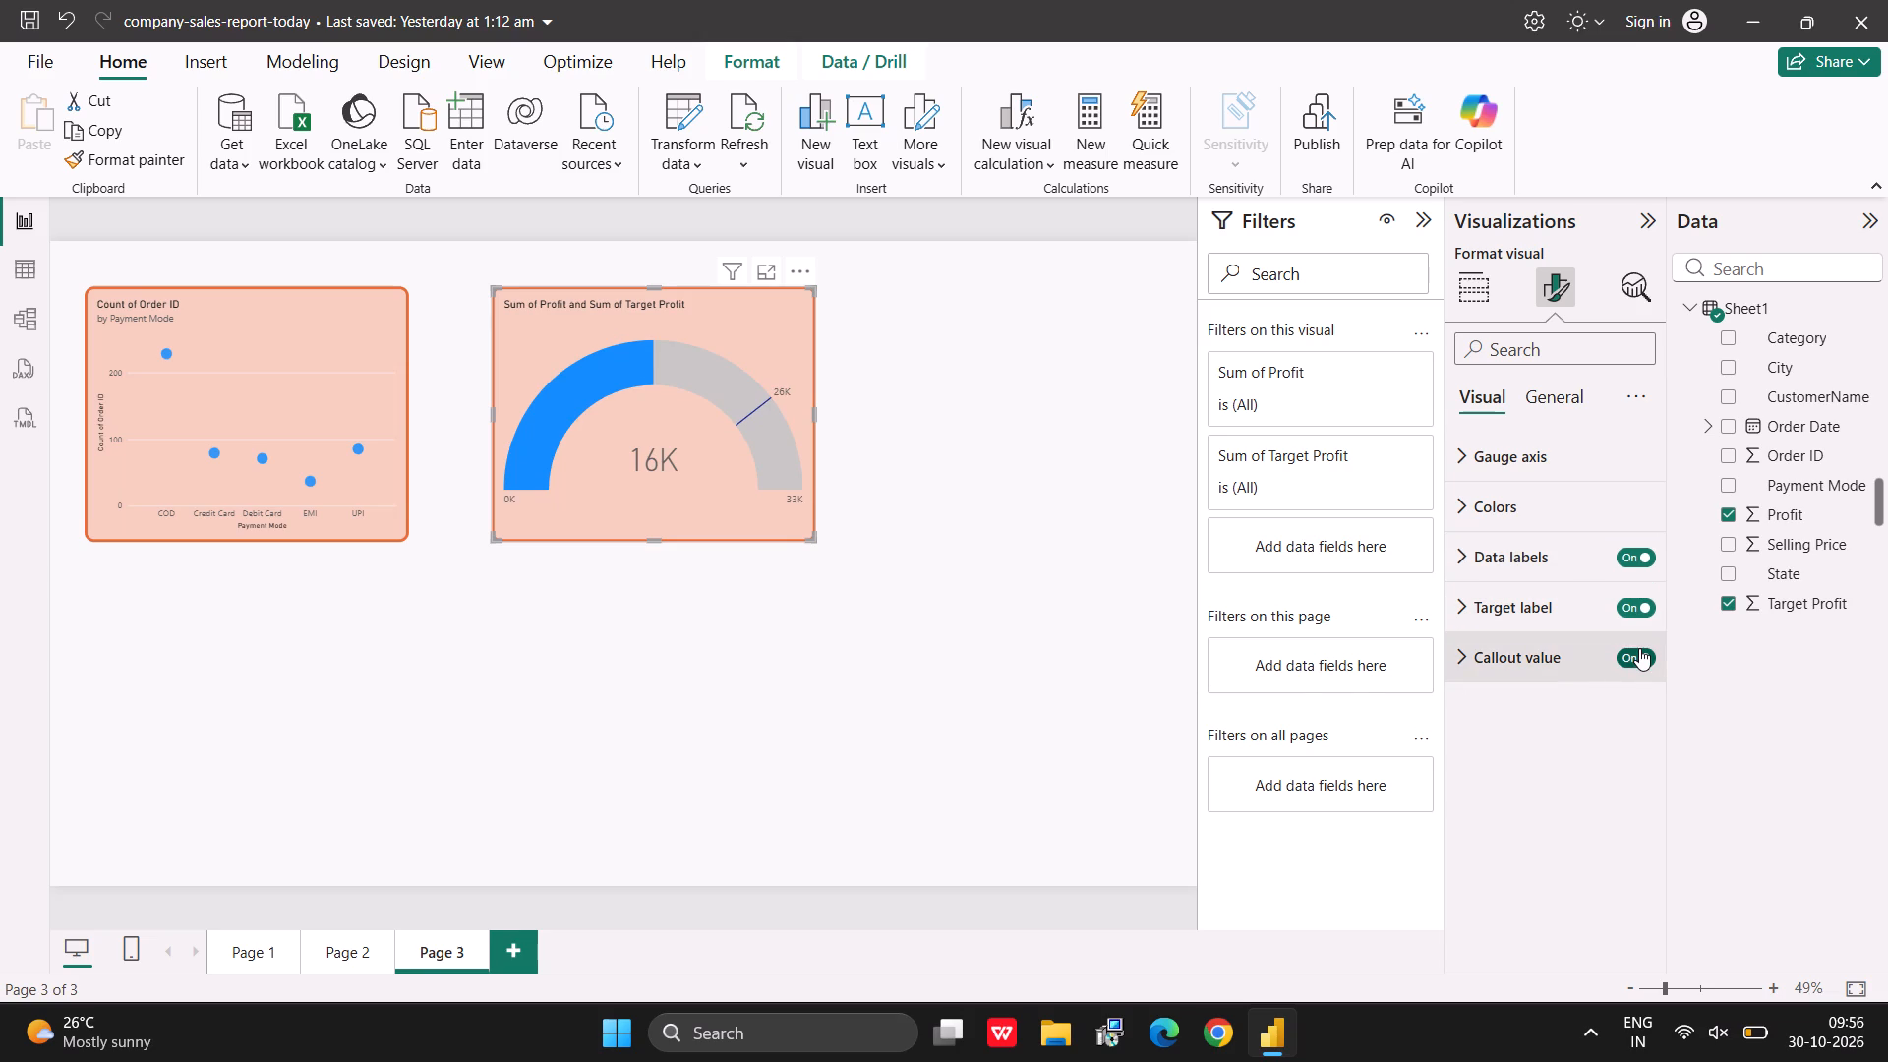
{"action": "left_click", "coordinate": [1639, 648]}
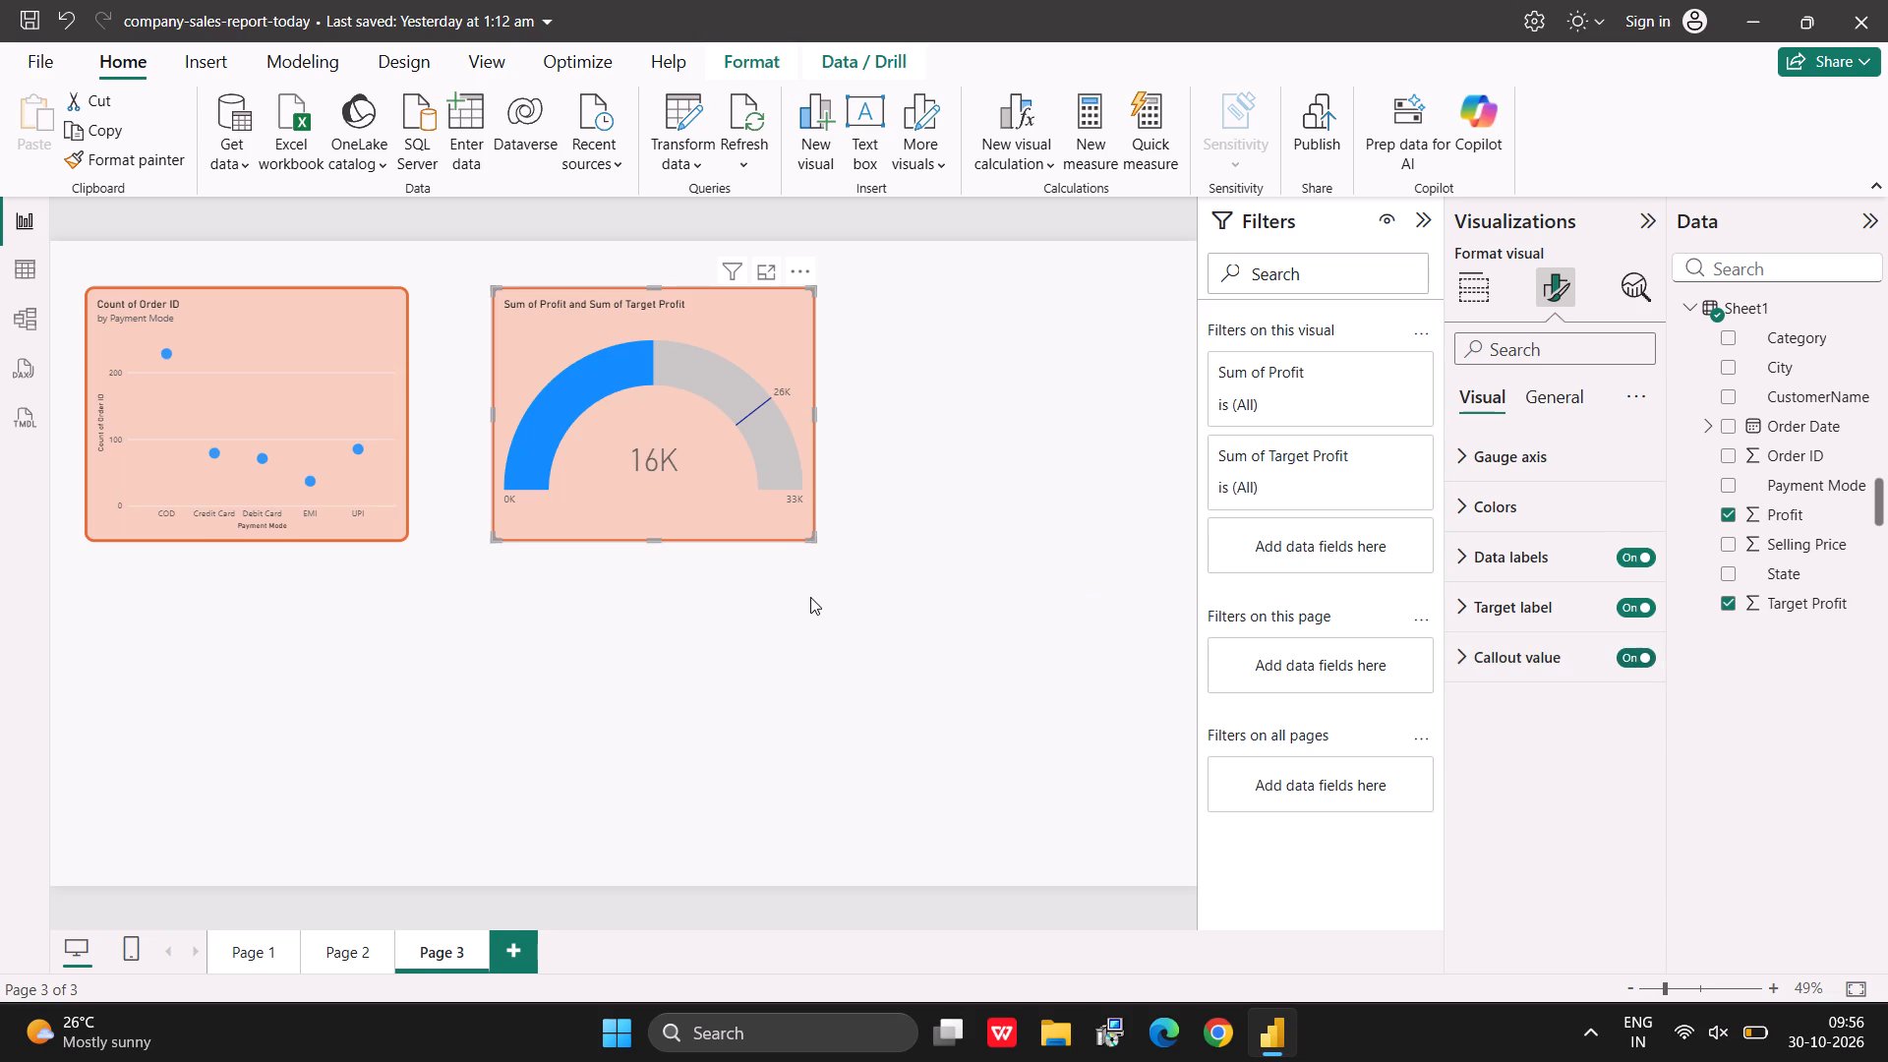
Format the Profit gauge's target label in bold with the base red theme color.
{"action": "left_click", "coordinate": [810, 597]}
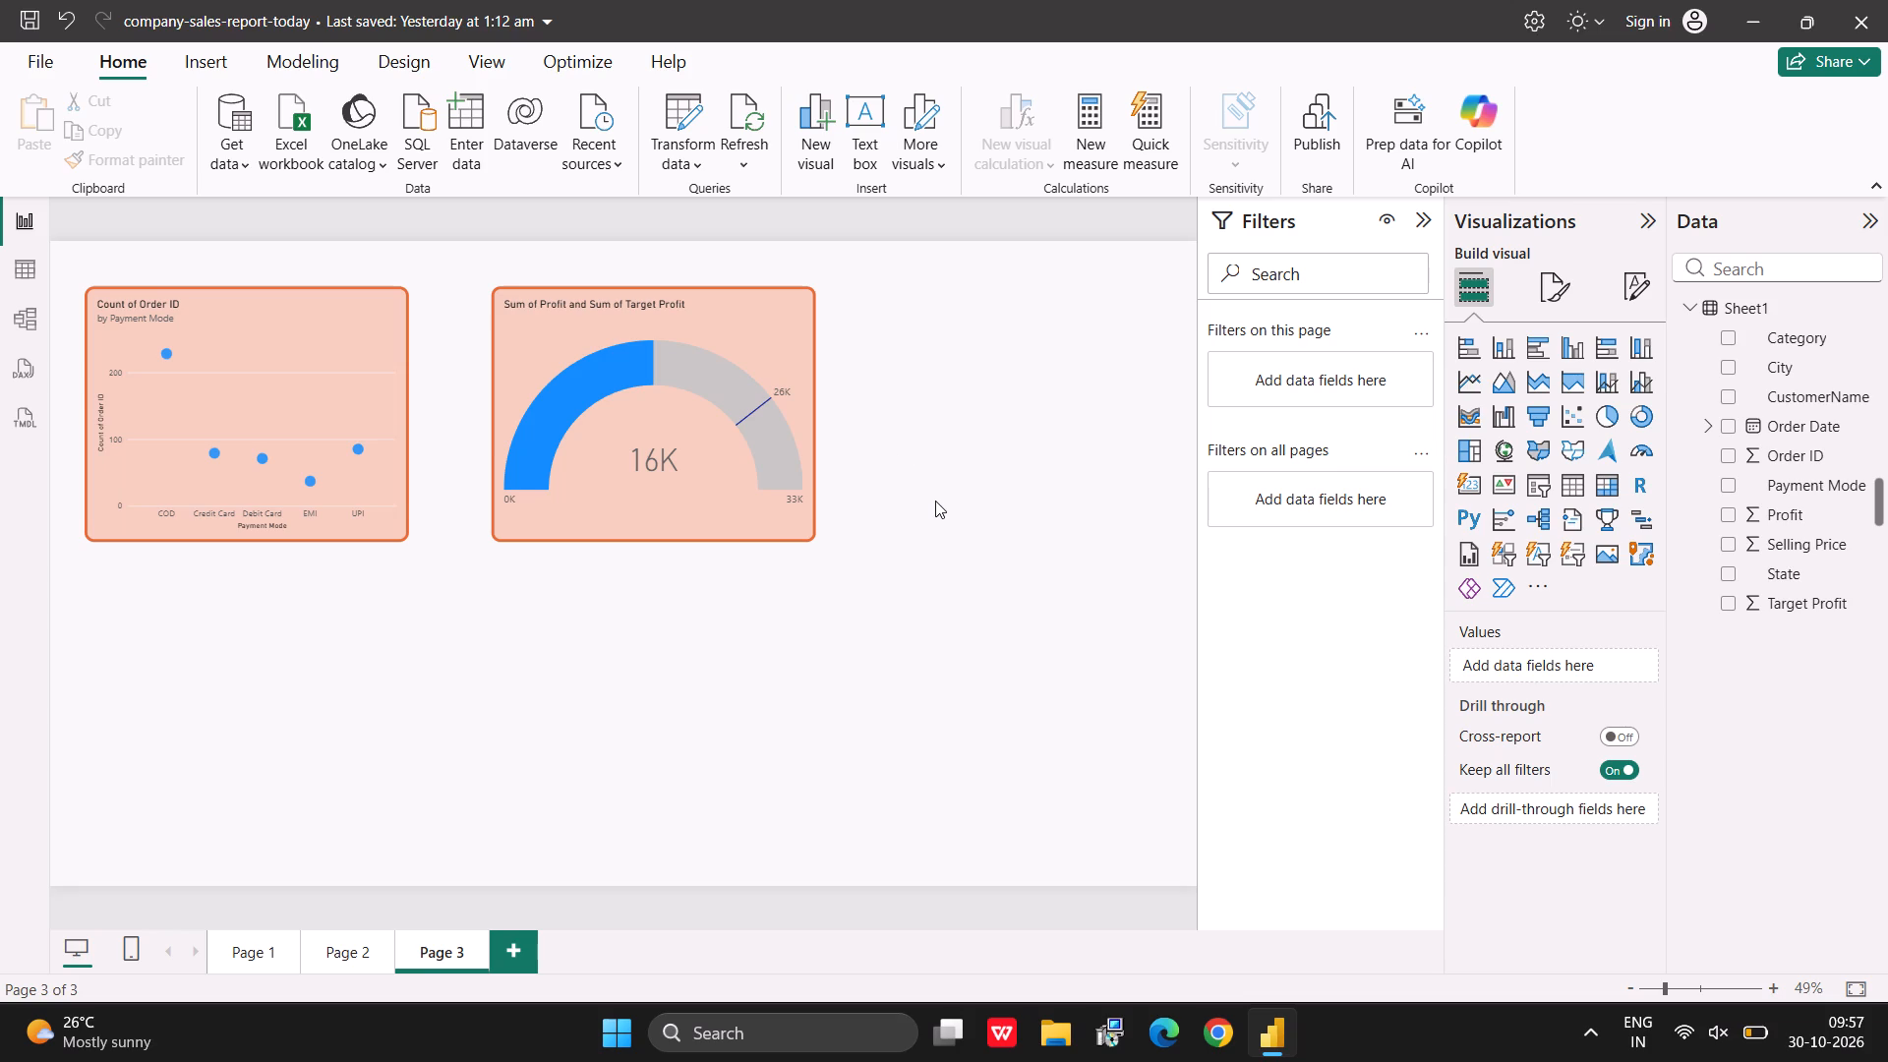
{"action": "left_click", "coordinate": [782, 420]}
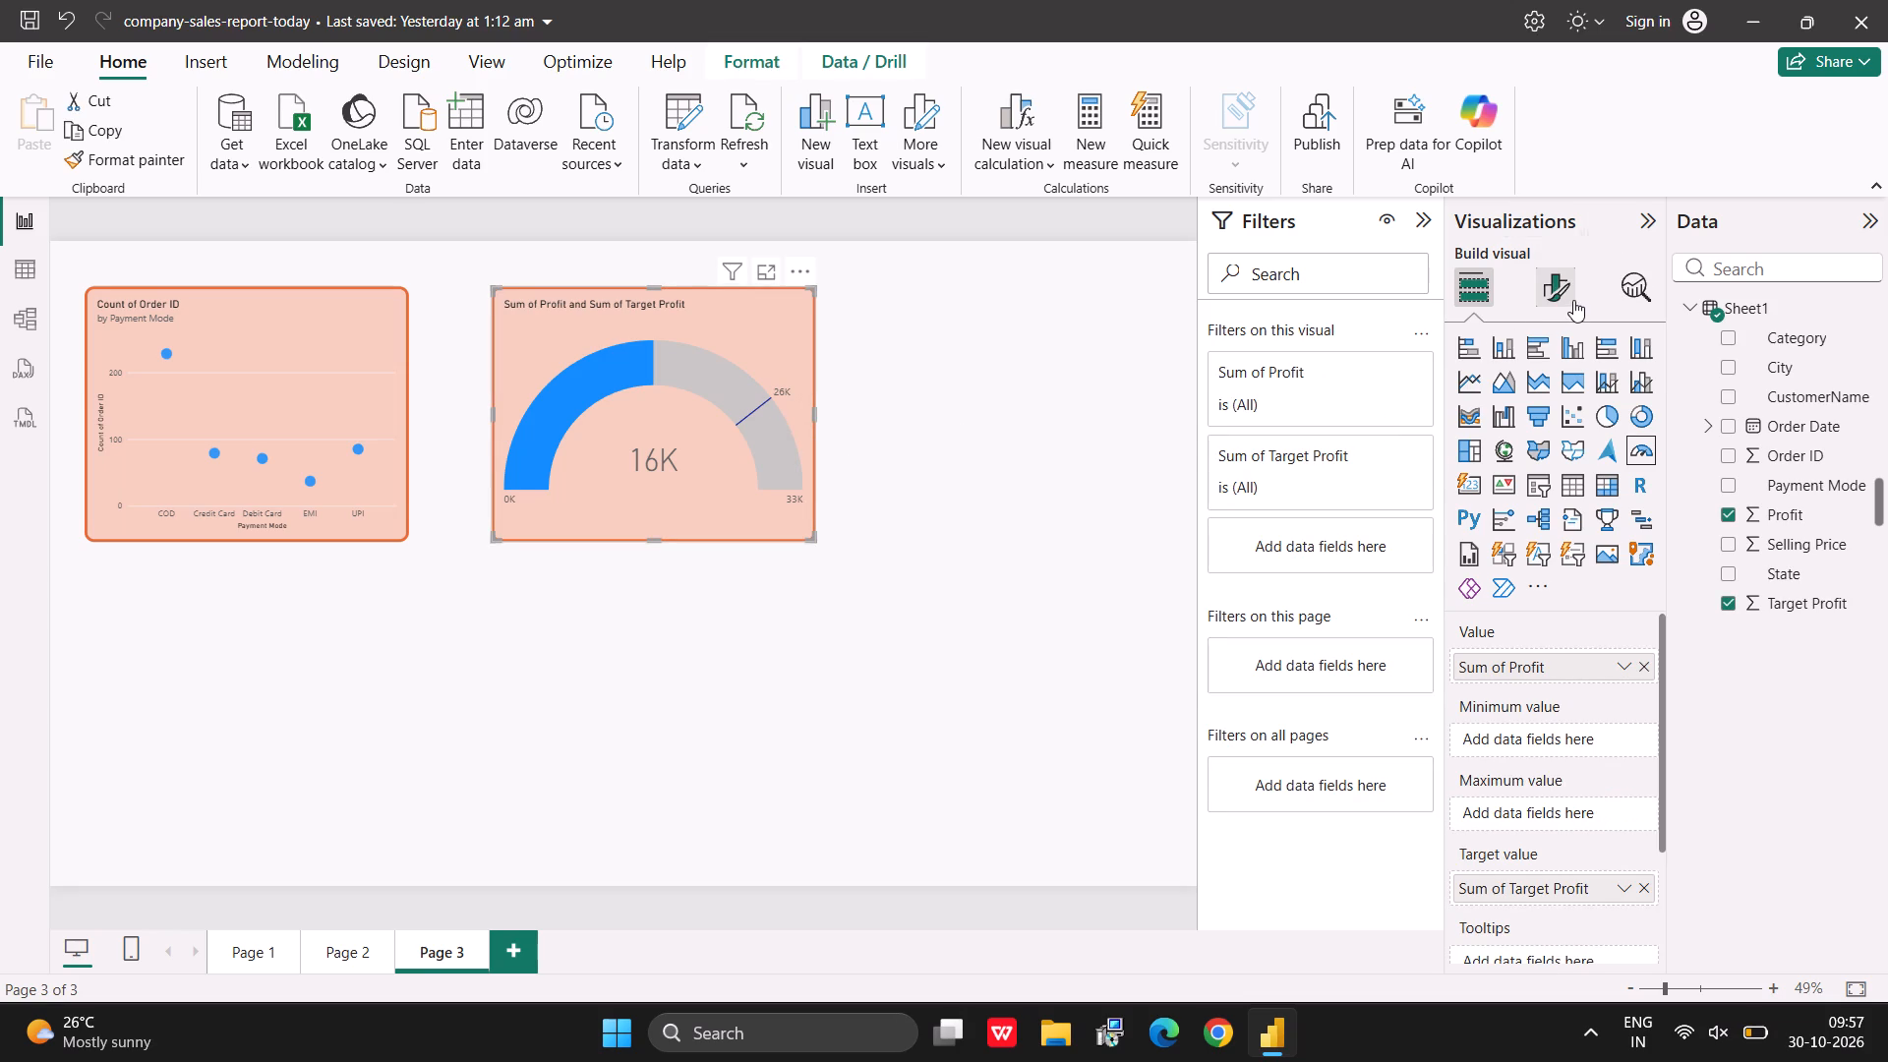
{"action": "left_click", "coordinate": [1573, 300]}
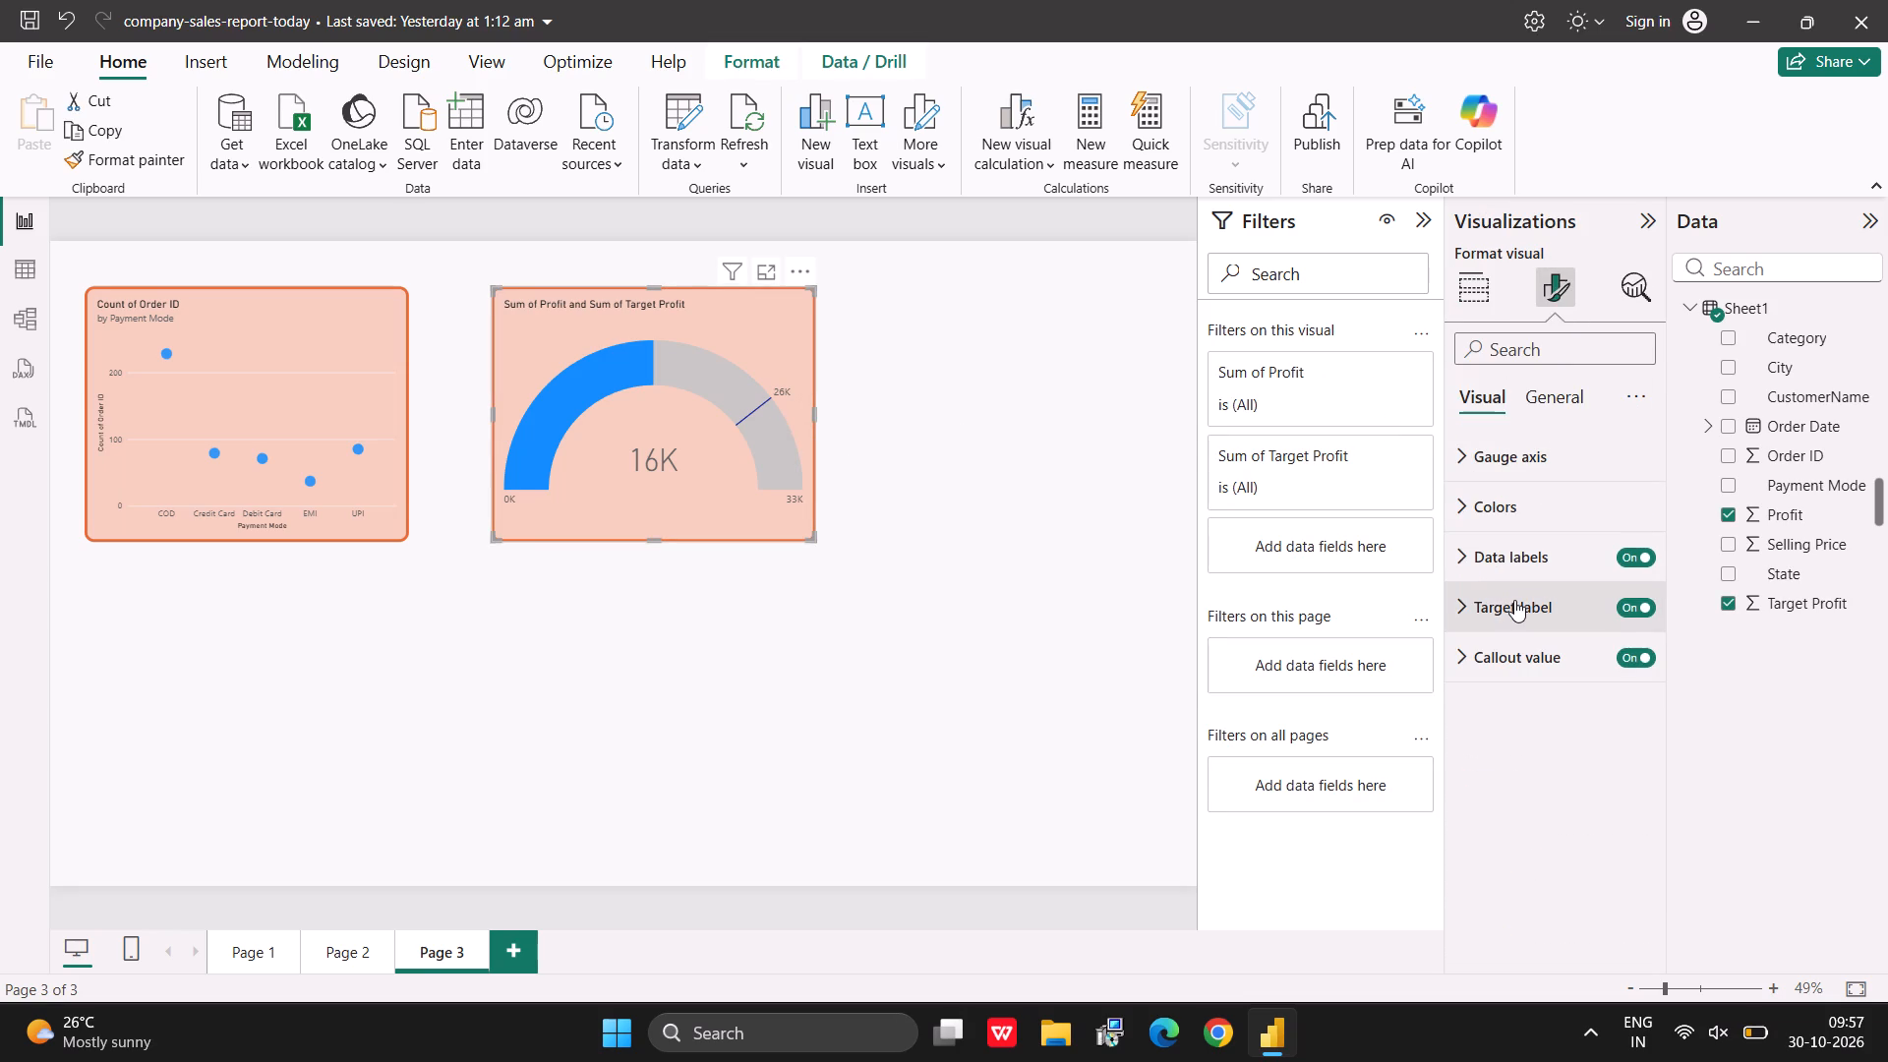
{"action": "left_click", "coordinate": [1514, 600]}
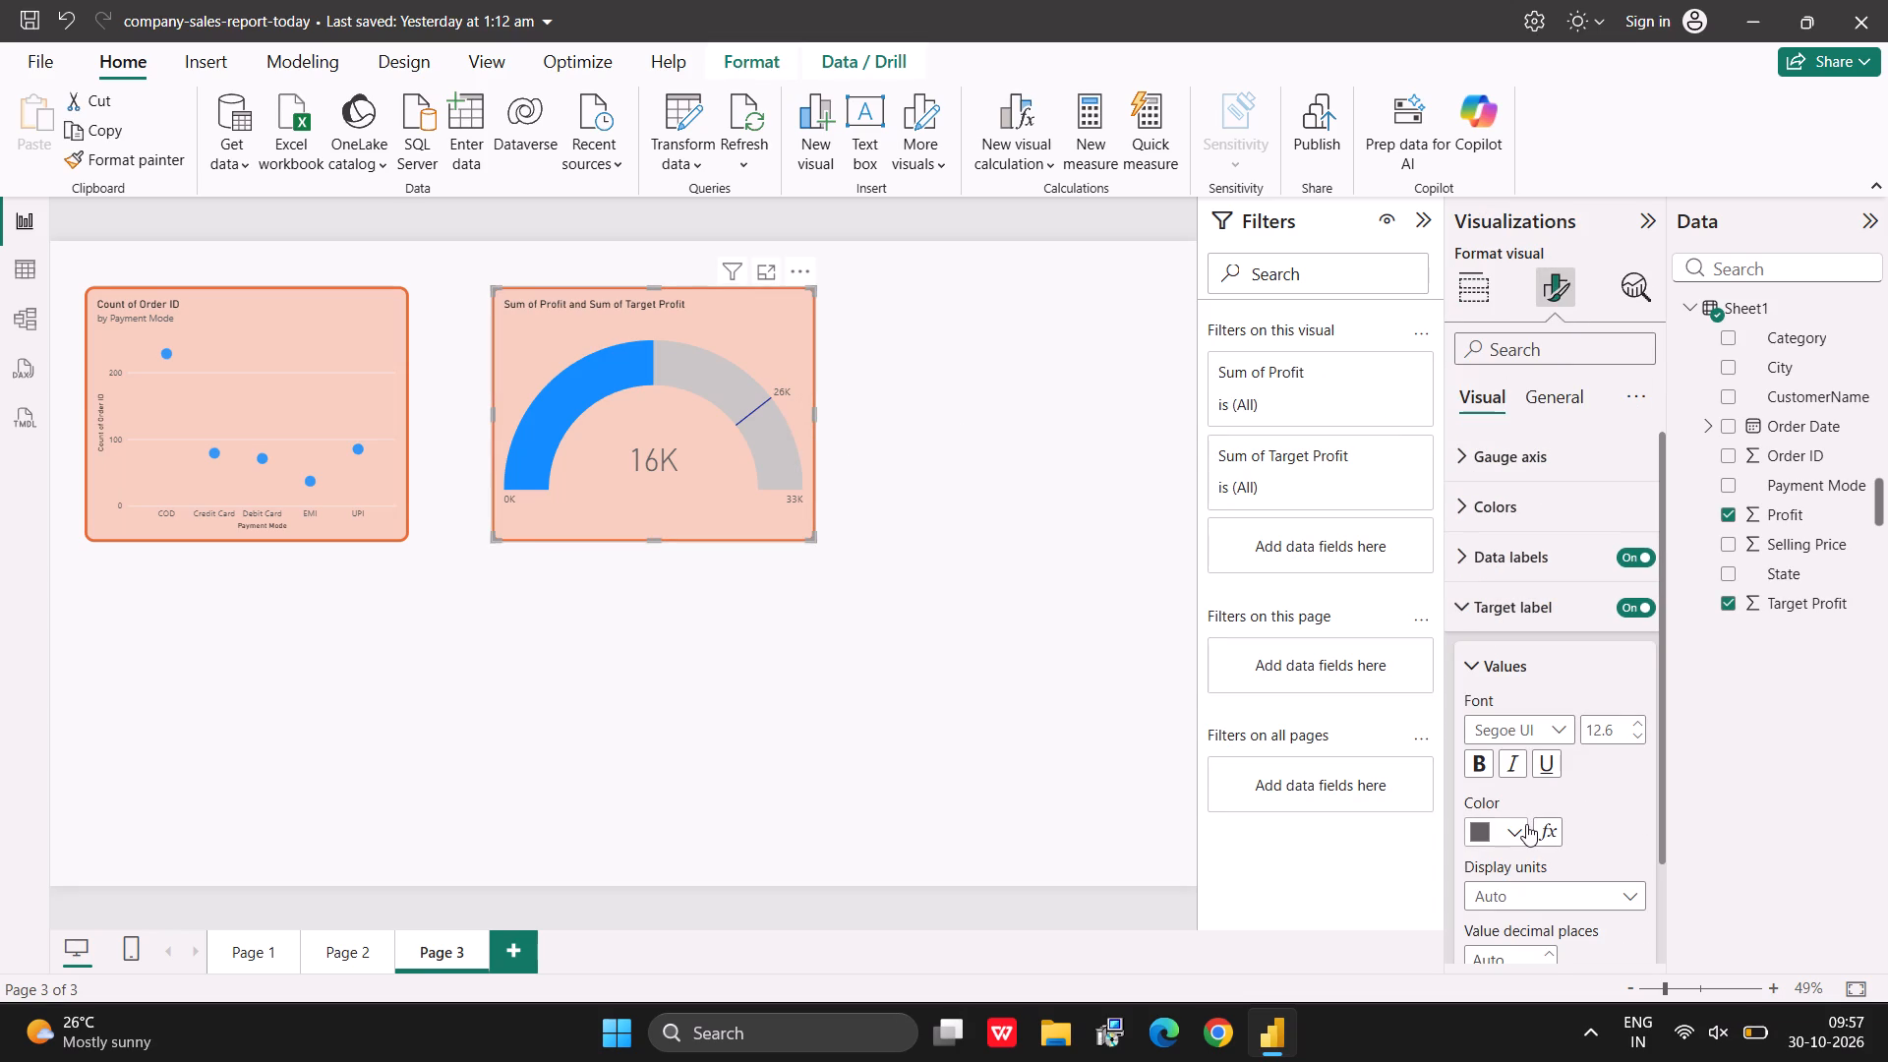
{"action": "left_click", "coordinate": [1514, 827]}
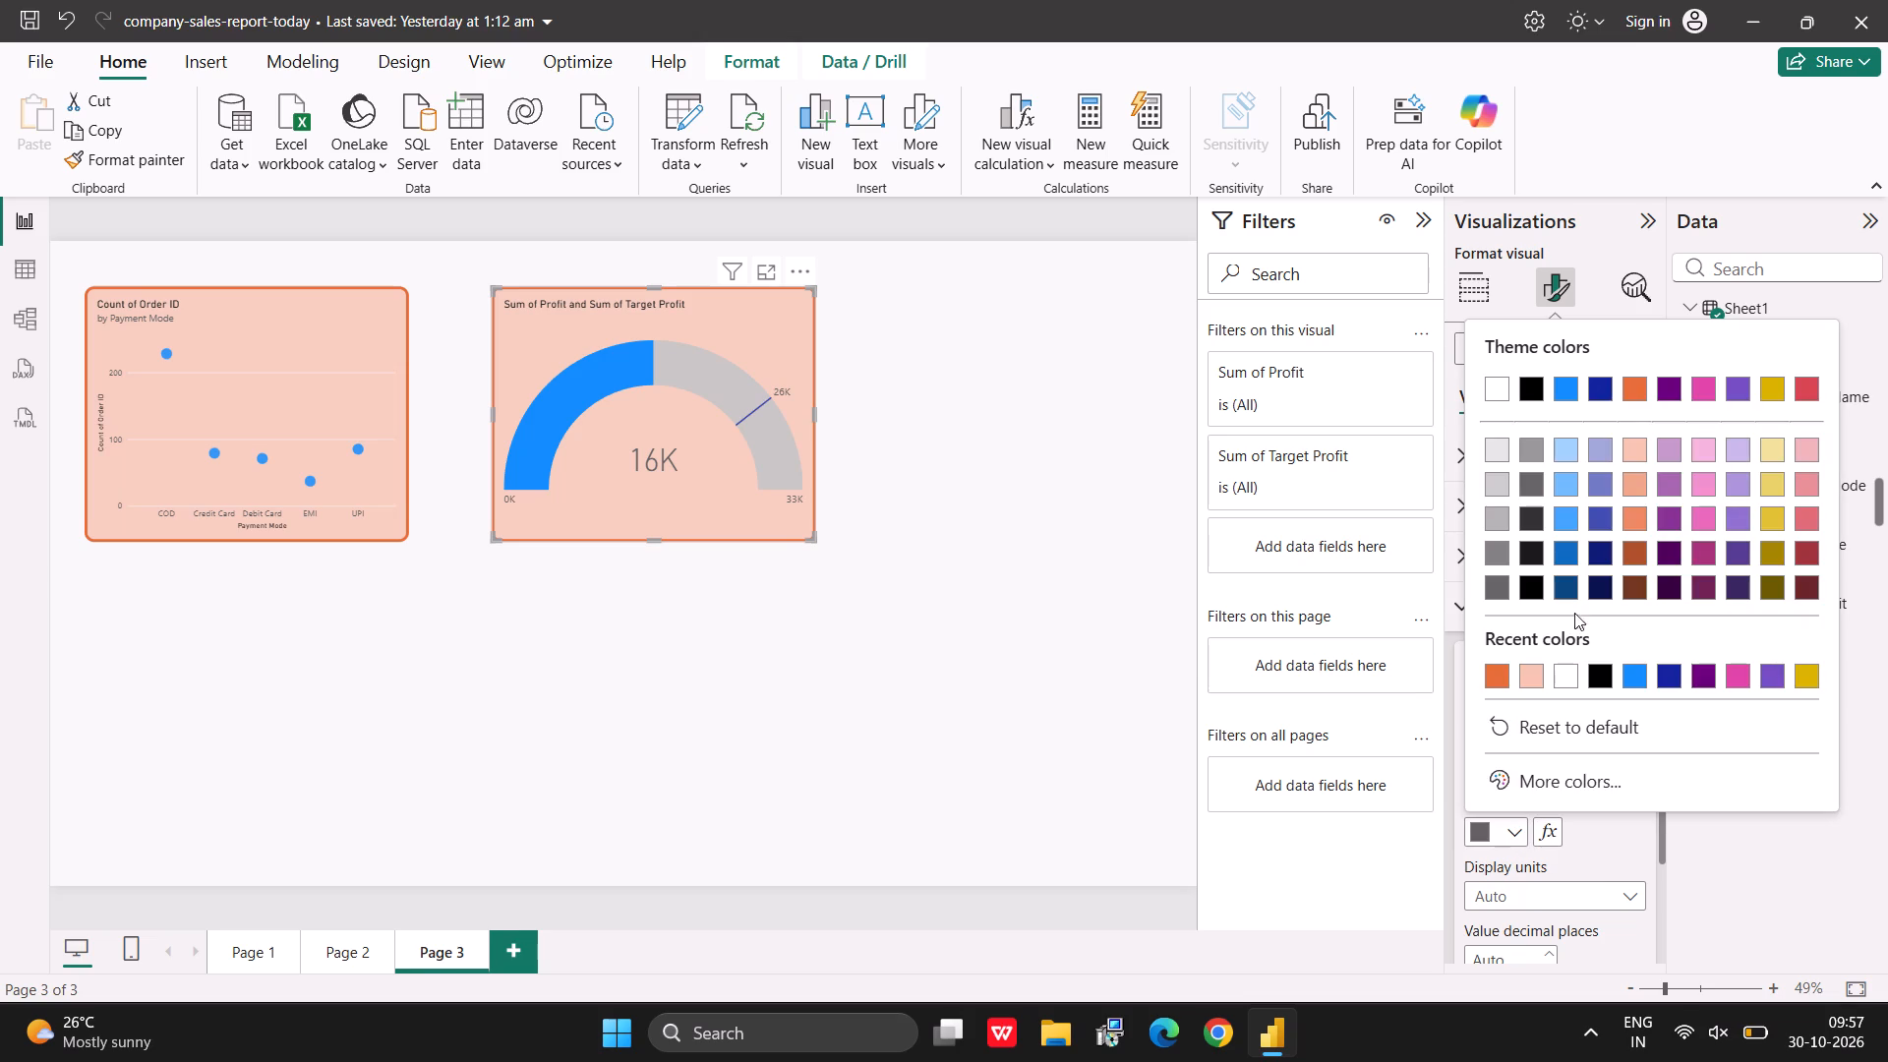
{"action": "left_click", "coordinate": [1810, 396]}
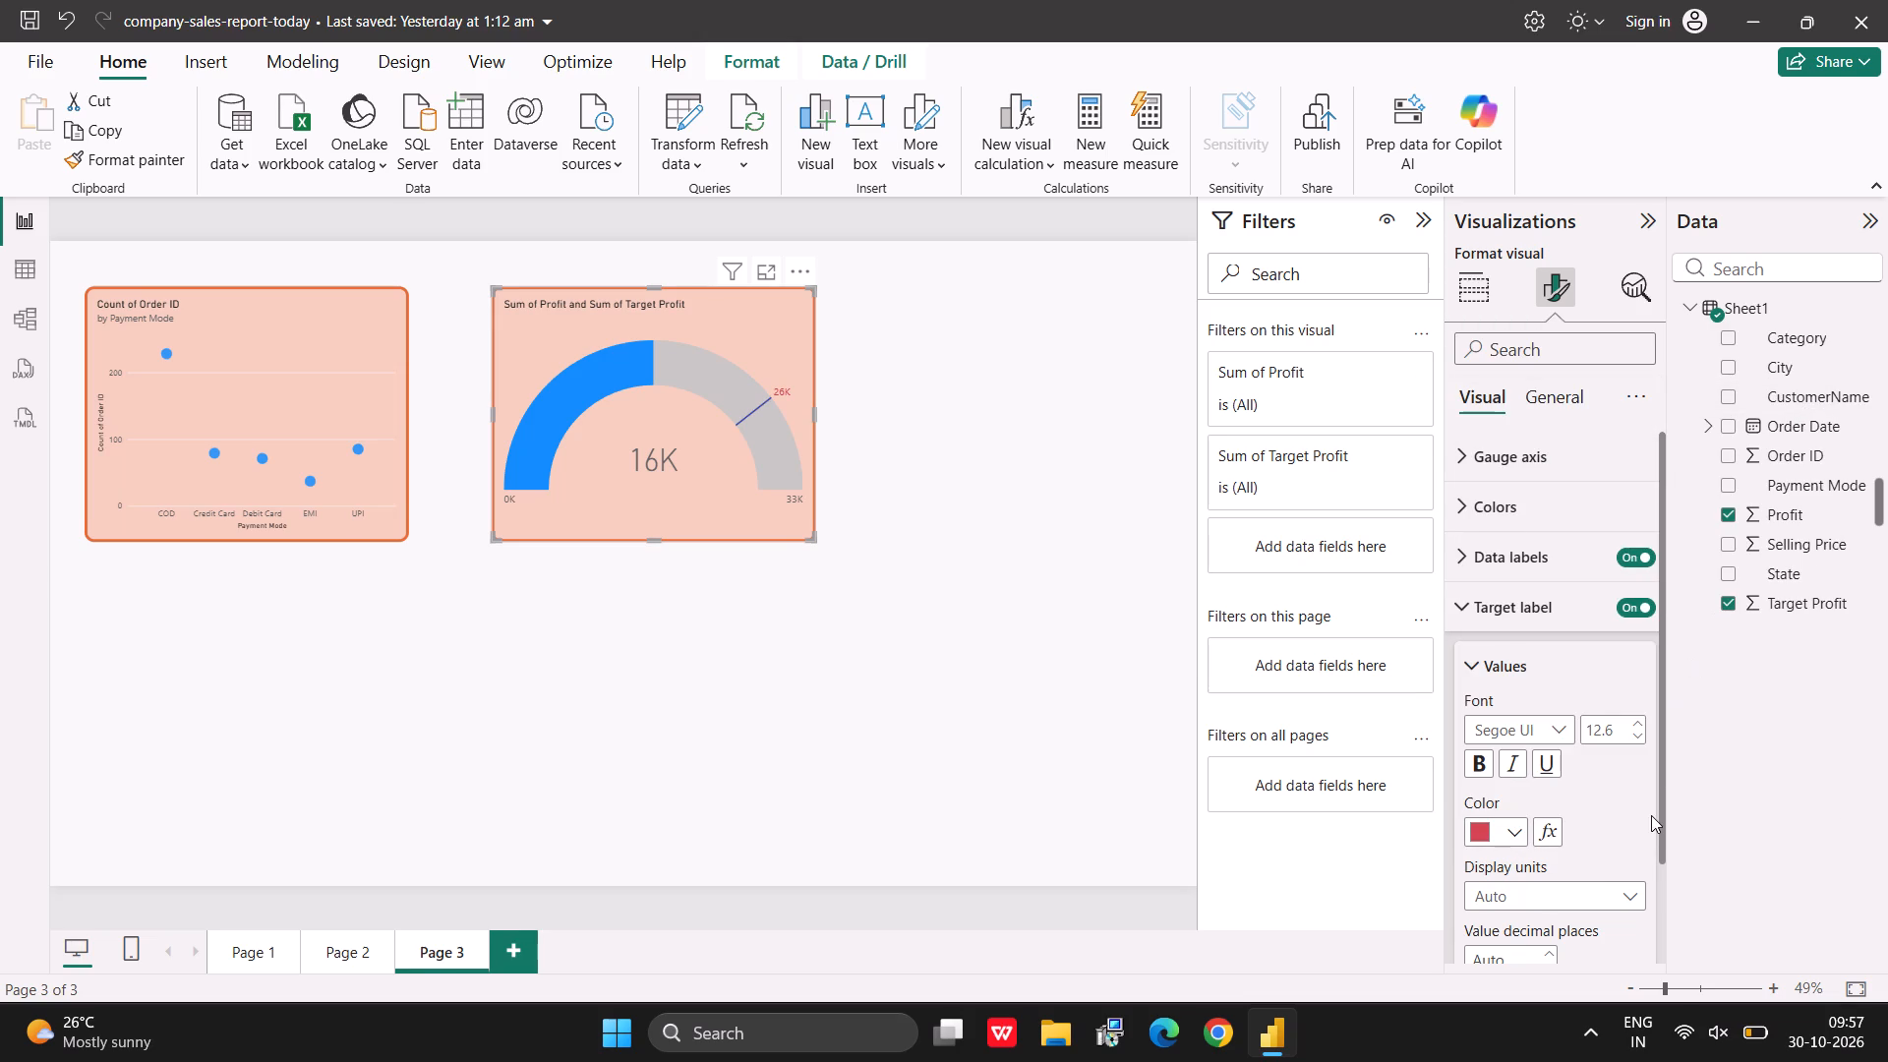
{"action": "scroll", "coordinate": [1511, 843], "scroll_direction": "down", "scroll_amount": 4}
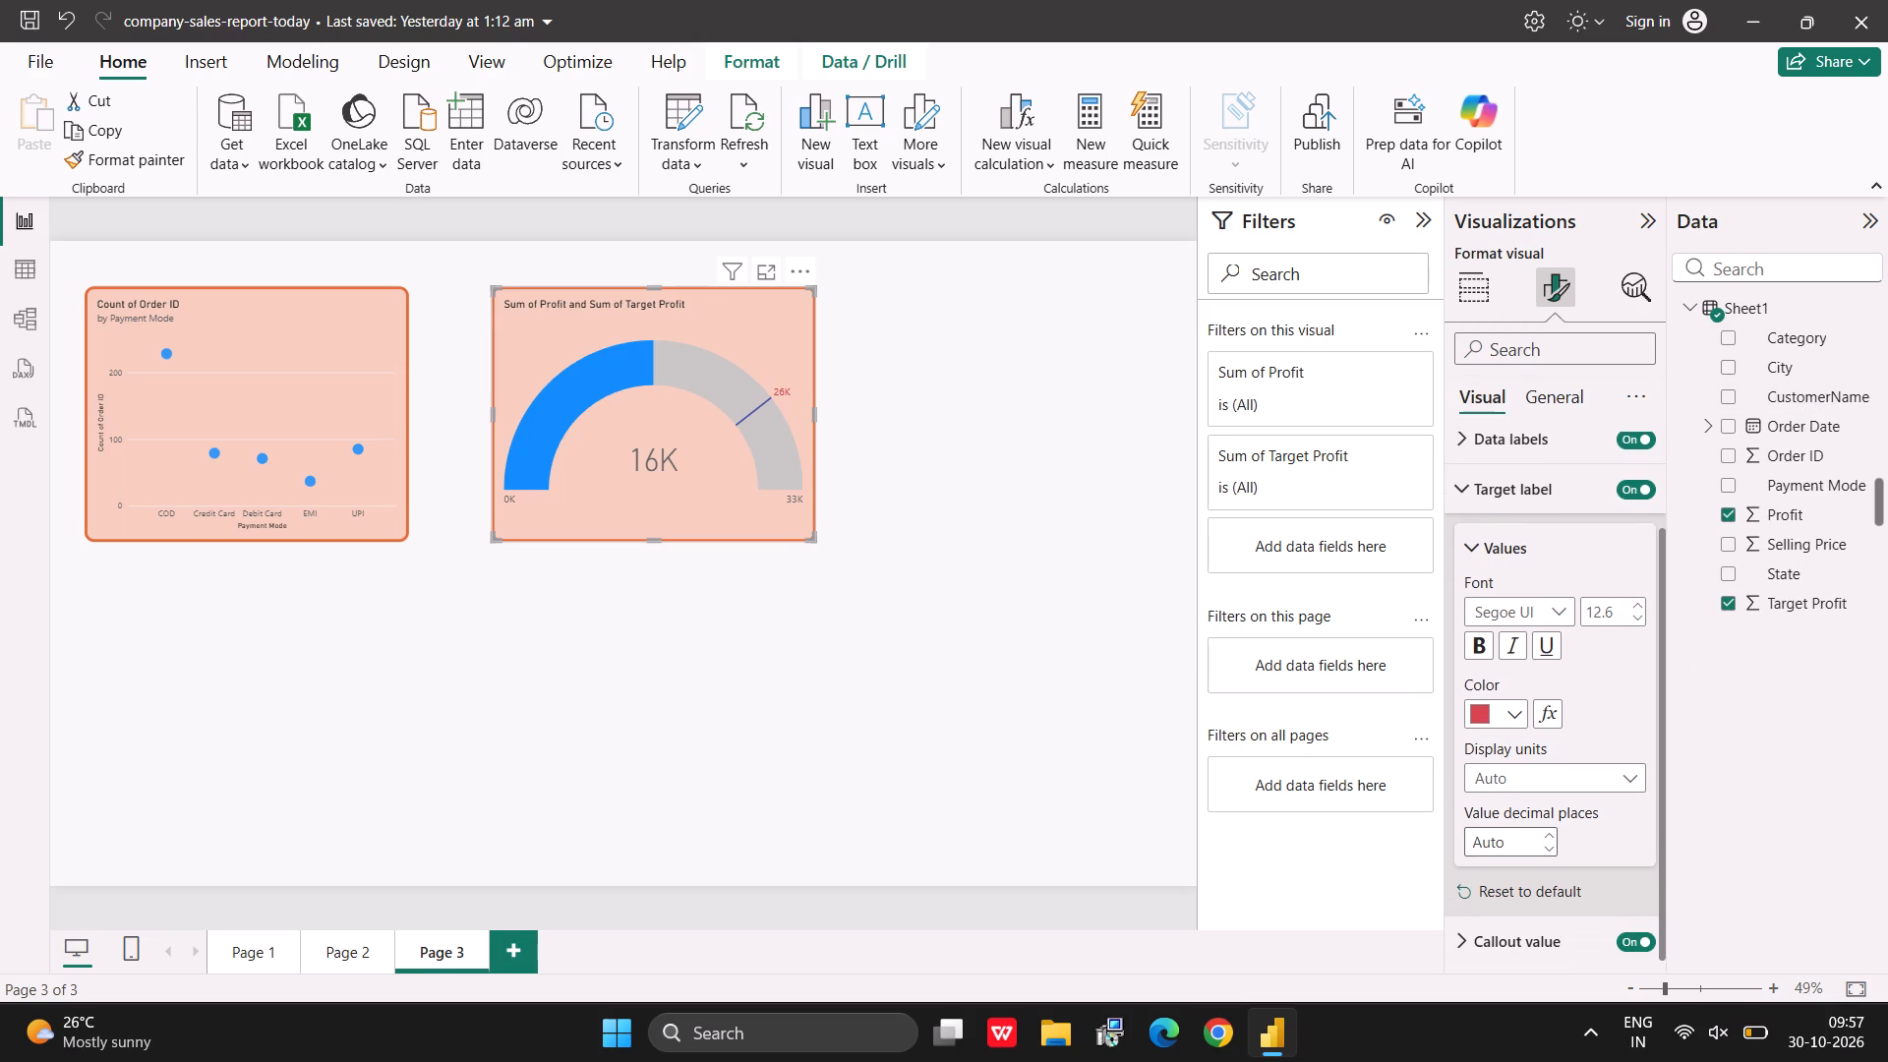
{"action": "scroll", "coordinate": [1511, 843], "scroll_direction": "down", "scroll_amount": 1}
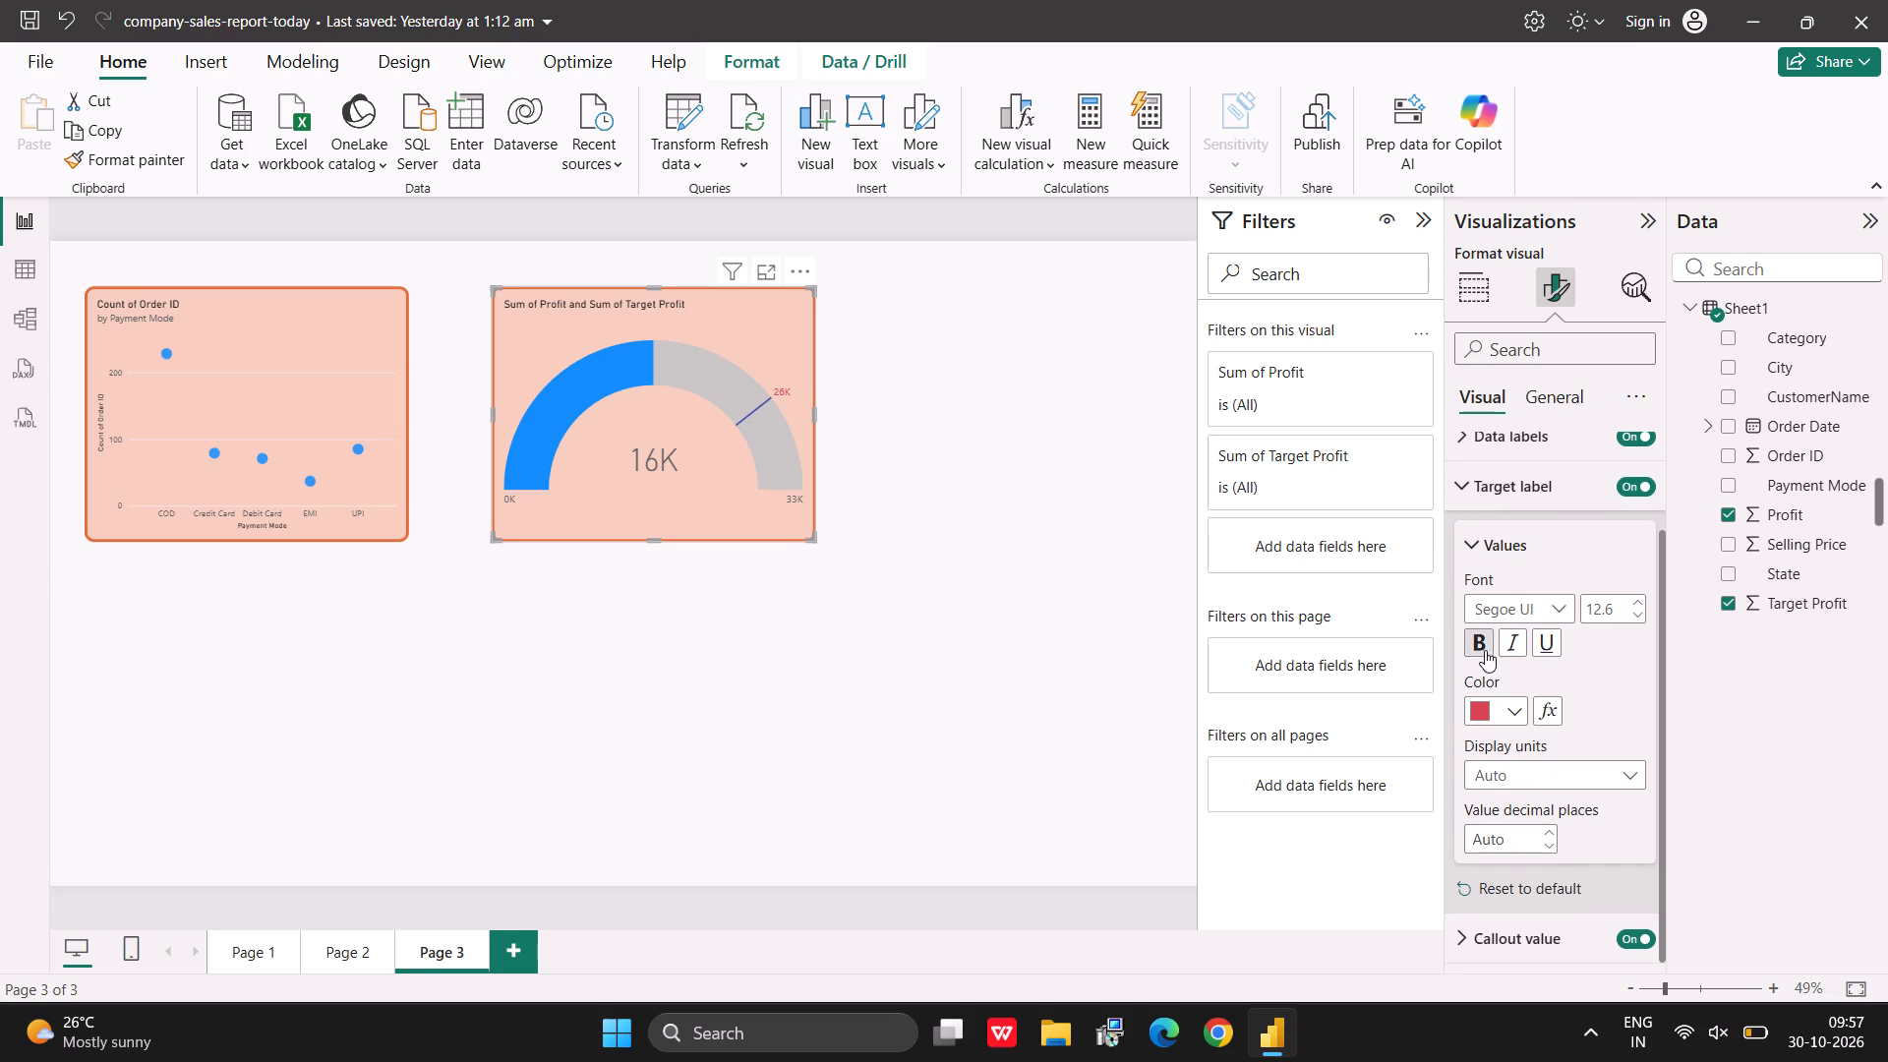
{"action": "left_click", "coordinate": [1483, 648]}
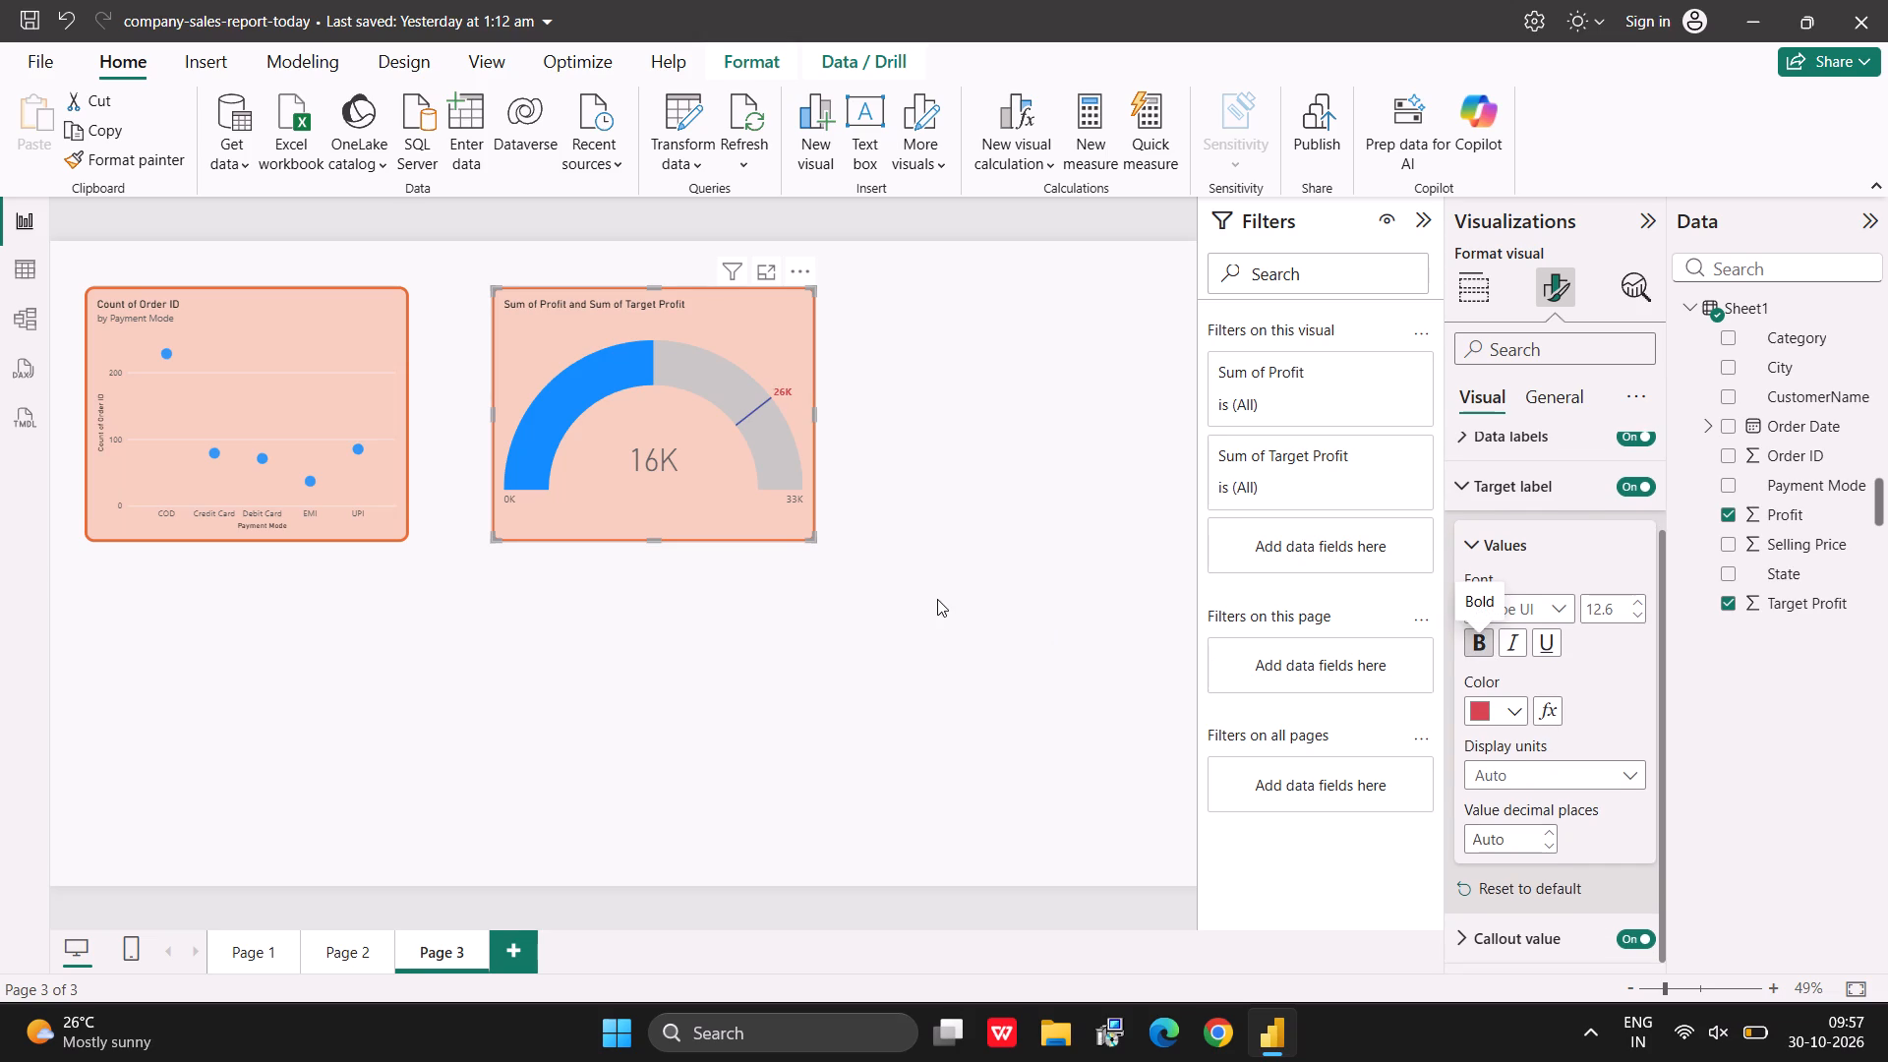
{"action": "left_click", "coordinate": [937, 599]}
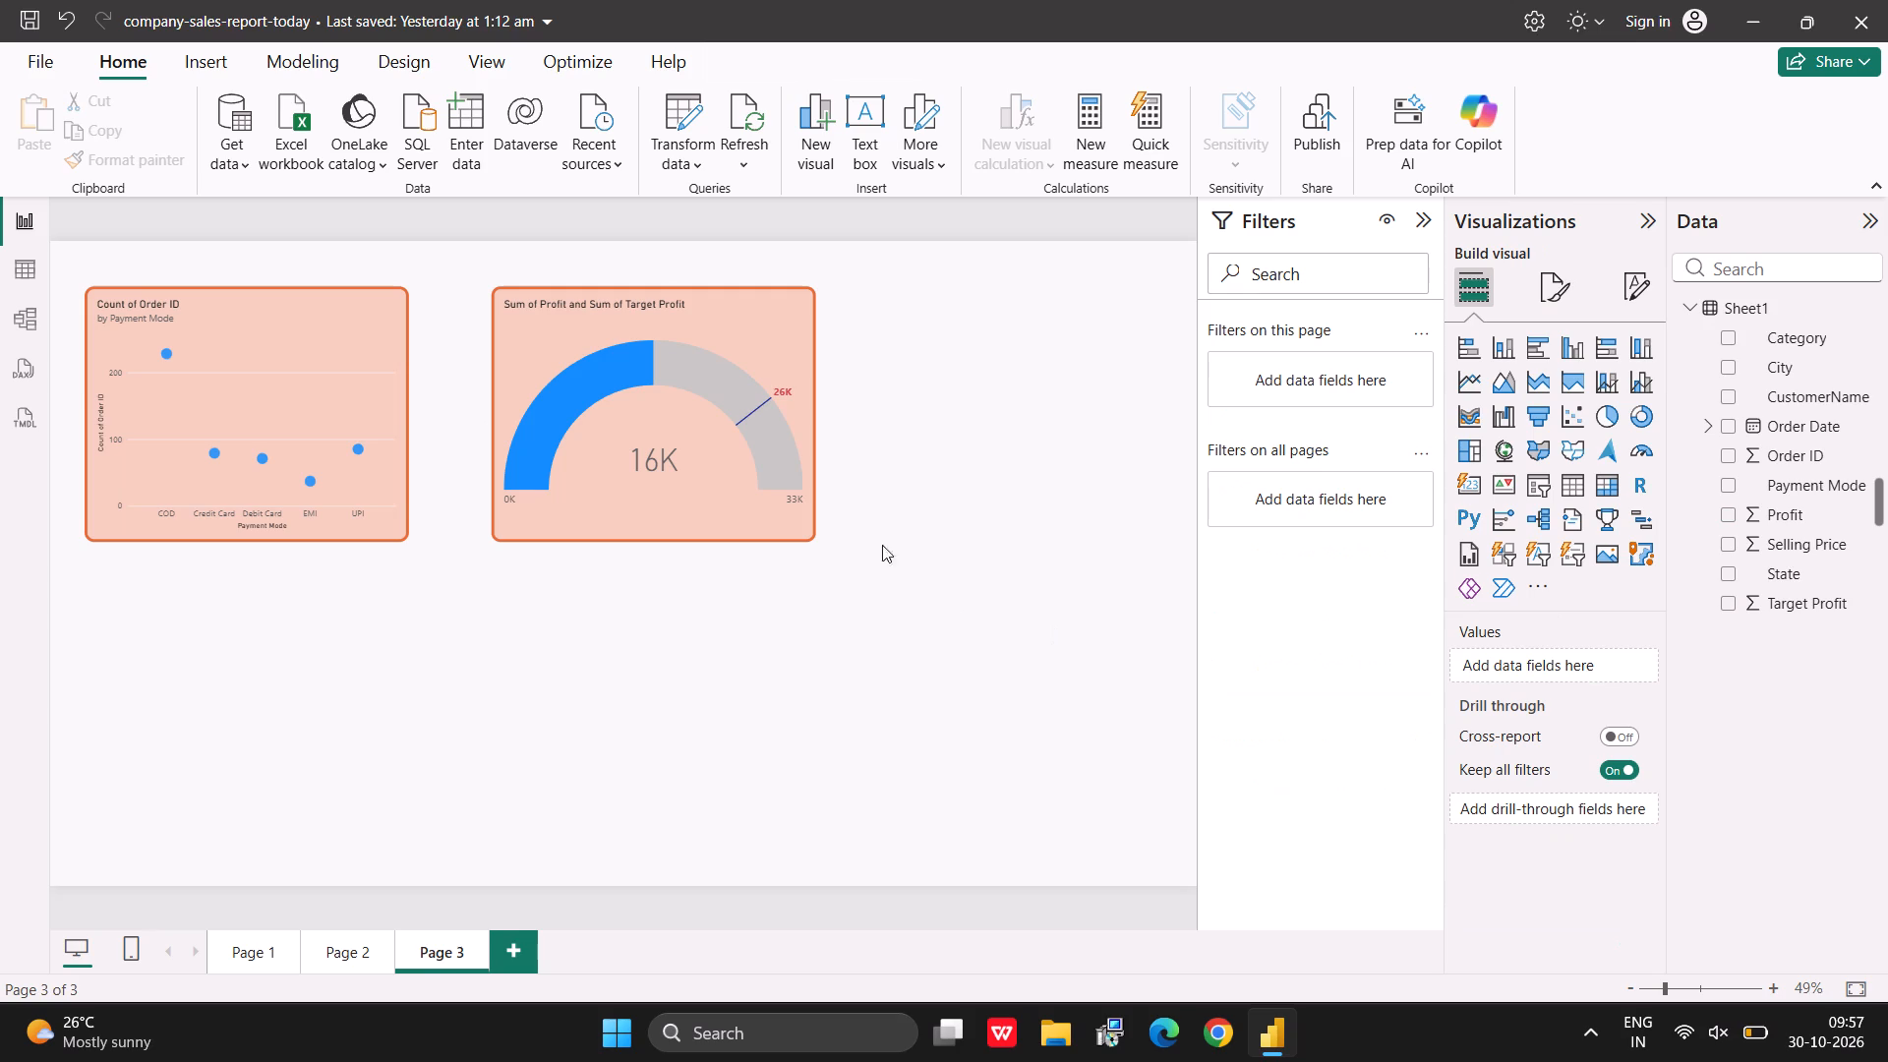
Set the Profit gauge's data labels for the minimum and maximum values to the base red theme color.
{"action": "left_click", "coordinate": [755, 489]}
{"action": "left_click", "coordinate": [1563, 283]}
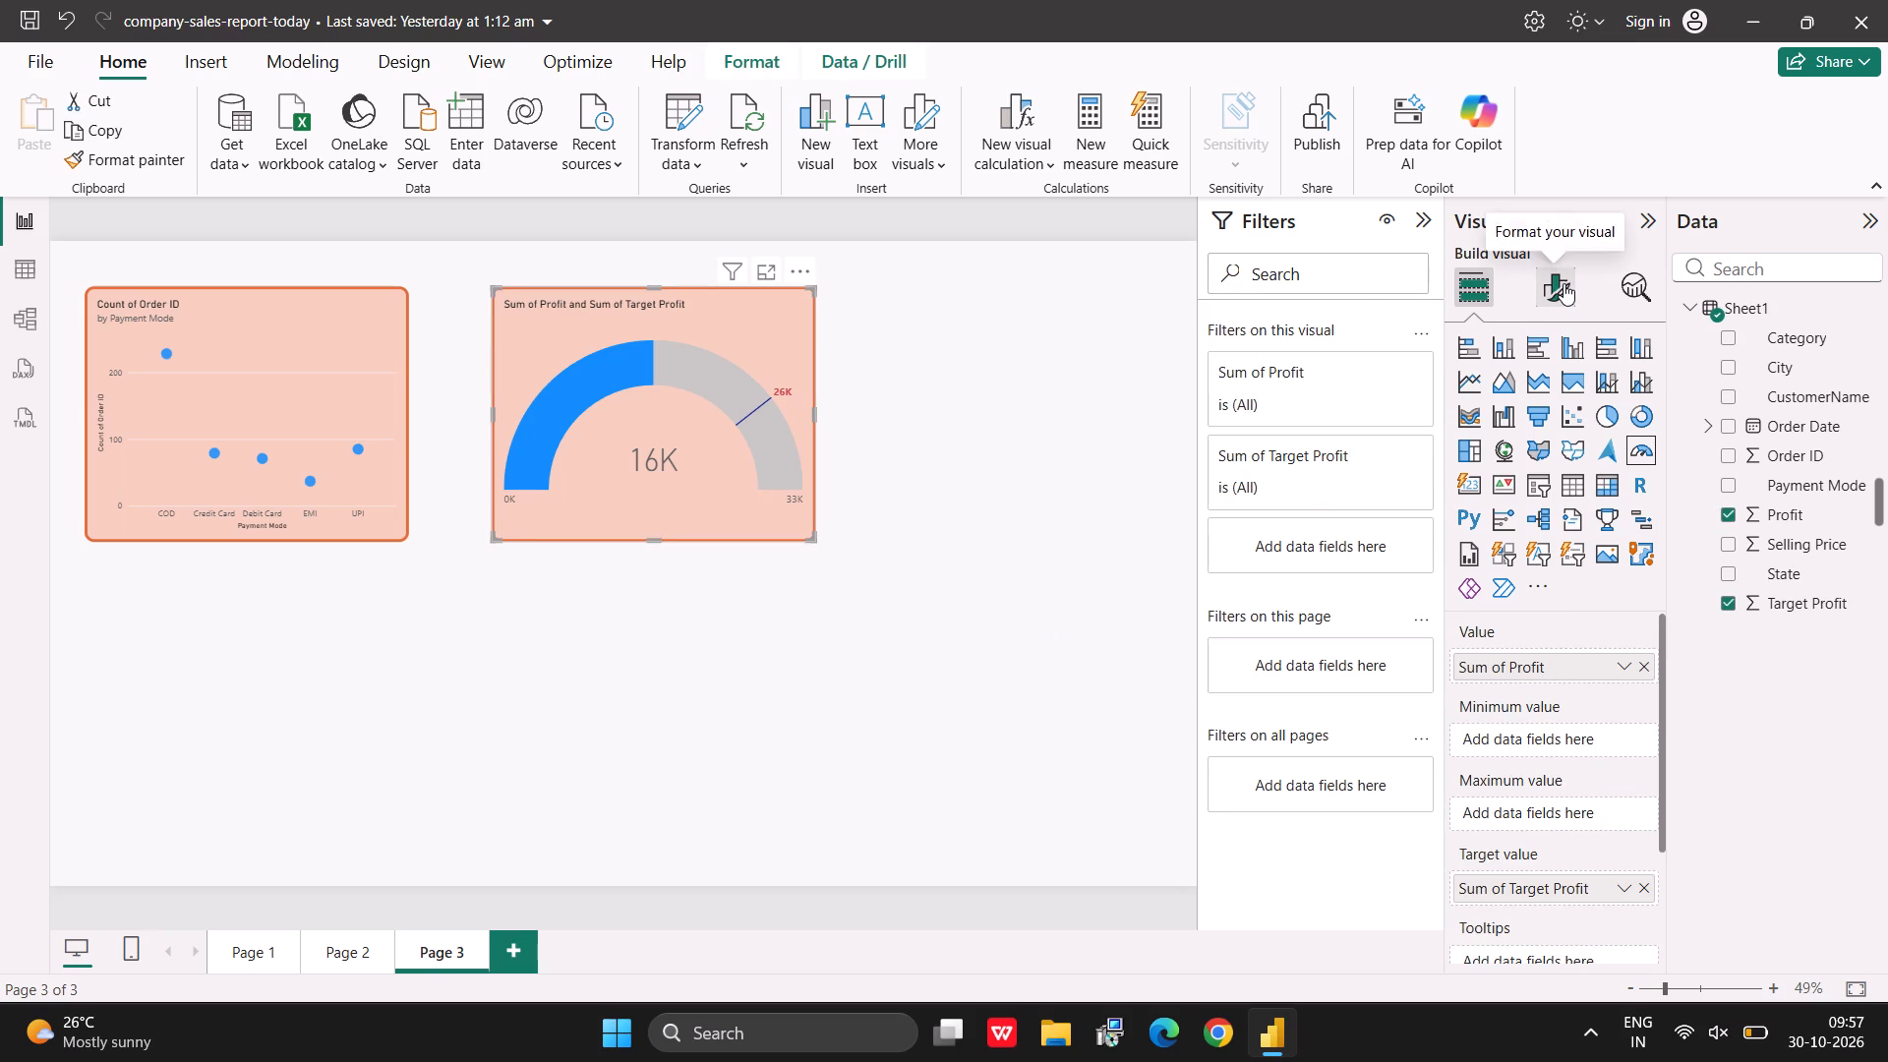
{"action": "left_click", "coordinate": [1527, 649]}
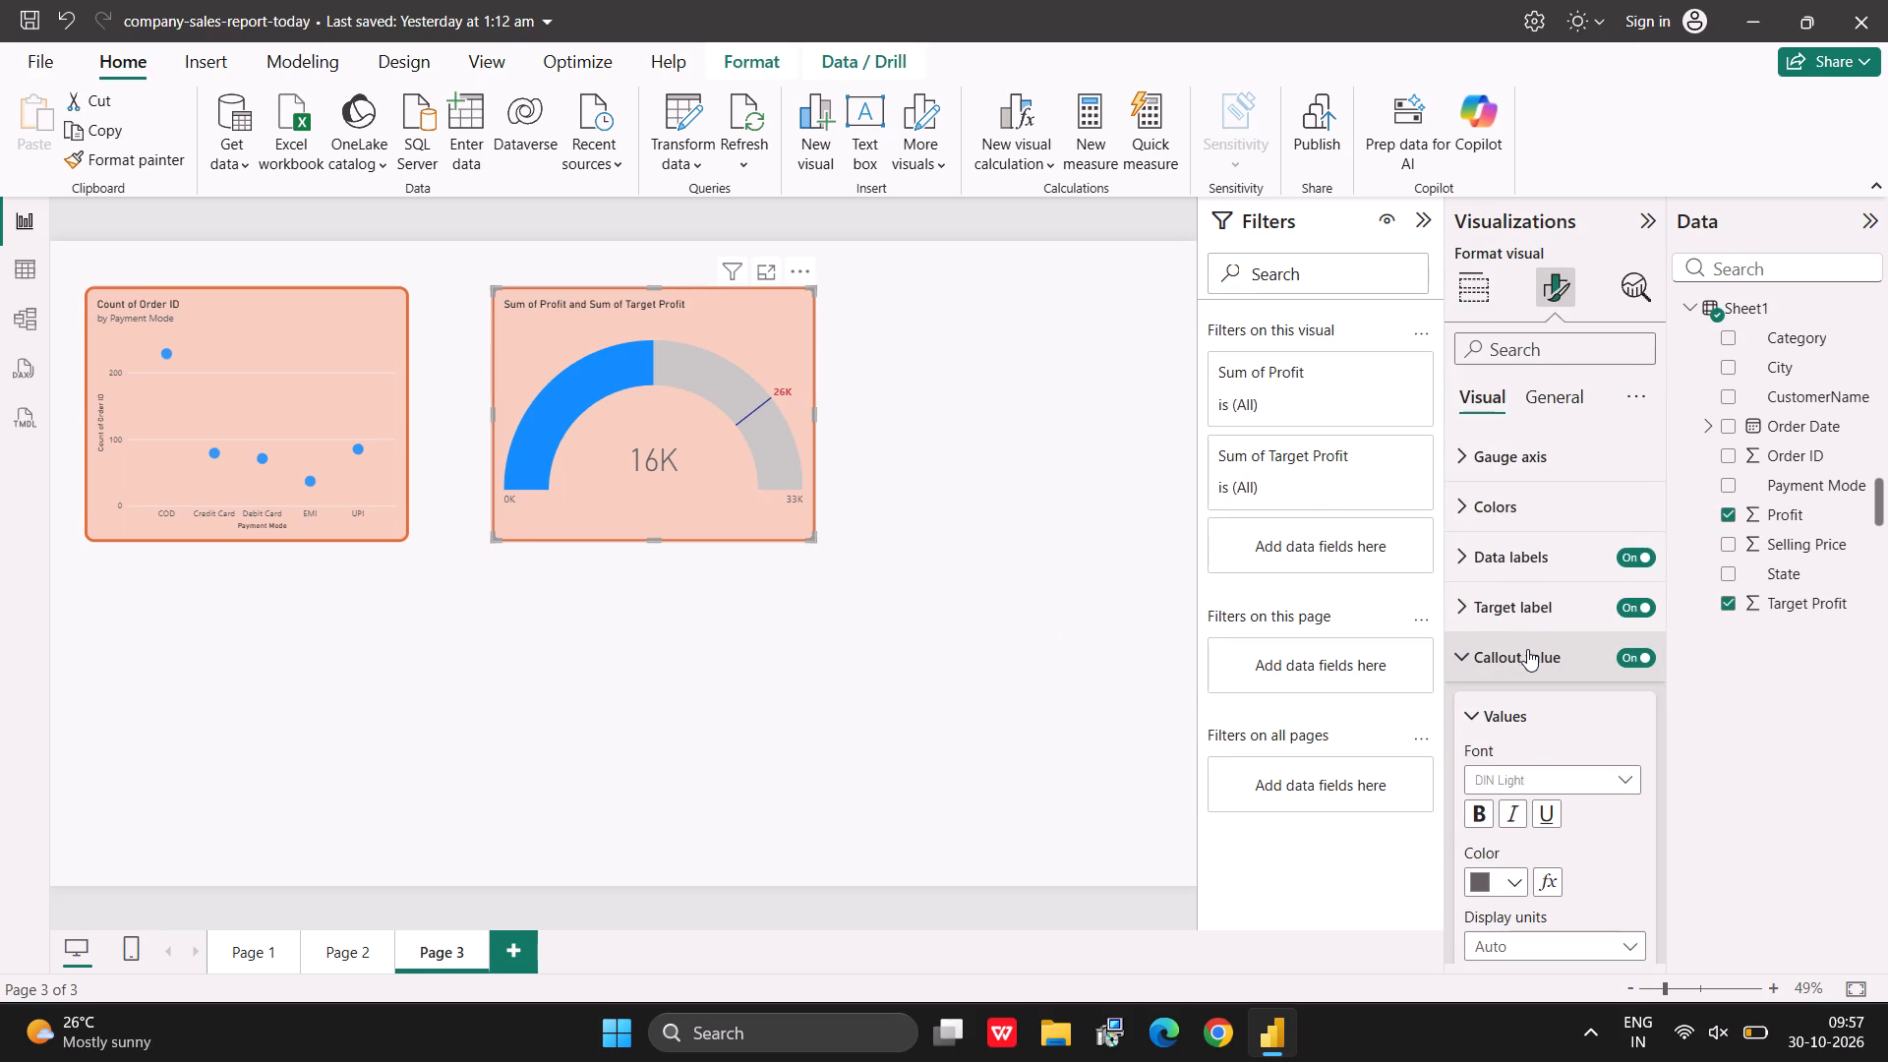
{"action": "scroll", "coordinate": [1527, 649], "scroll_direction": "down", "scroll_amount": 2}
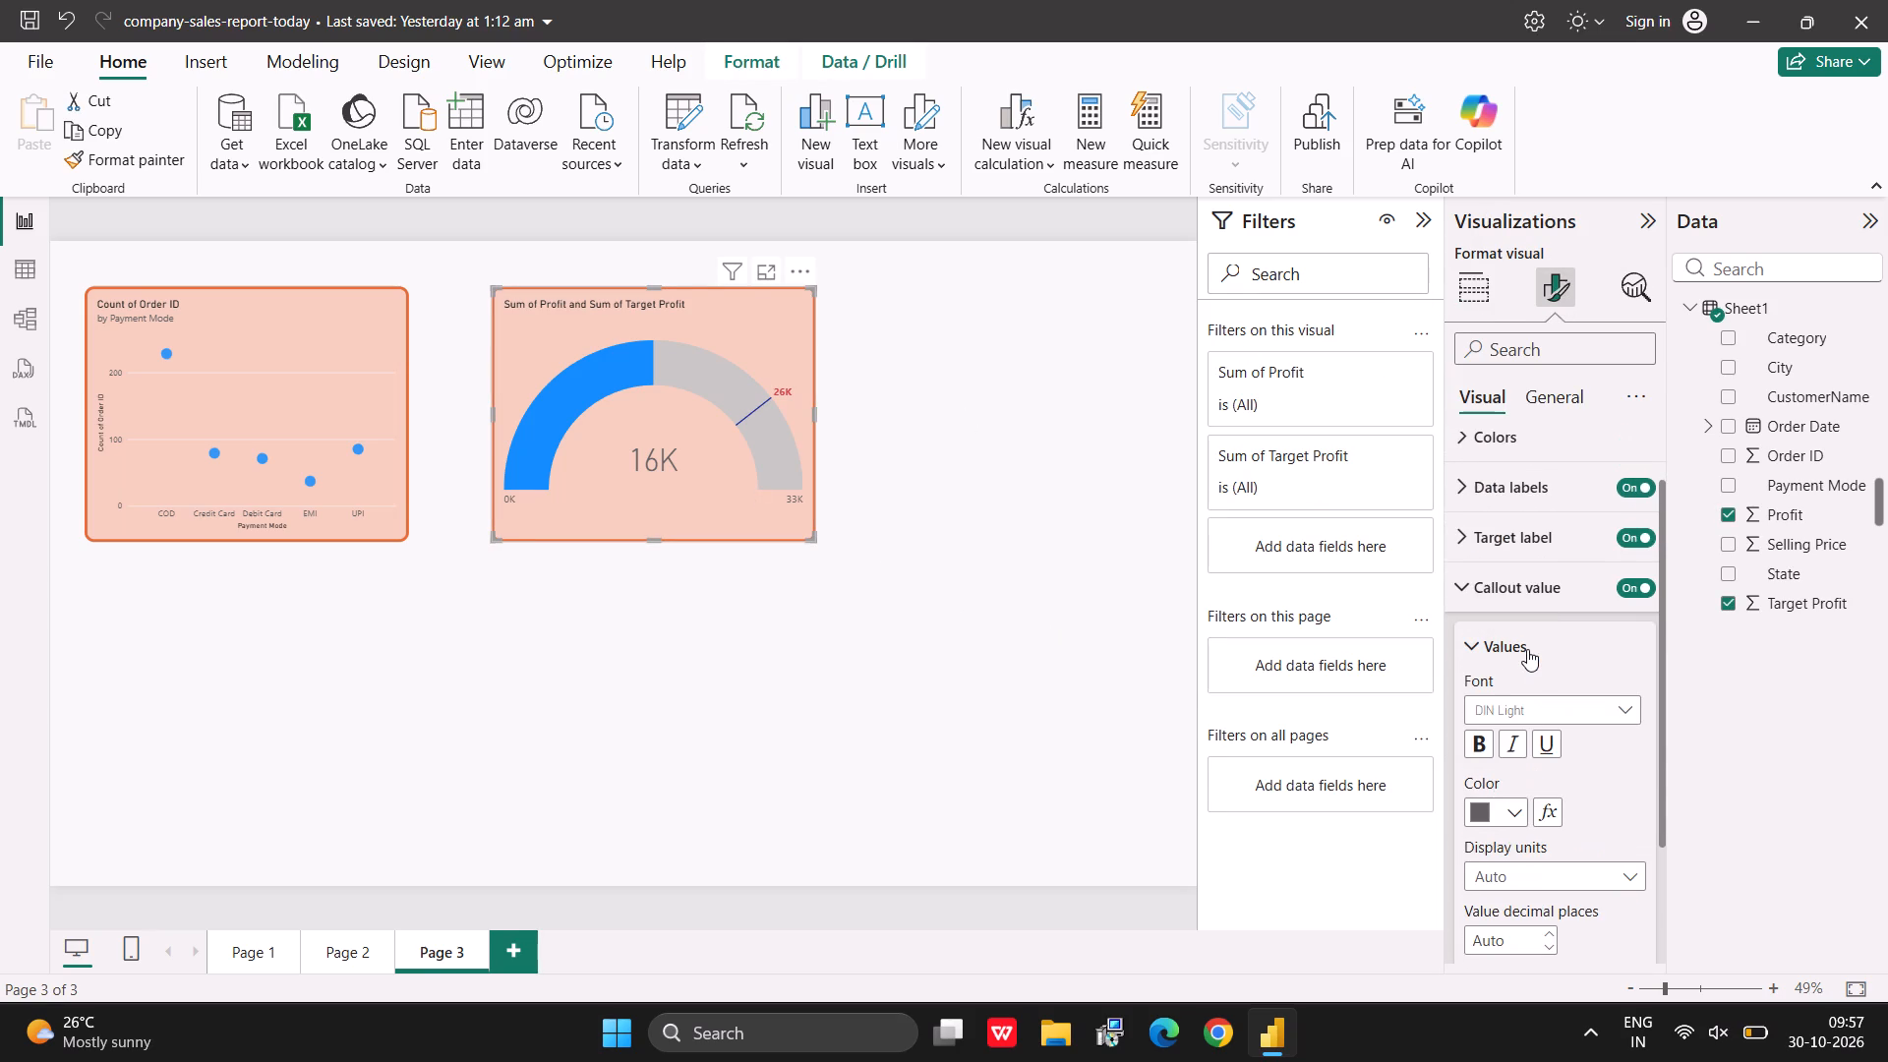
{"action": "scroll", "coordinate": [1527, 649], "scroll_direction": "down", "scroll_amount": 1}
{"action": "left_click", "coordinate": [1524, 543]}
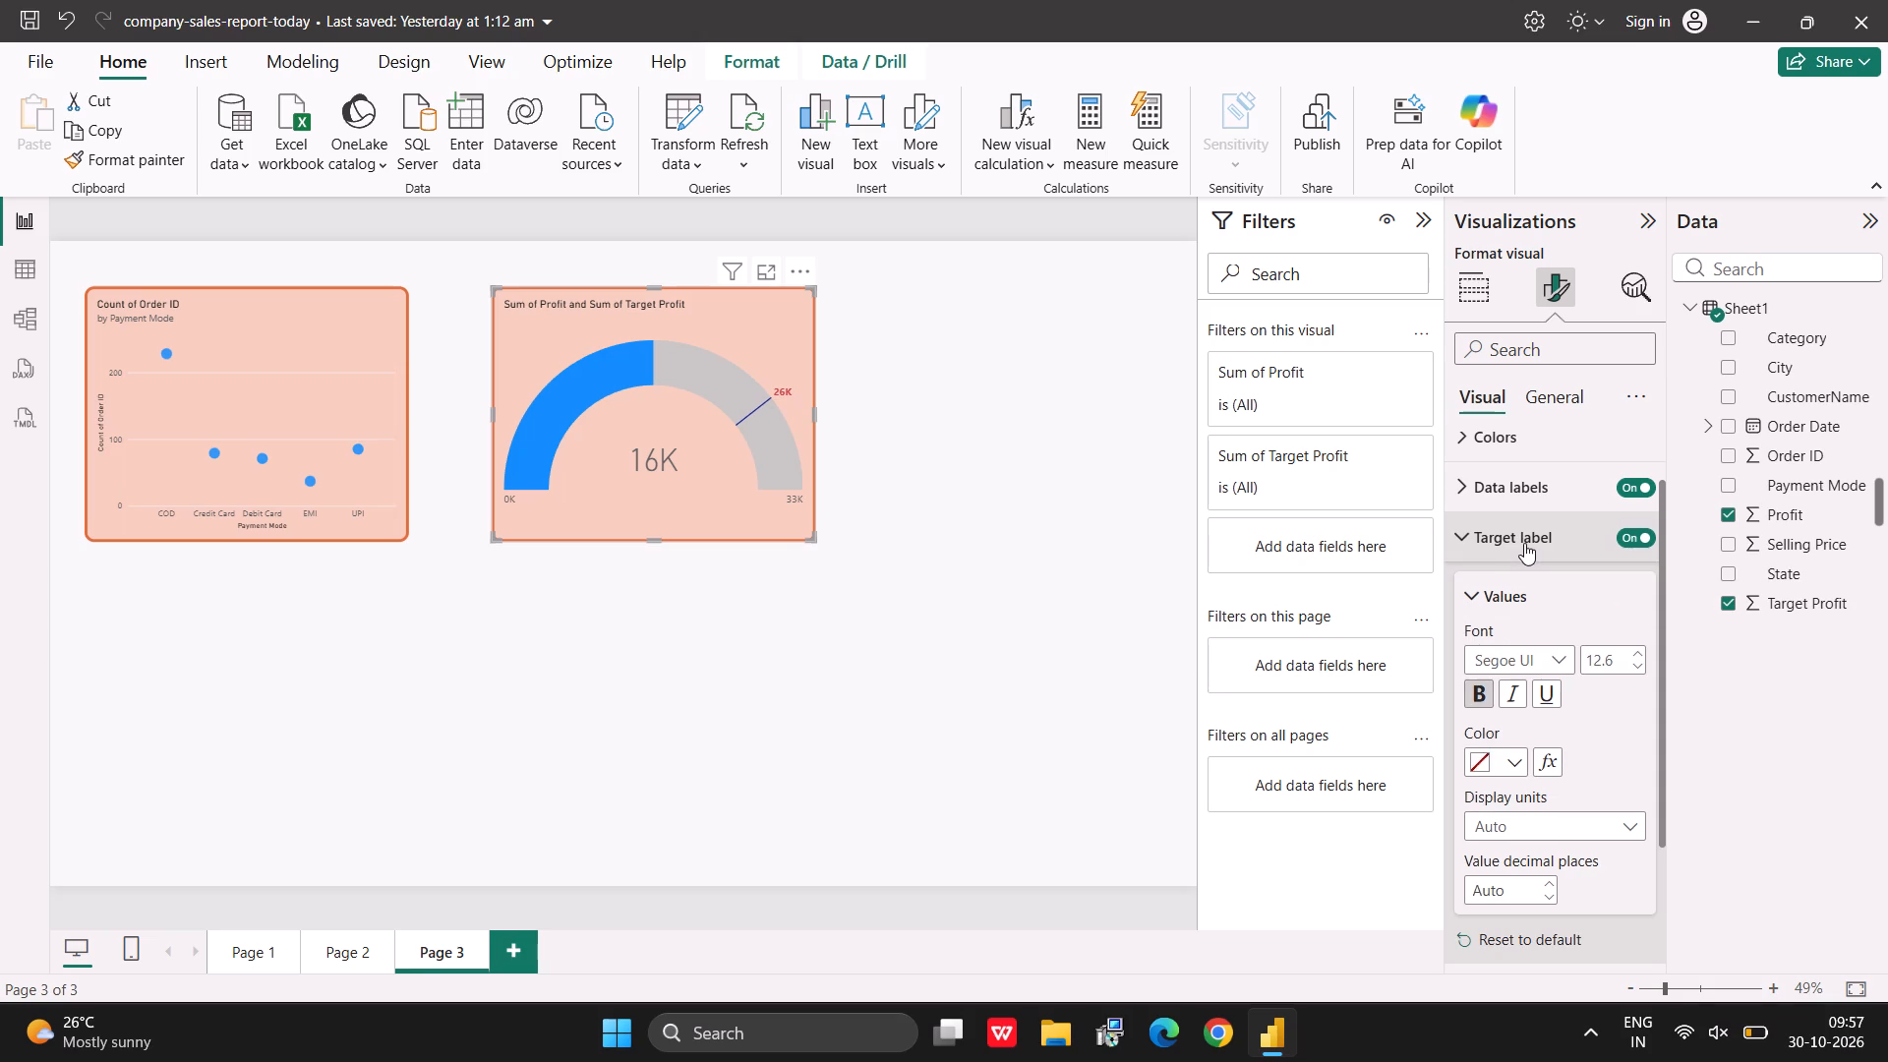
{"action": "scroll", "coordinate": [1524, 543], "scroll_direction": "up", "scroll_amount": 1}
{"action": "left_click", "coordinate": [1524, 543]}
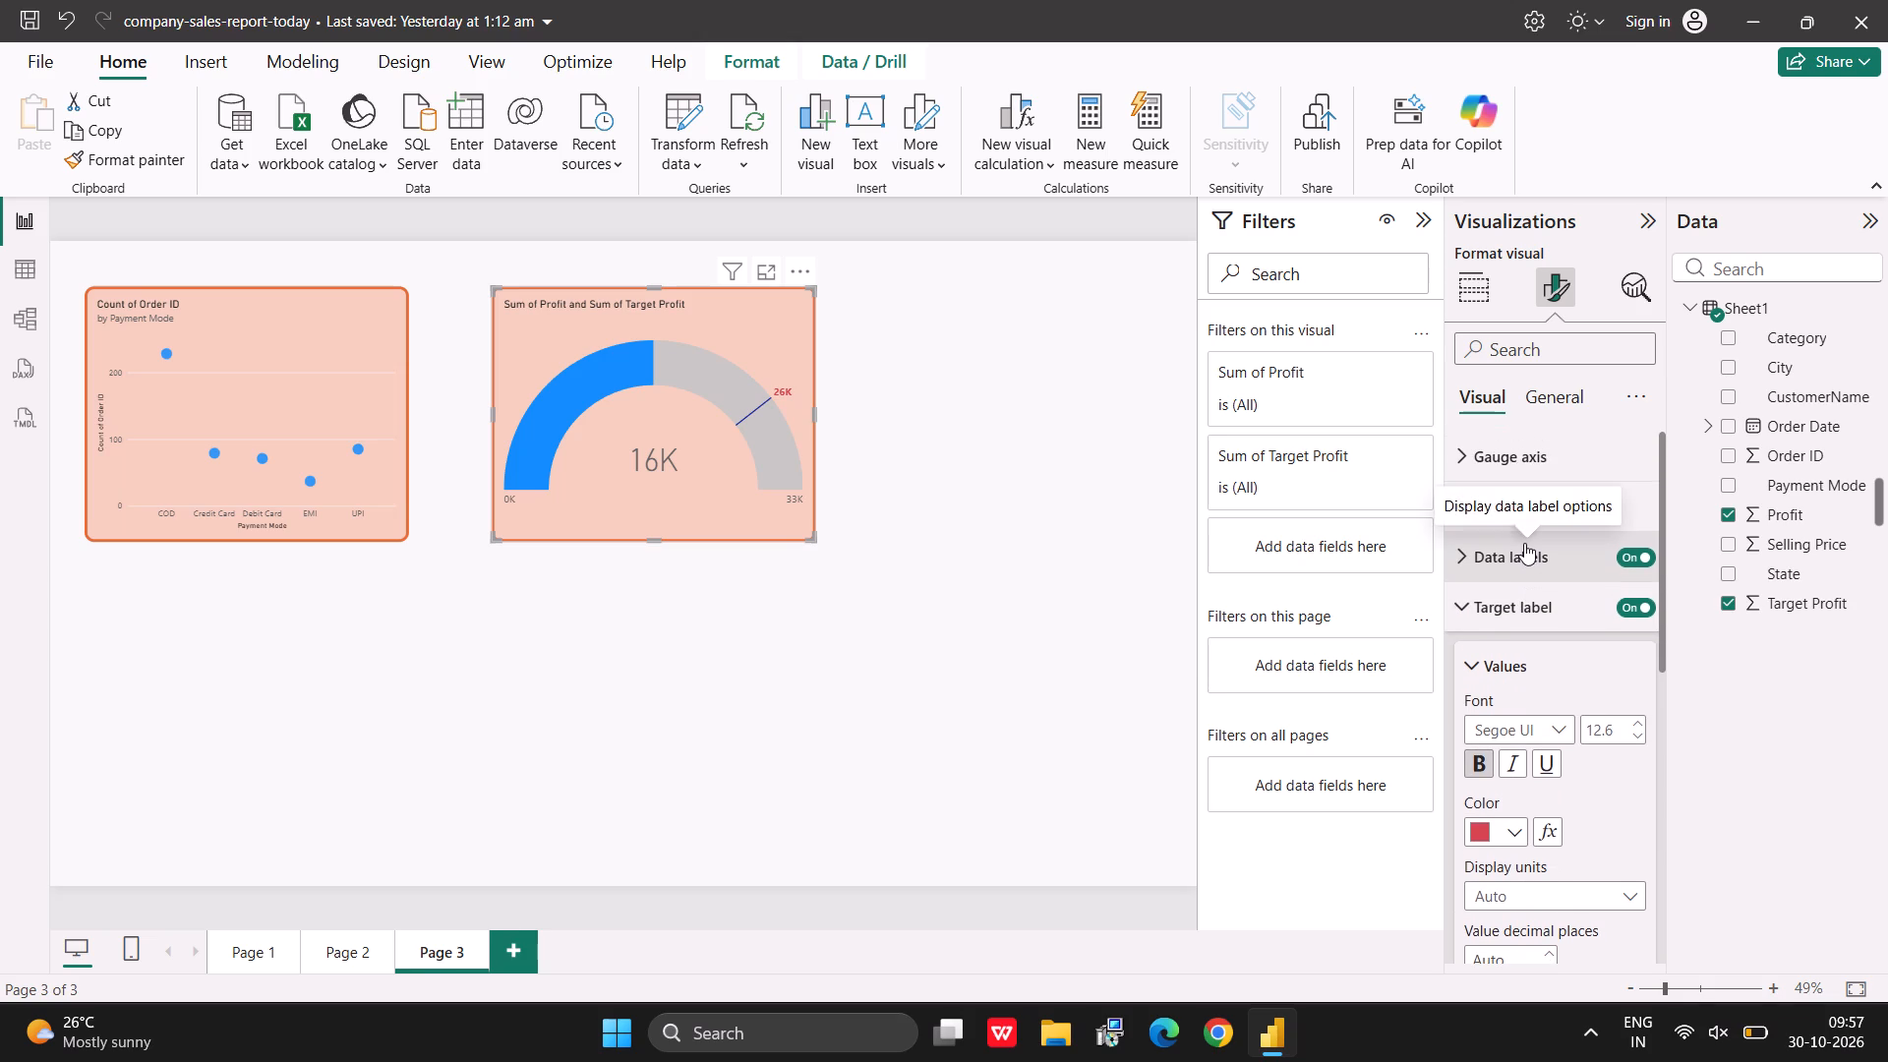
{"action": "left_click", "coordinate": [1512, 788]}
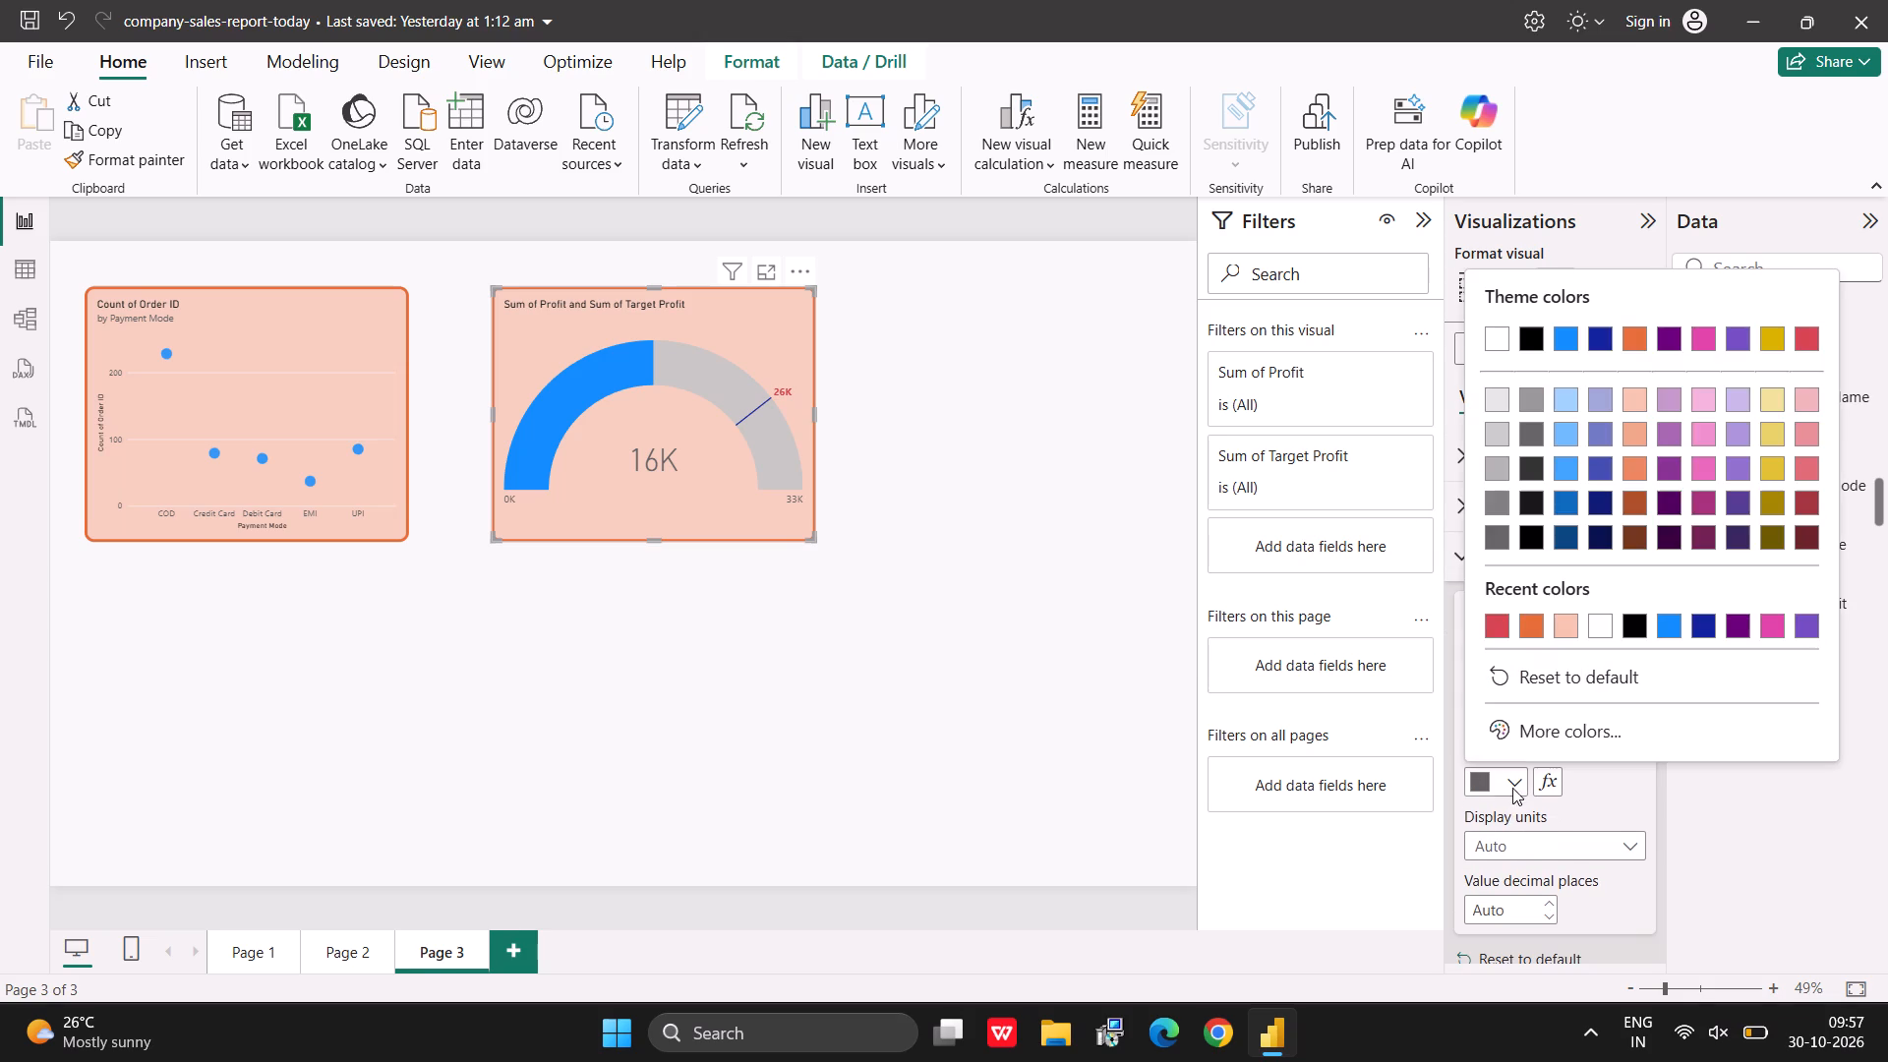
{"action": "left_click", "coordinate": [1804, 339]}
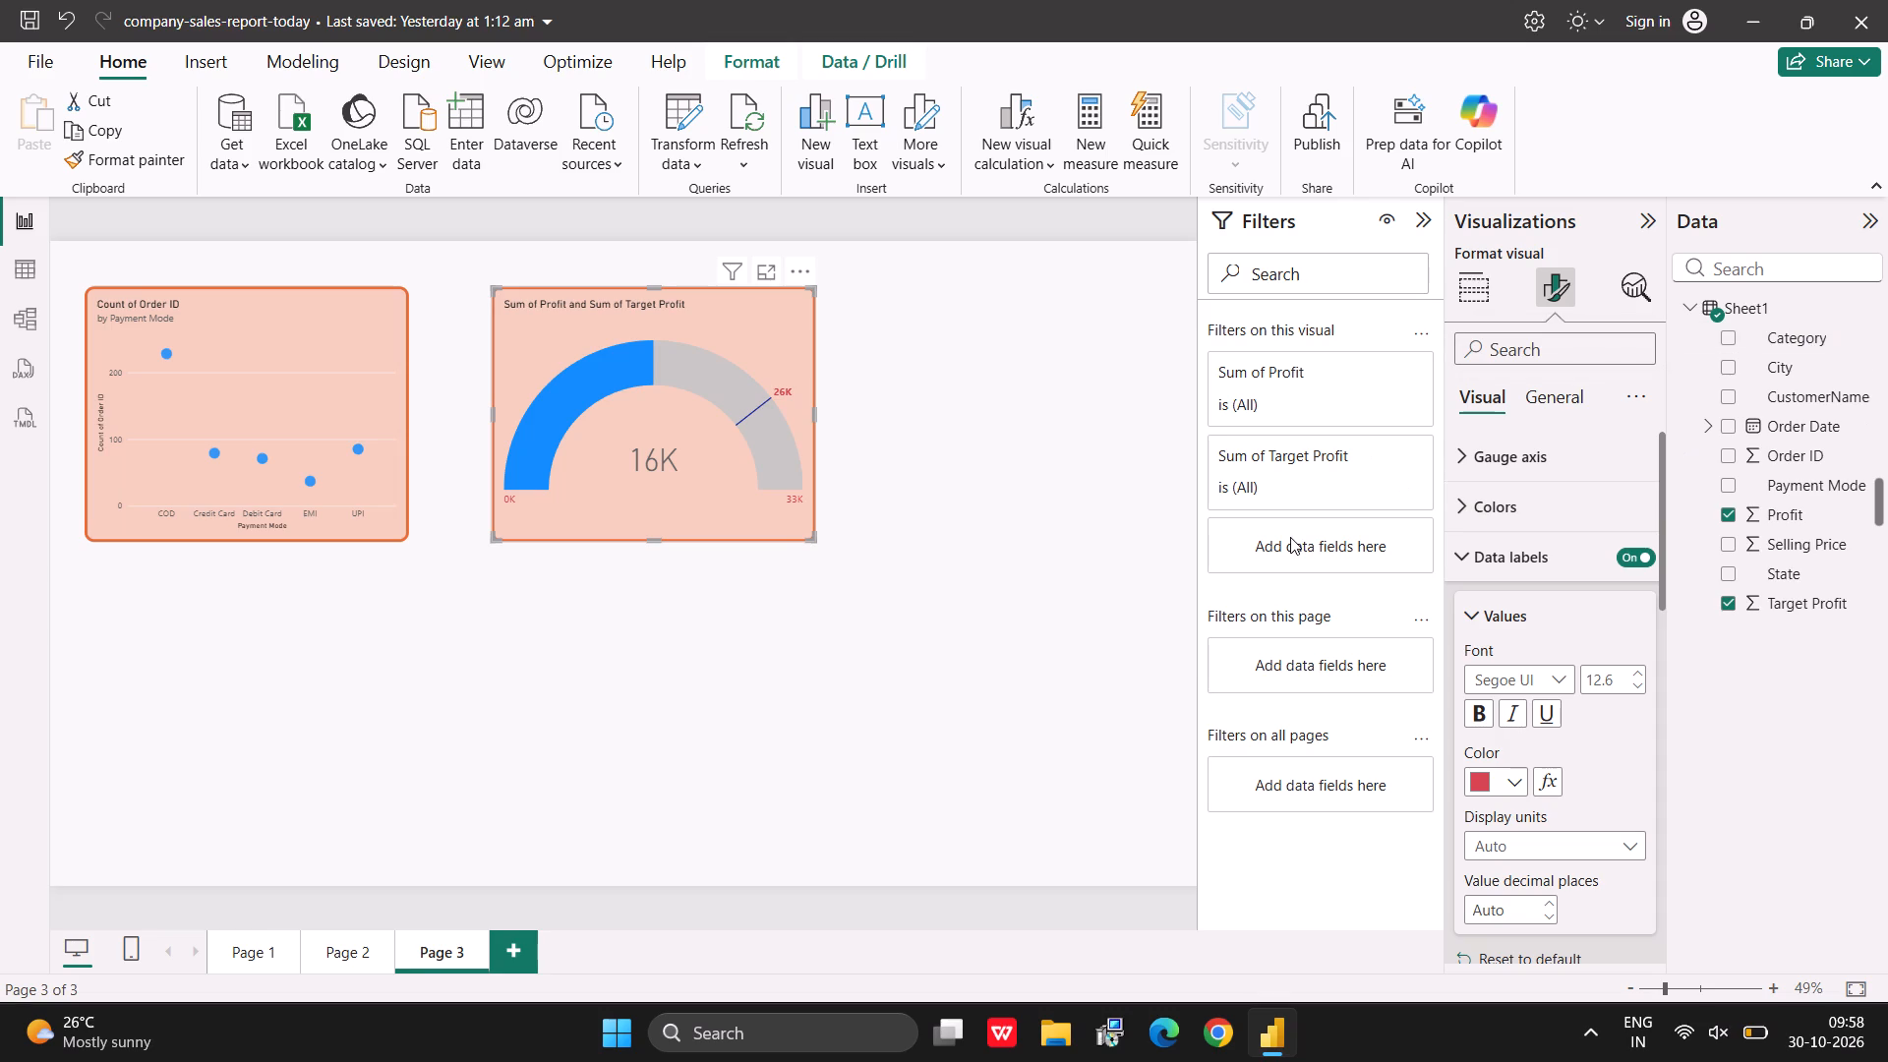
{"action": "left_click", "coordinate": [1047, 521]}
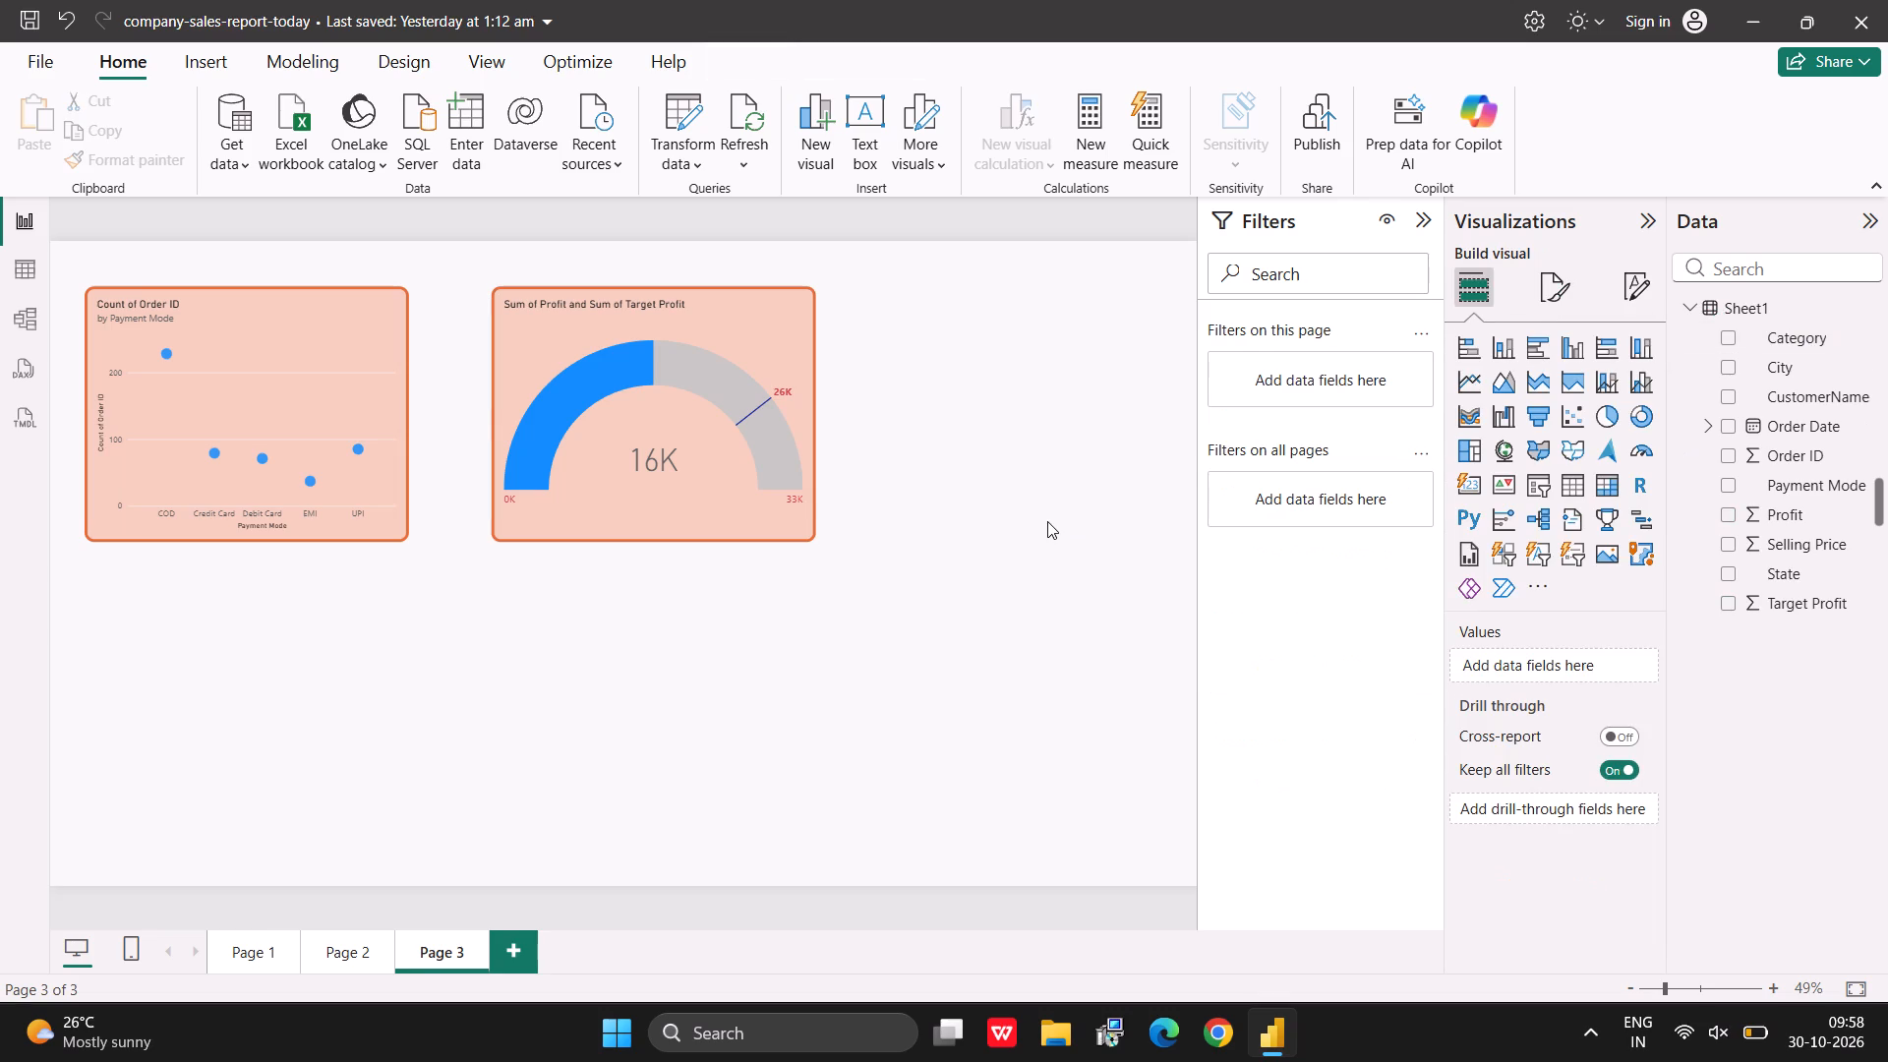
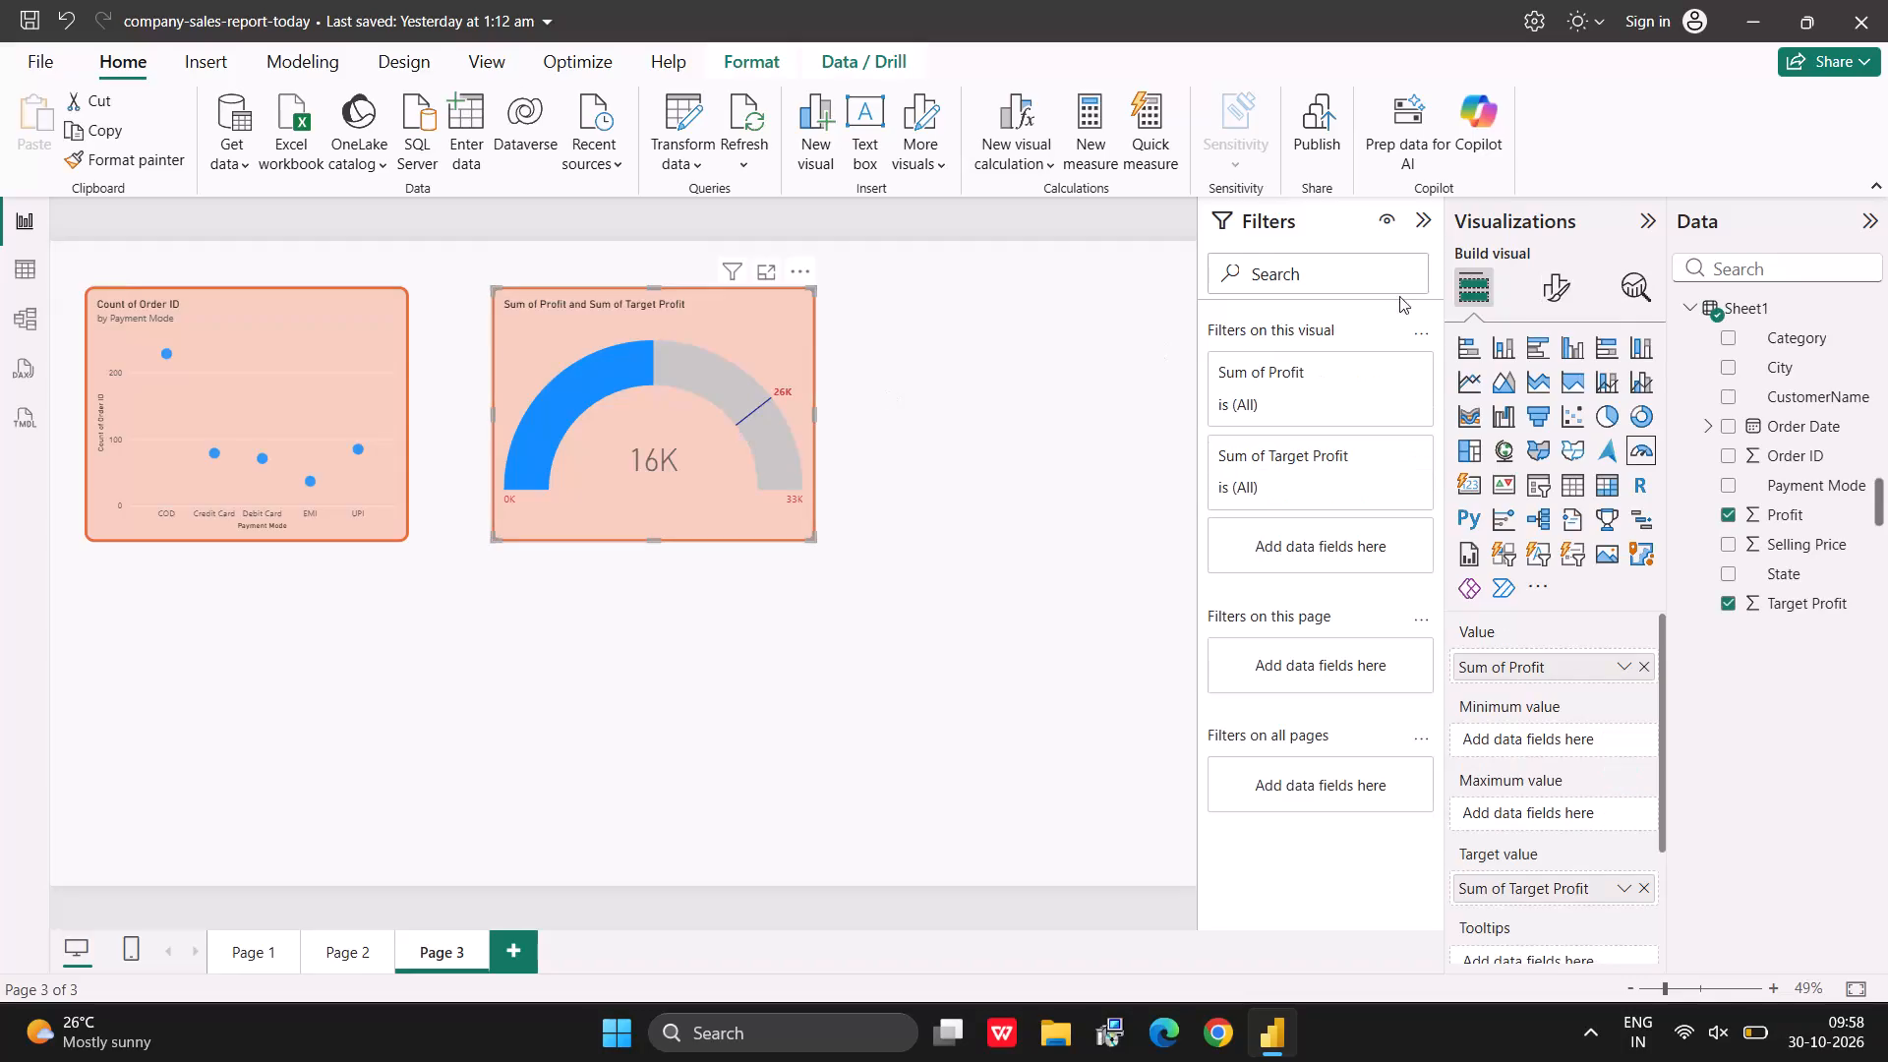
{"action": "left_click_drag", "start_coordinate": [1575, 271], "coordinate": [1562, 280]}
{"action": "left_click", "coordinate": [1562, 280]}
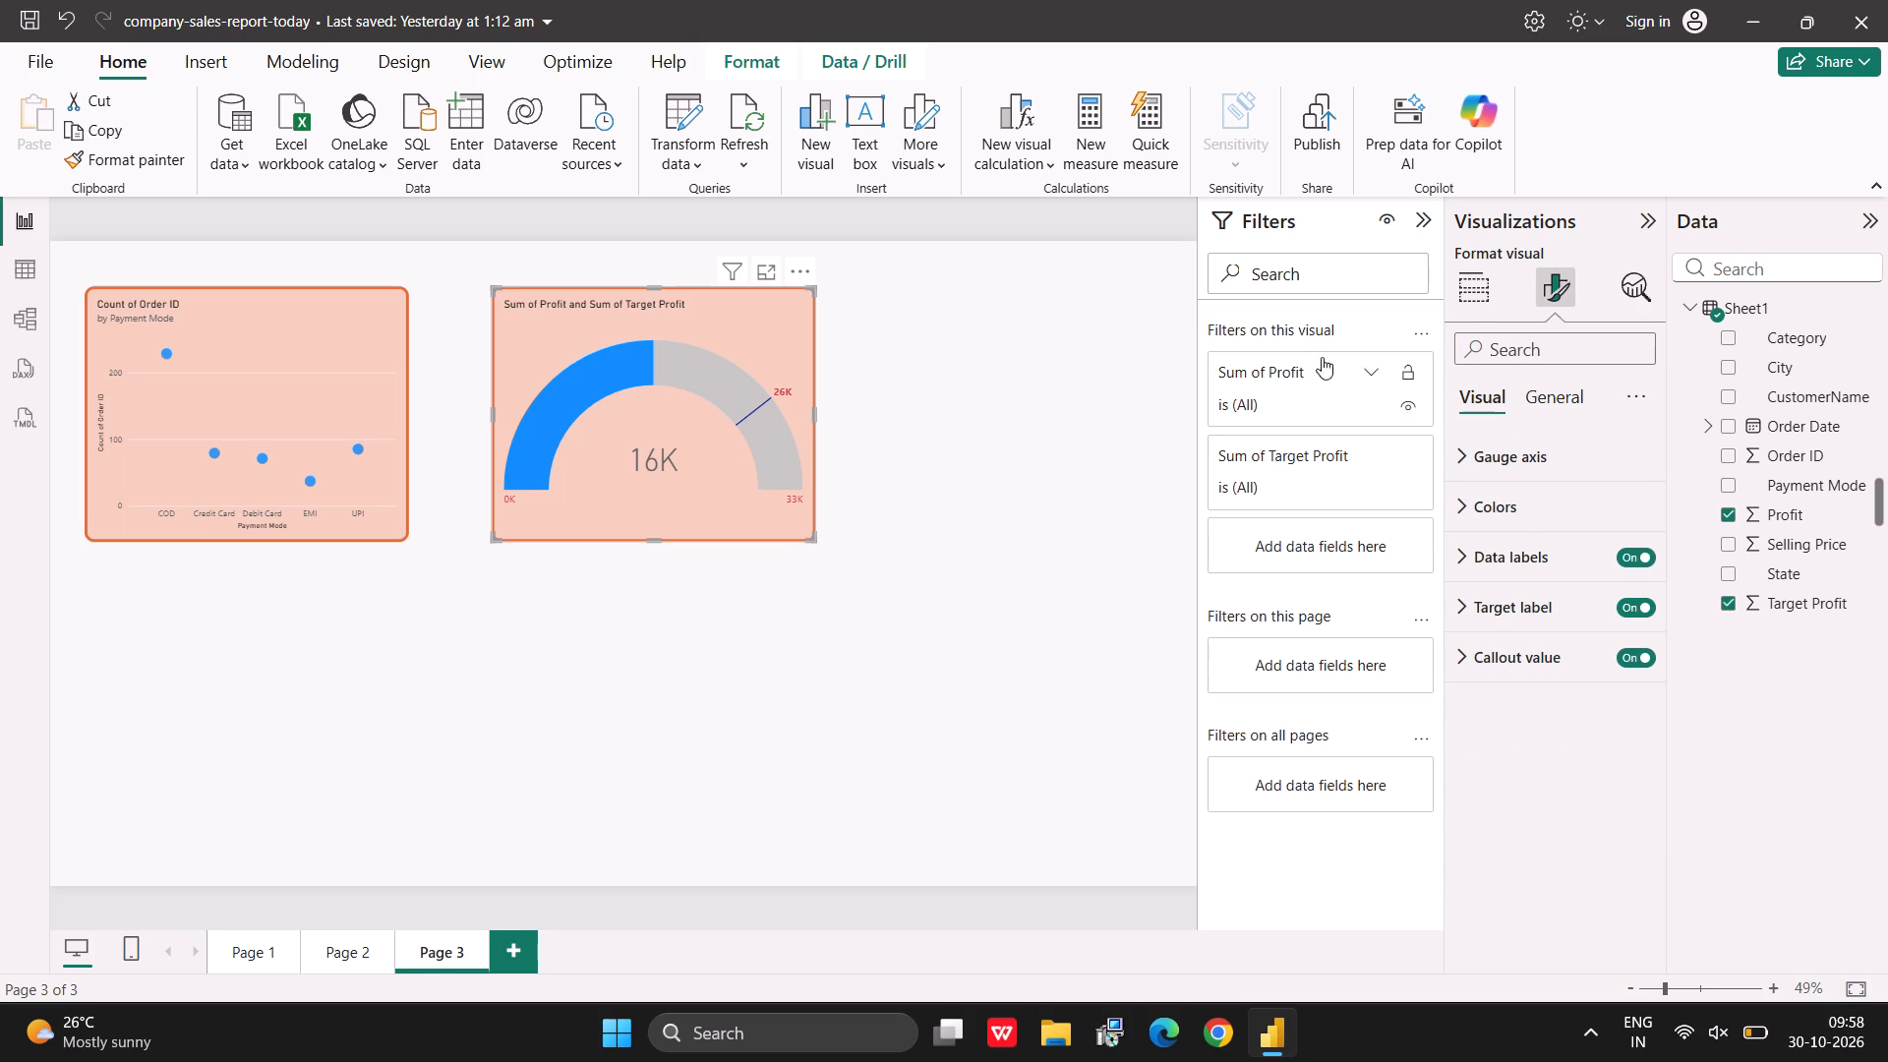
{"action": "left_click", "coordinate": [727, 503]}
Add an empty waterfall chart to Page 3 and place it beside the Profit gauge, aligned with the top row.
{"action": "left_click", "coordinate": [930, 580]}
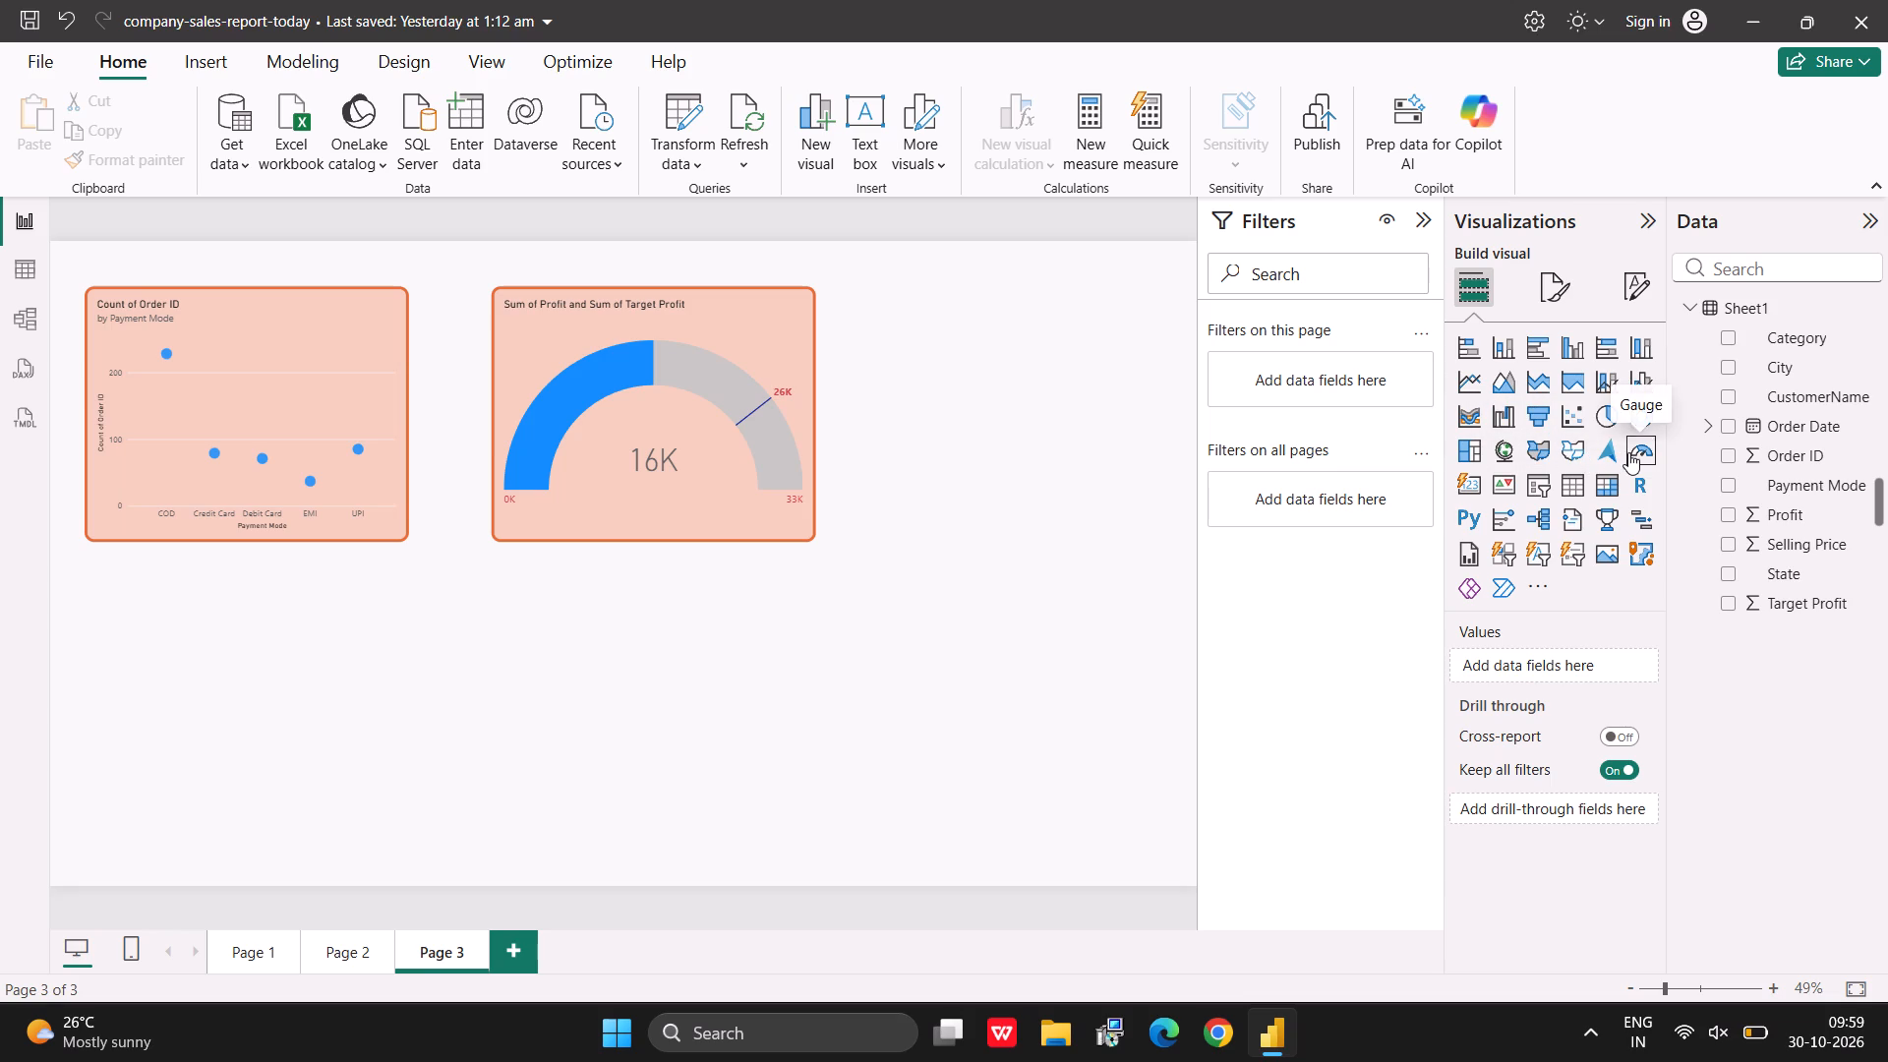
{"action": "left_click", "coordinate": [1507, 426]}
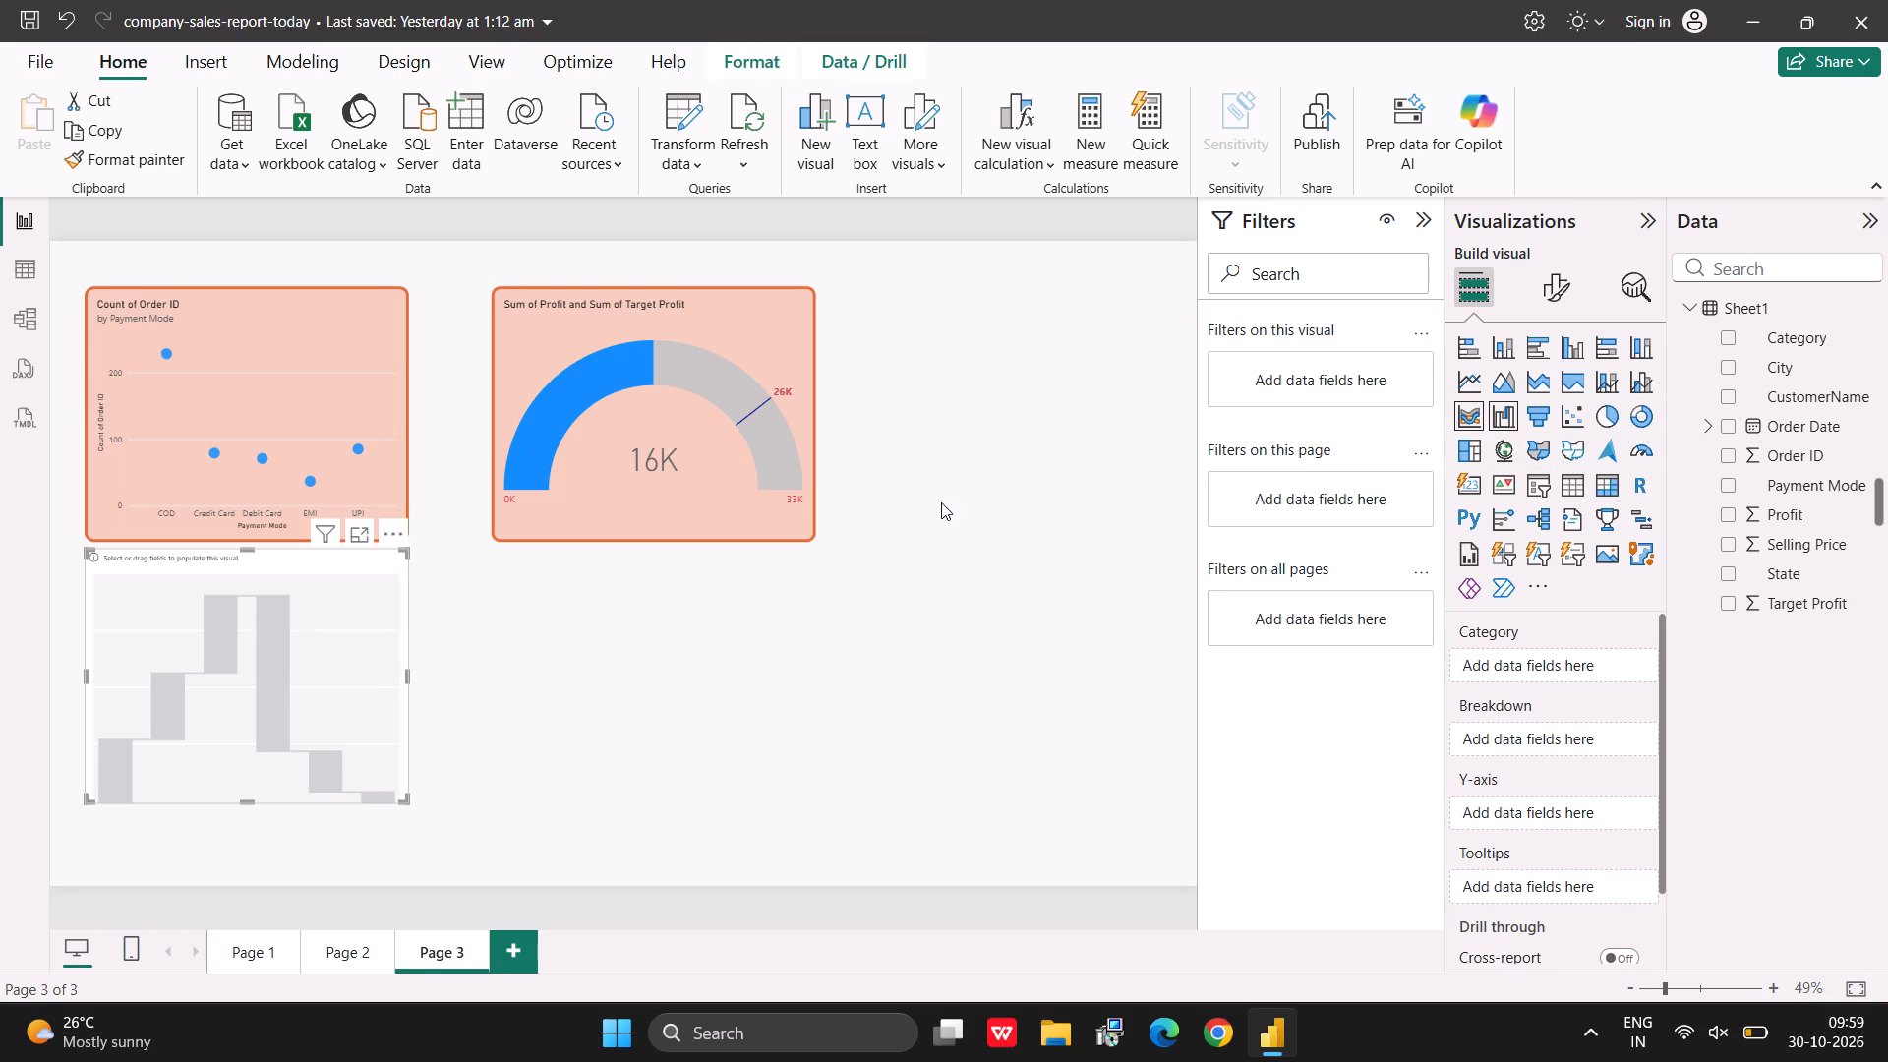
{"action": "left_click_drag", "start_coordinate": [354, 673], "coordinate": [1001, 579]}
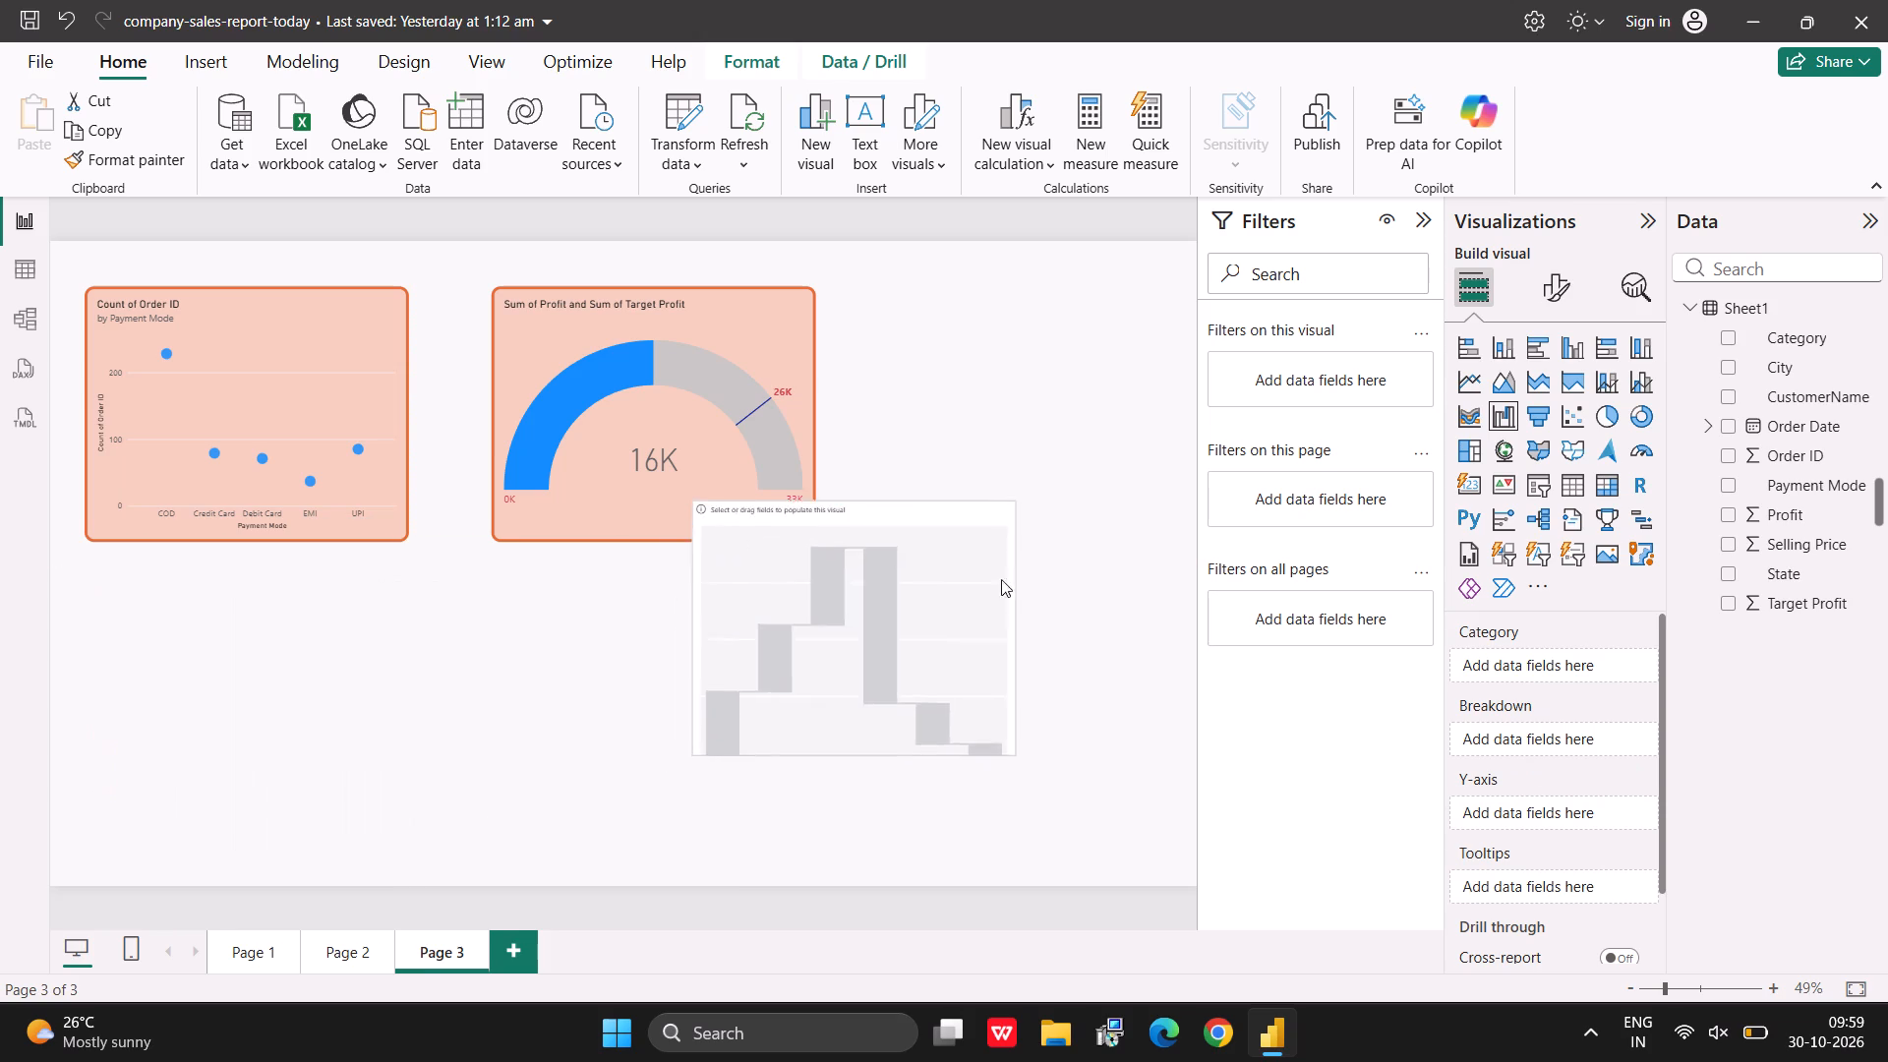
{"action": "left_click_drag", "start_coordinate": [1001, 579], "coordinate": [1121, 414]}
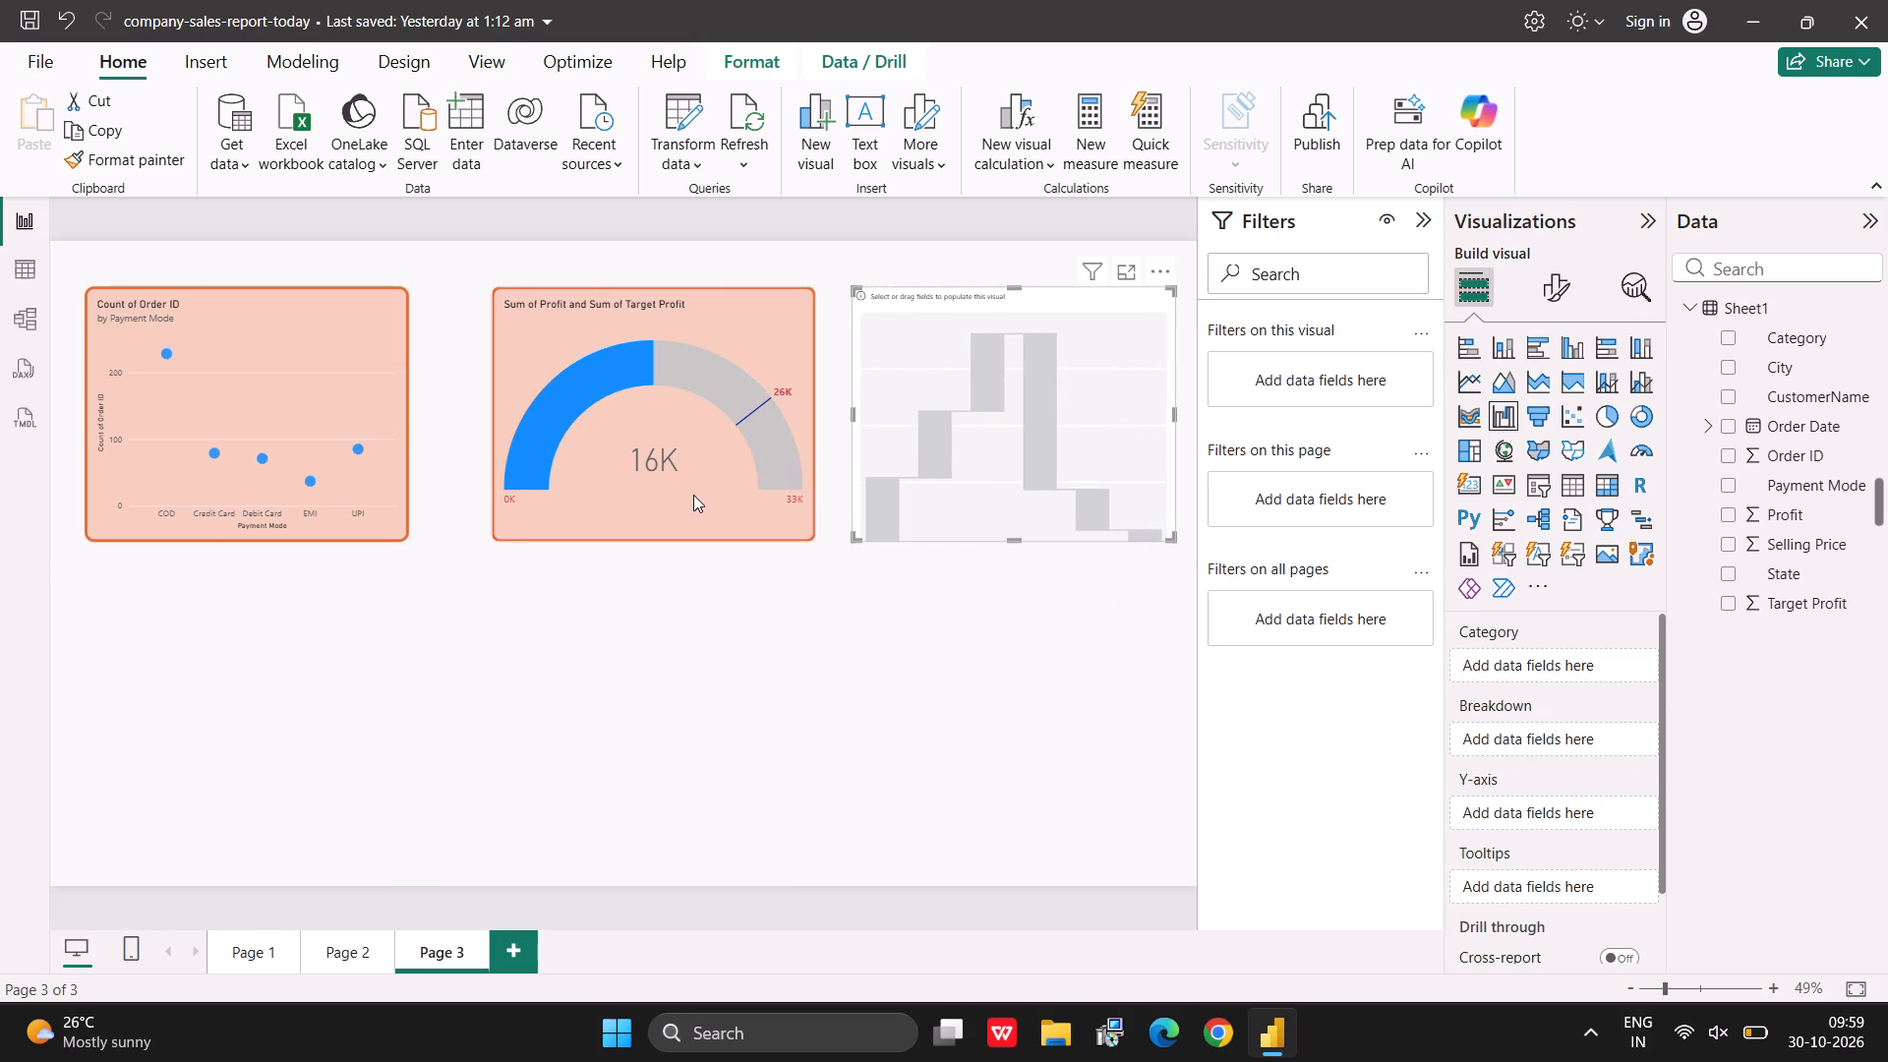
Shift the Profit gauge and the waterfall chart slightly toward the scatter chart to even out the row's spacing.
{"action": "left_click_drag", "start_coordinate": [693, 495], "coordinate": [663, 496]}
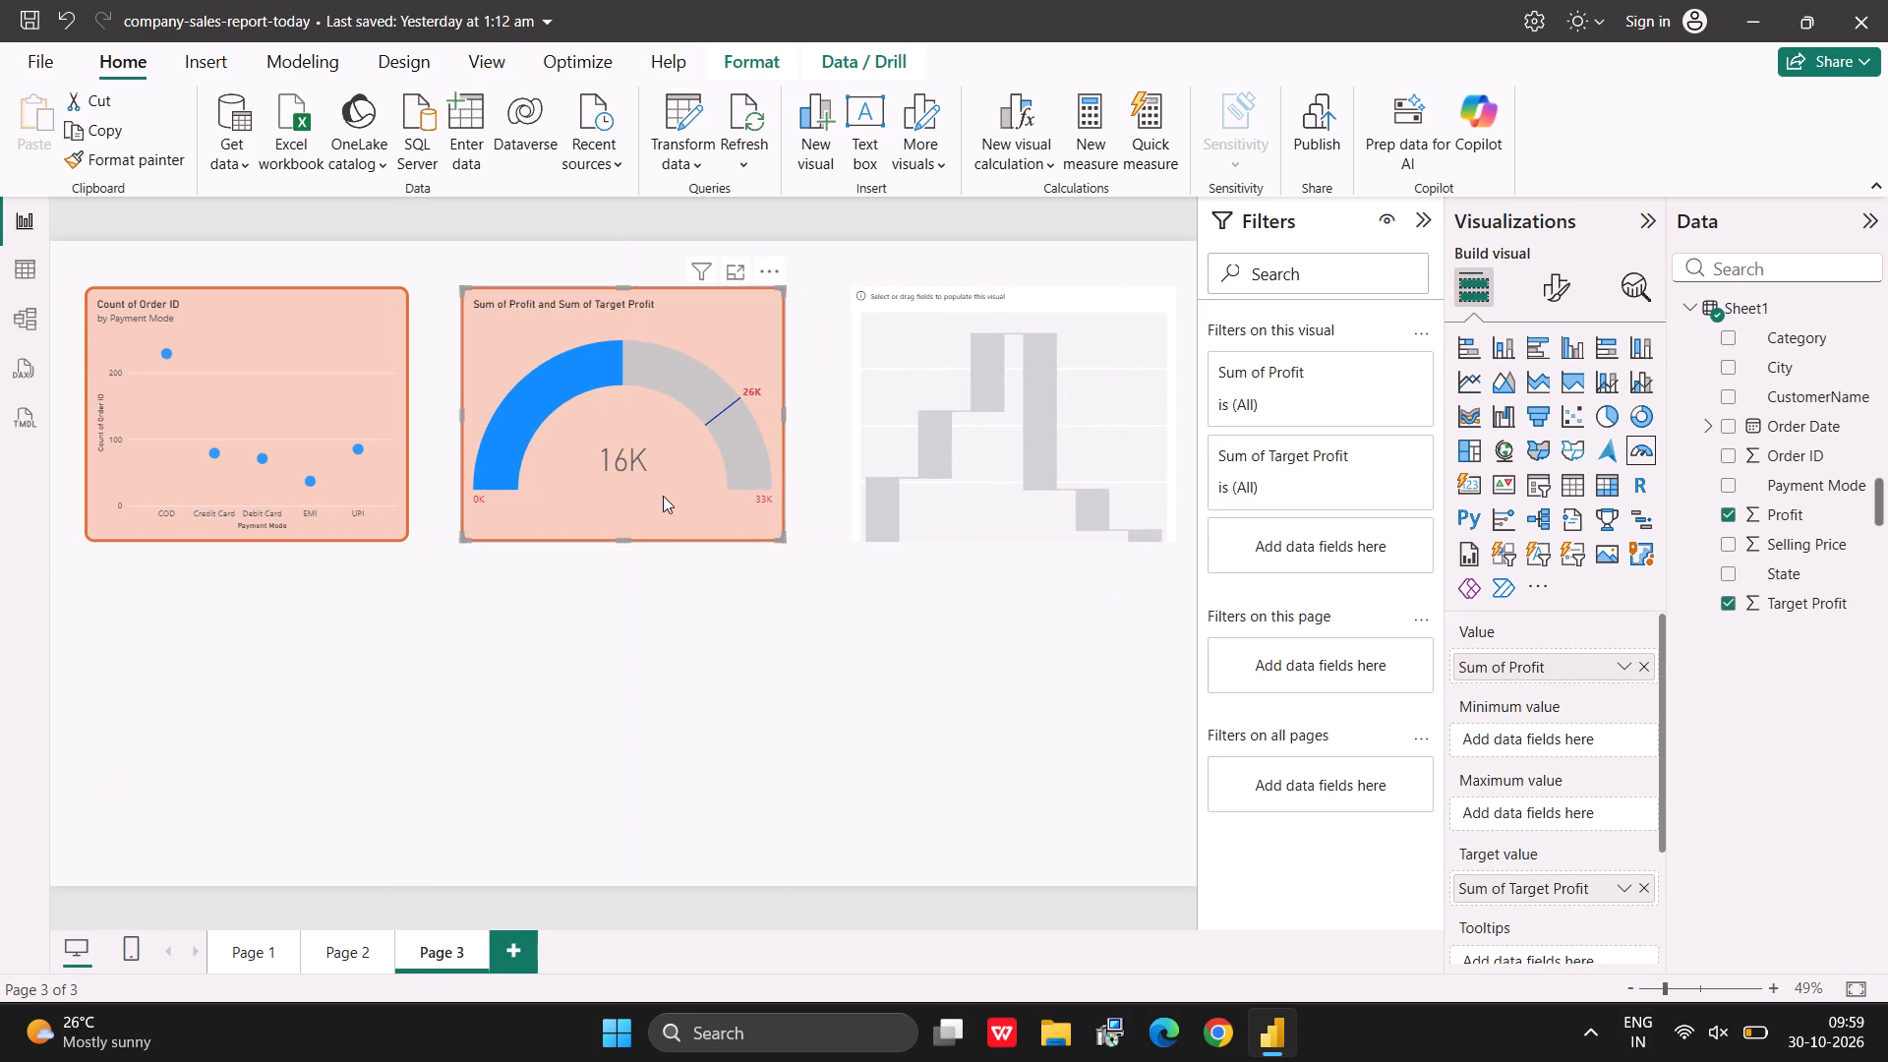
{"action": "left_click", "coordinate": [713, 615]}
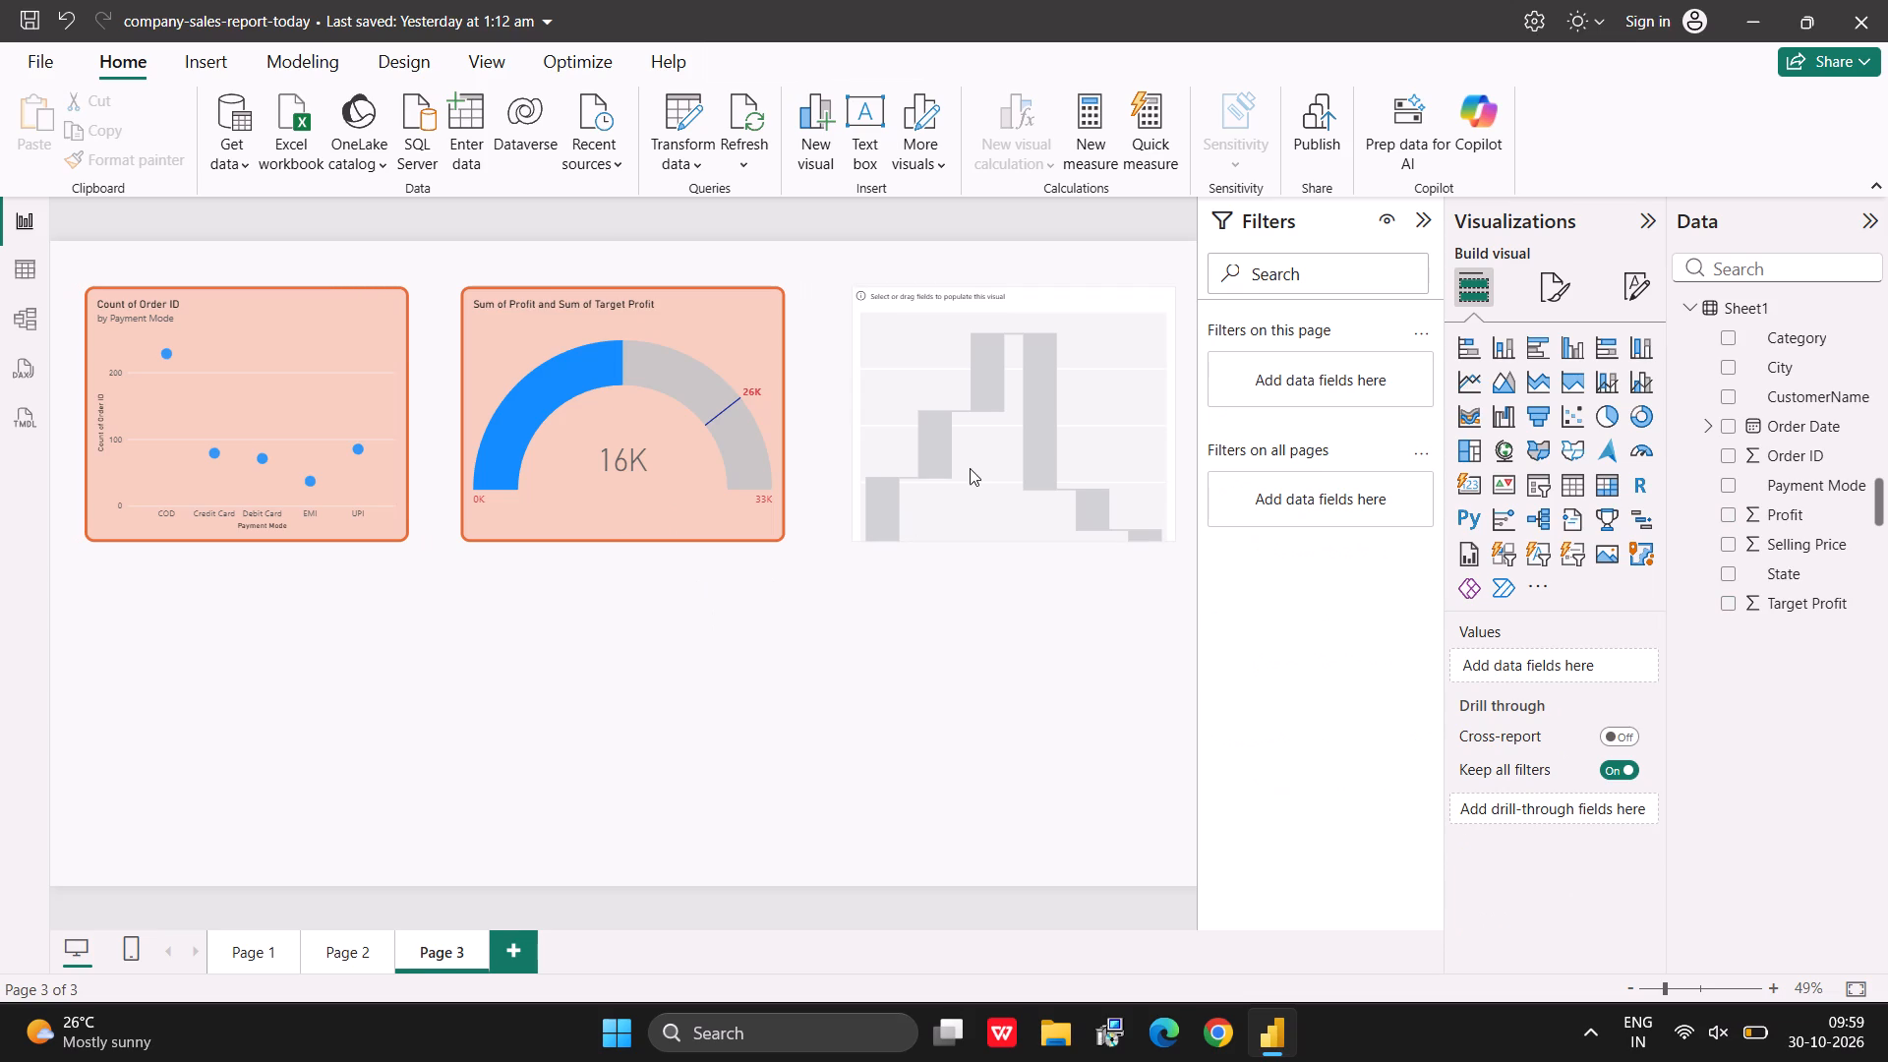
{"action": "left_click_drag", "start_coordinate": [971, 468], "coordinate": [956, 468]}
{"action": "left_click", "coordinate": [951, 632]}
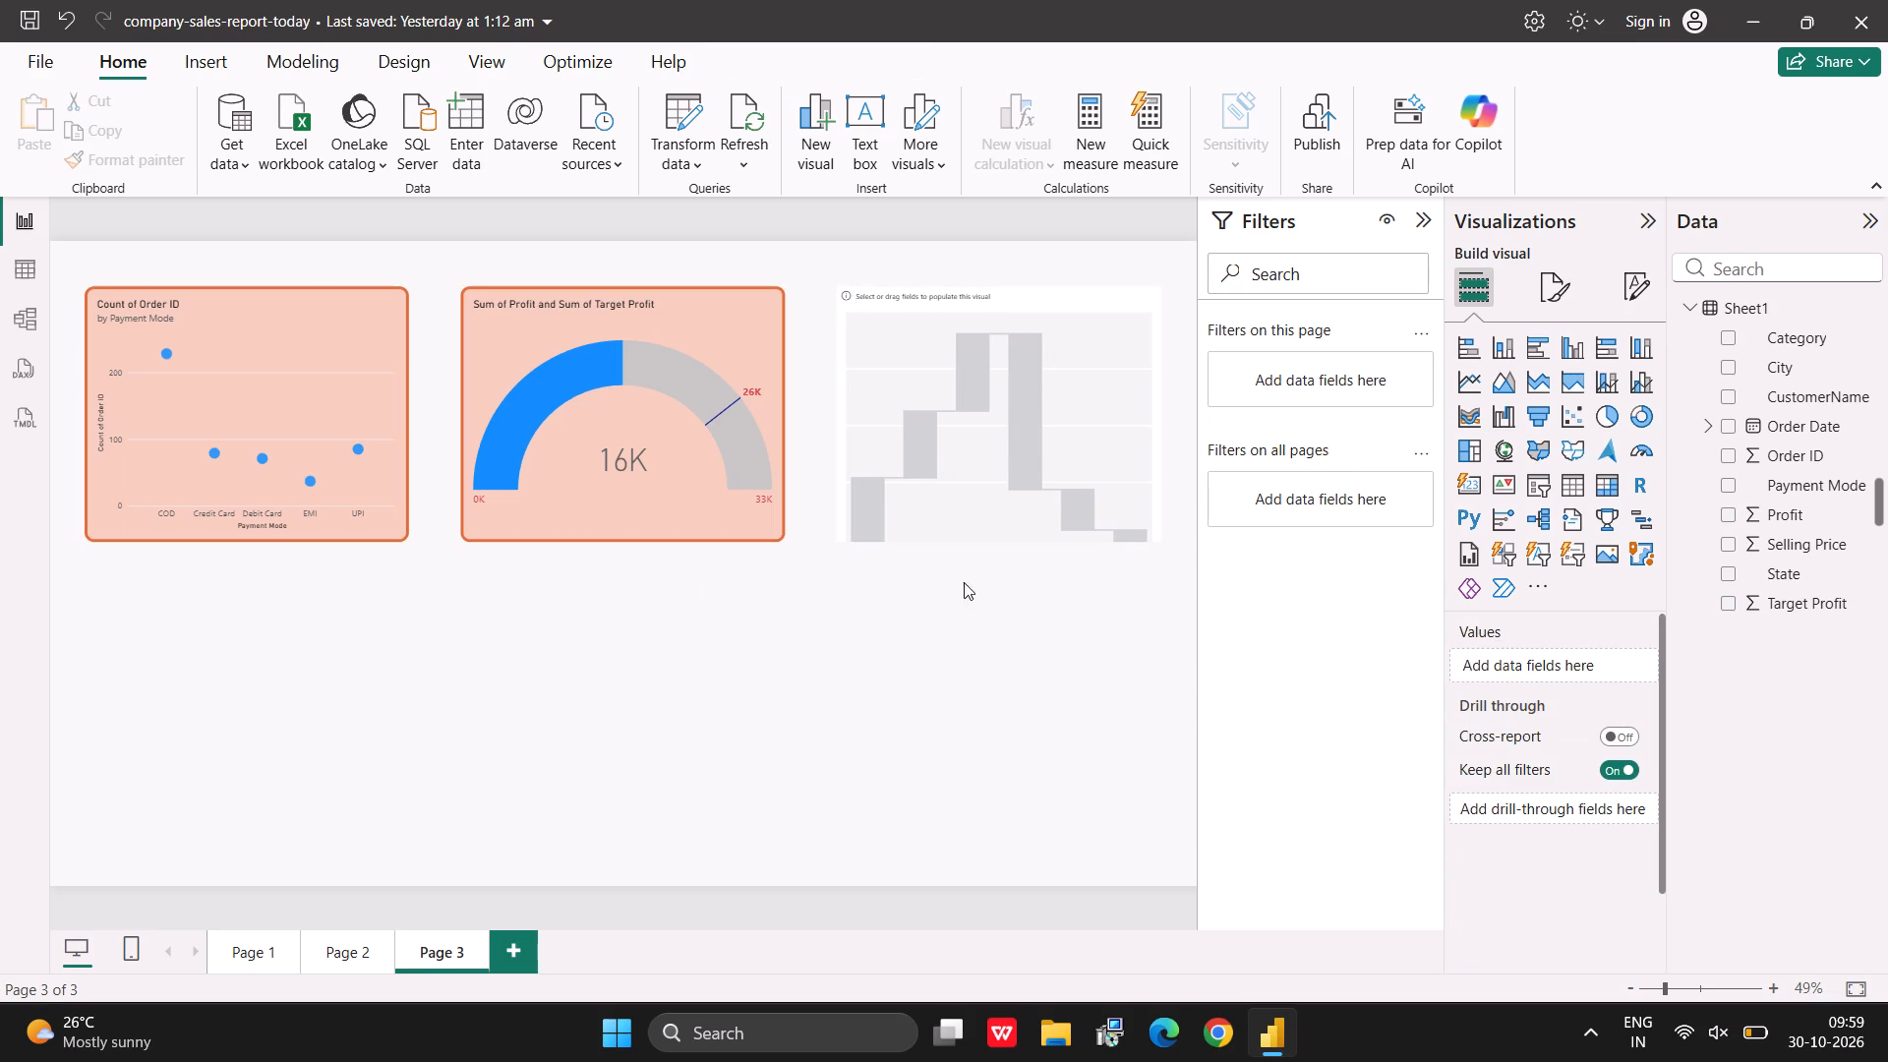
{"action": "left_click", "coordinate": [1006, 509]}
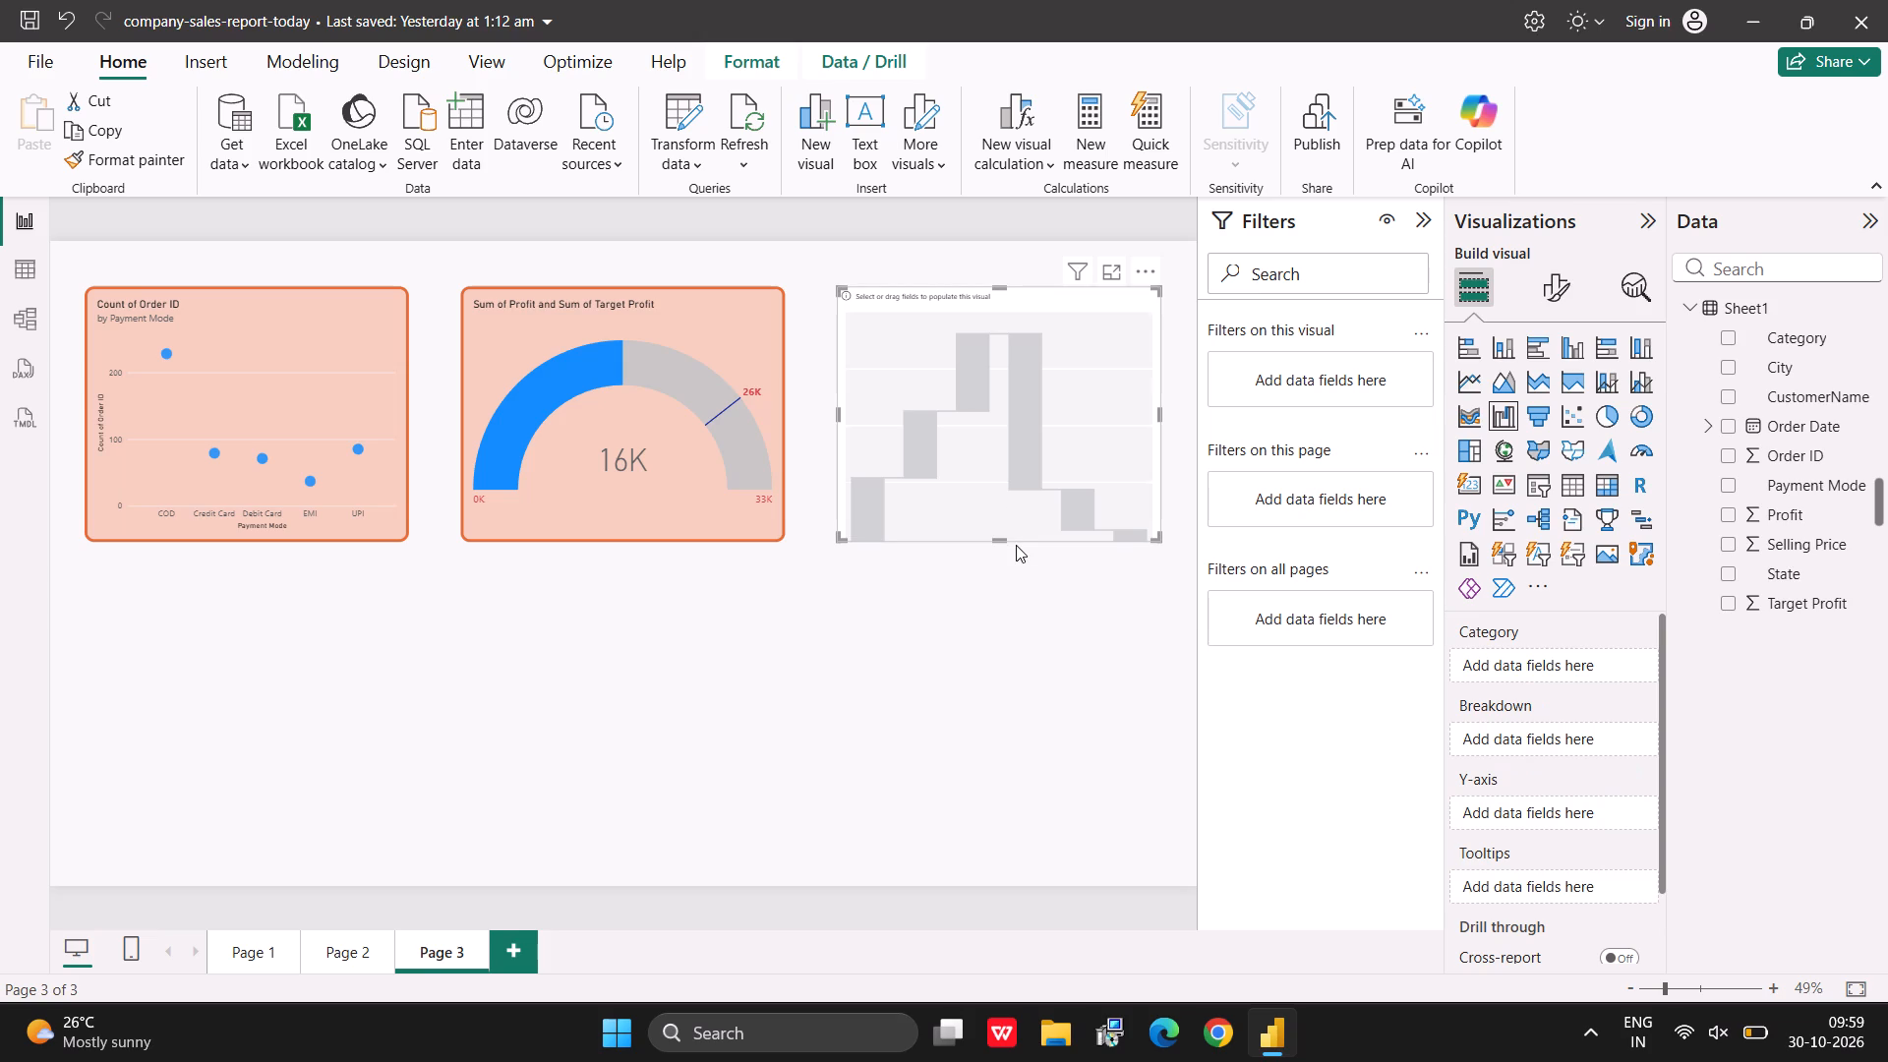
{"action": "left_click", "coordinate": [1016, 546]}
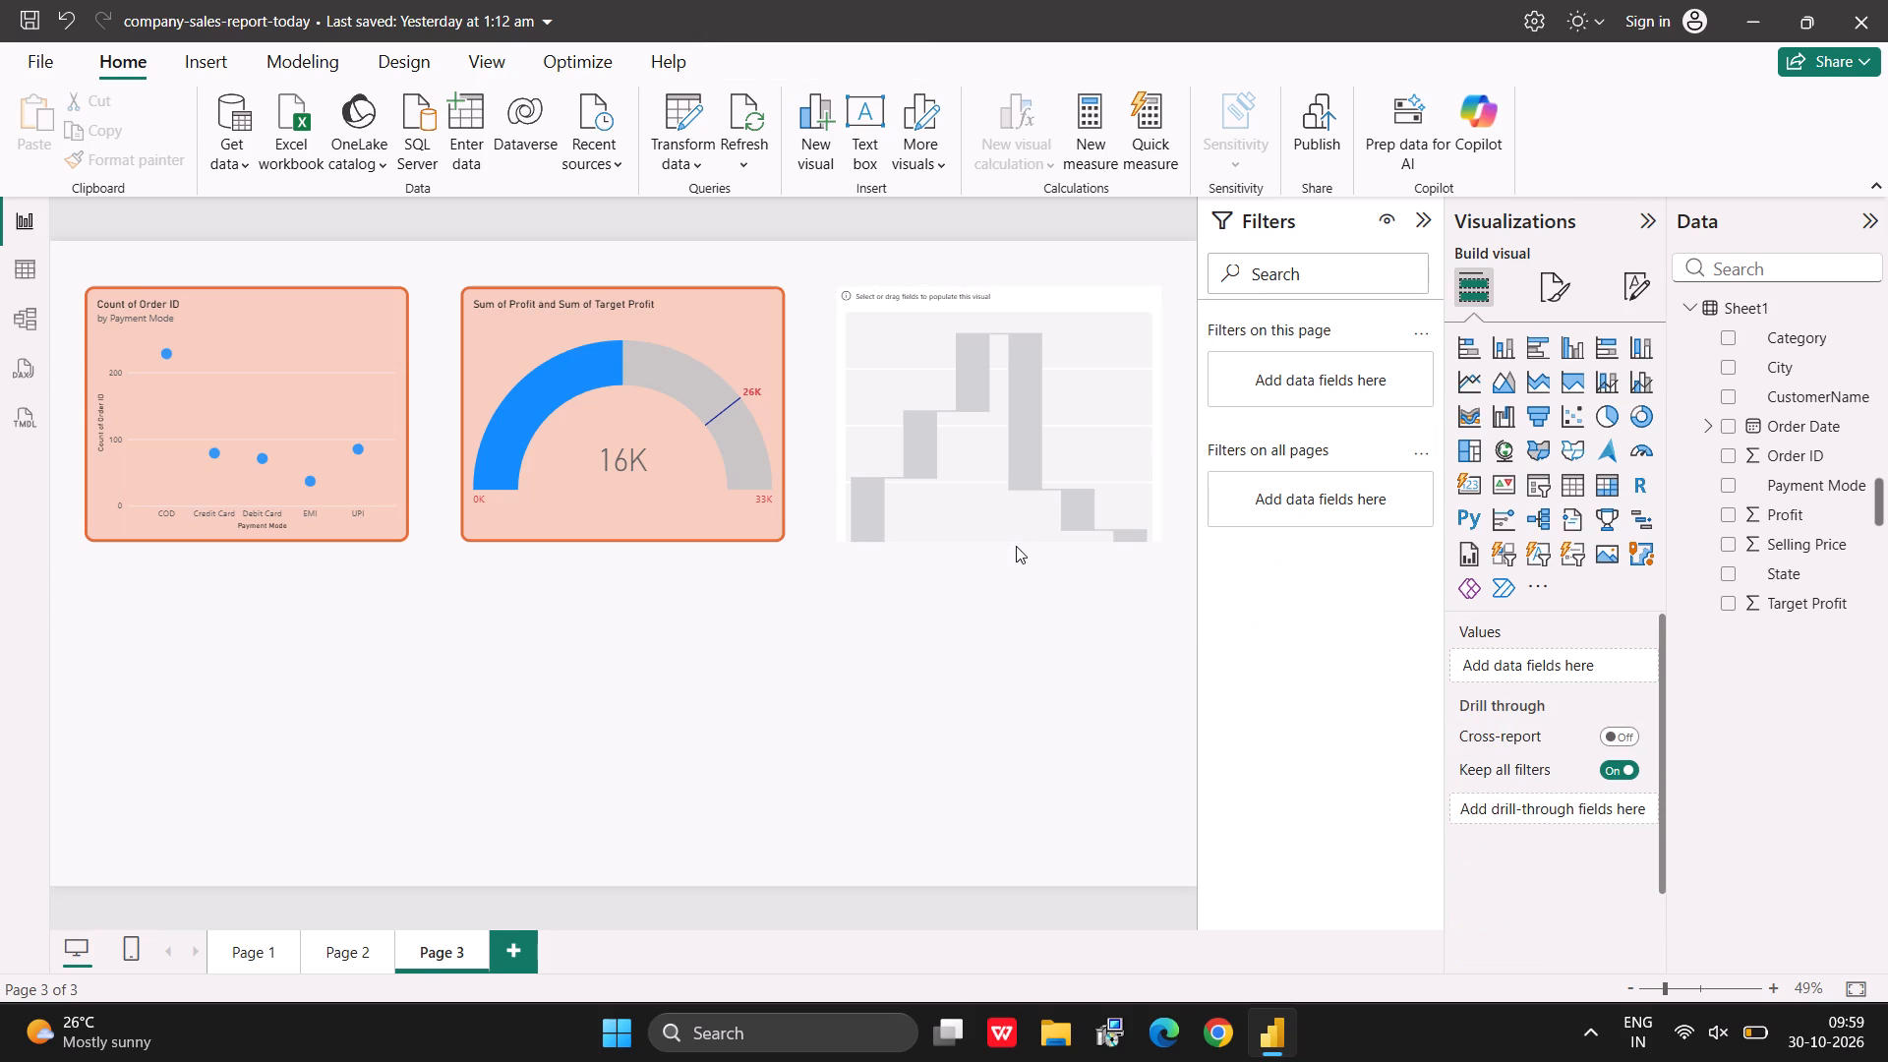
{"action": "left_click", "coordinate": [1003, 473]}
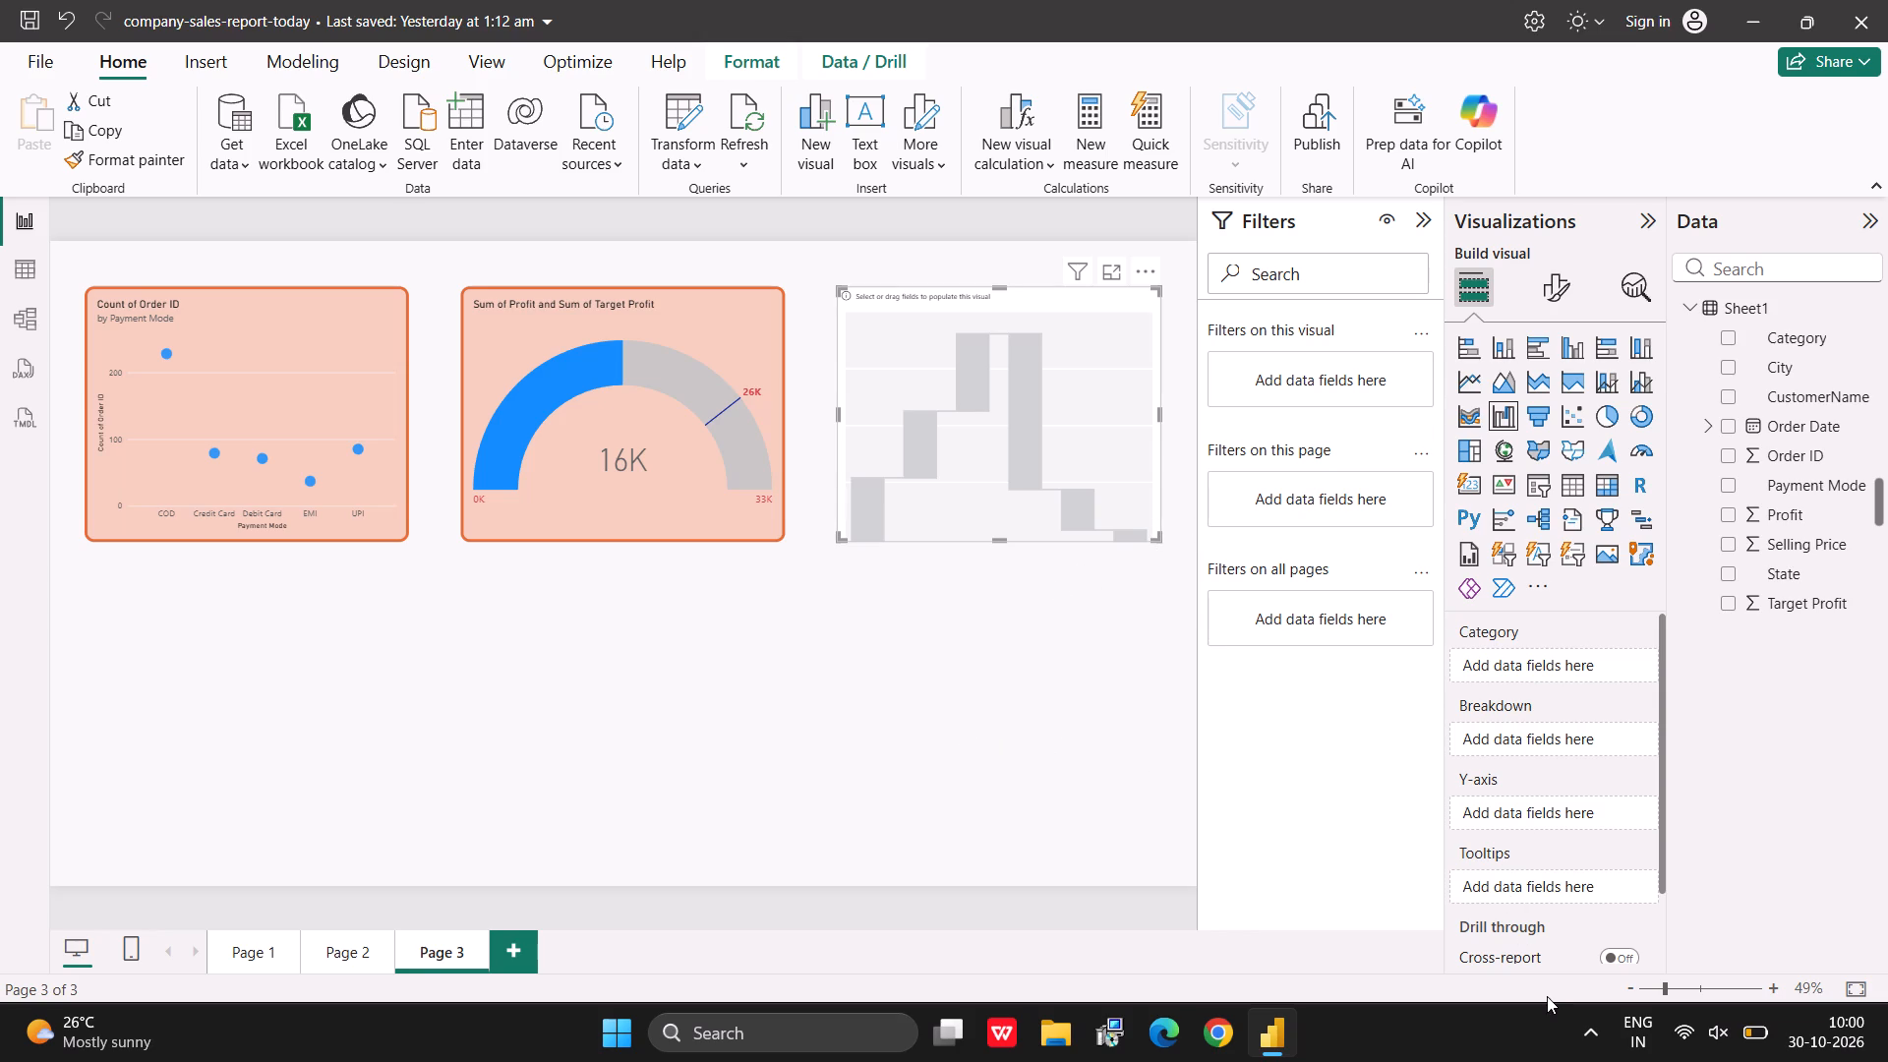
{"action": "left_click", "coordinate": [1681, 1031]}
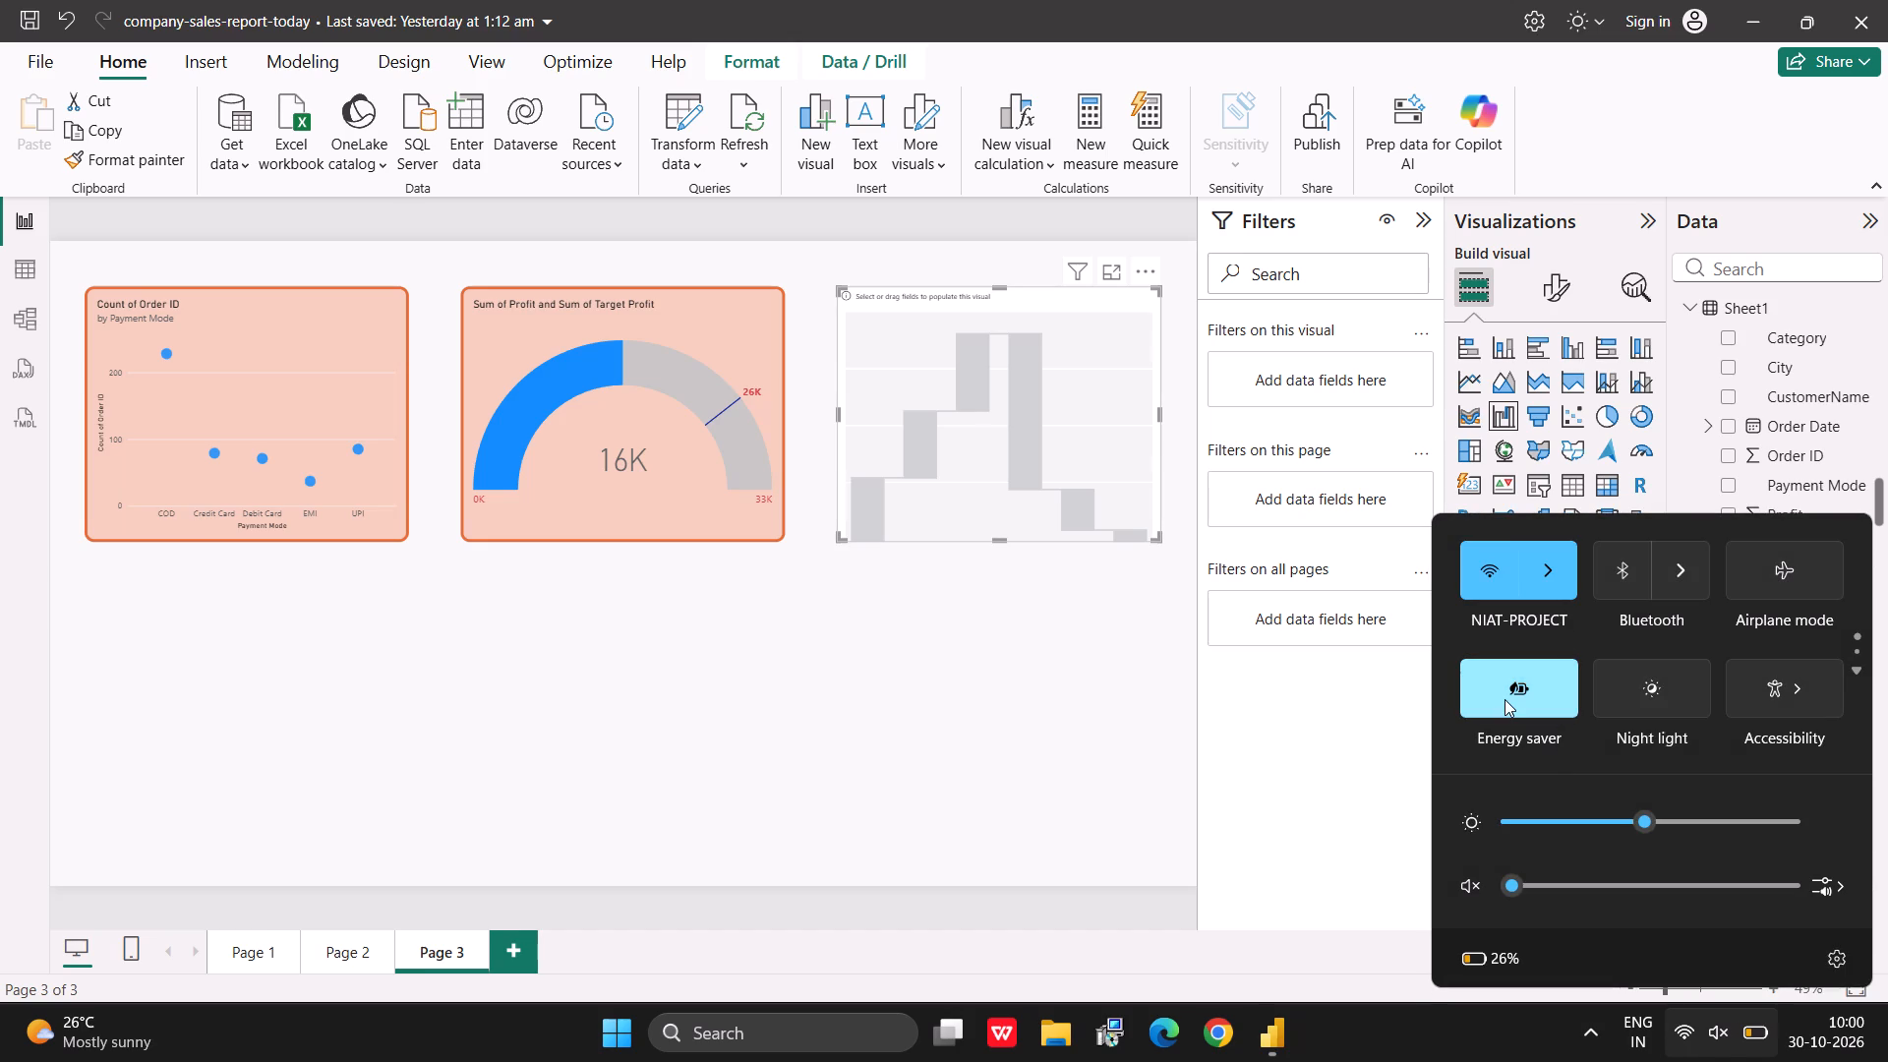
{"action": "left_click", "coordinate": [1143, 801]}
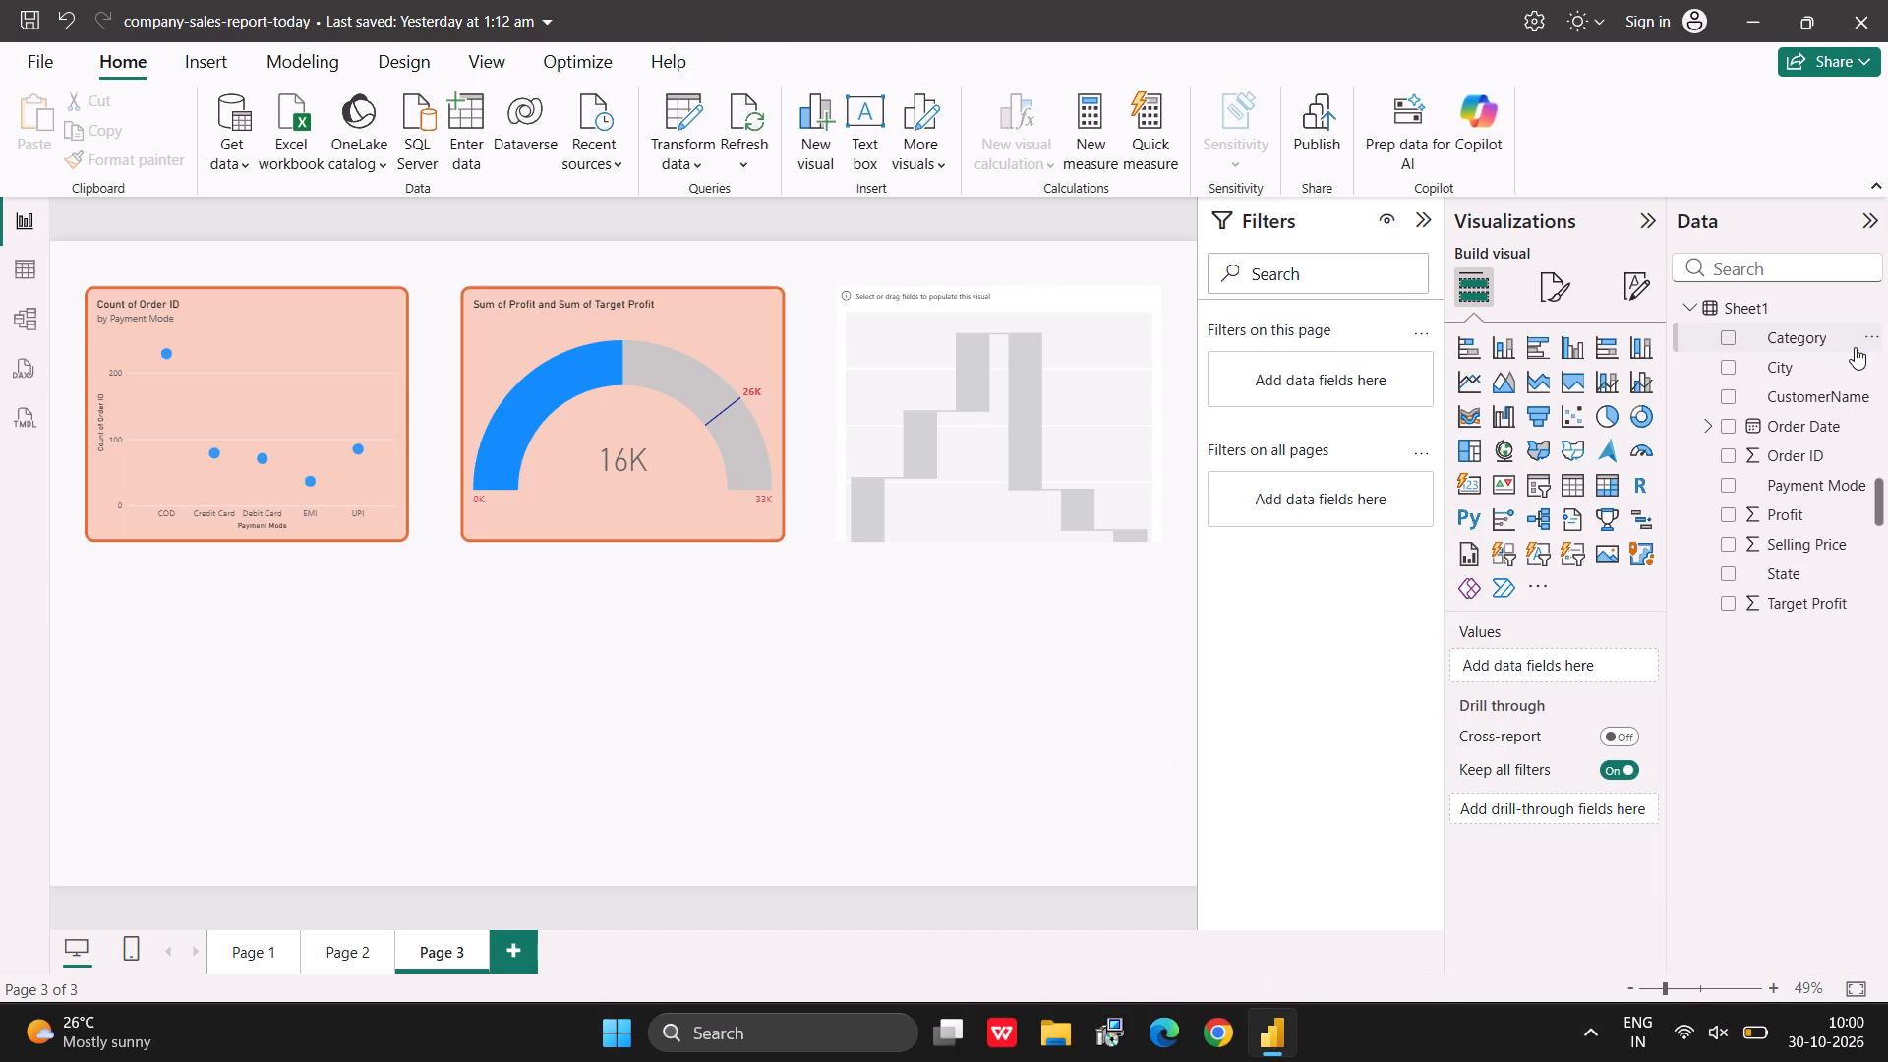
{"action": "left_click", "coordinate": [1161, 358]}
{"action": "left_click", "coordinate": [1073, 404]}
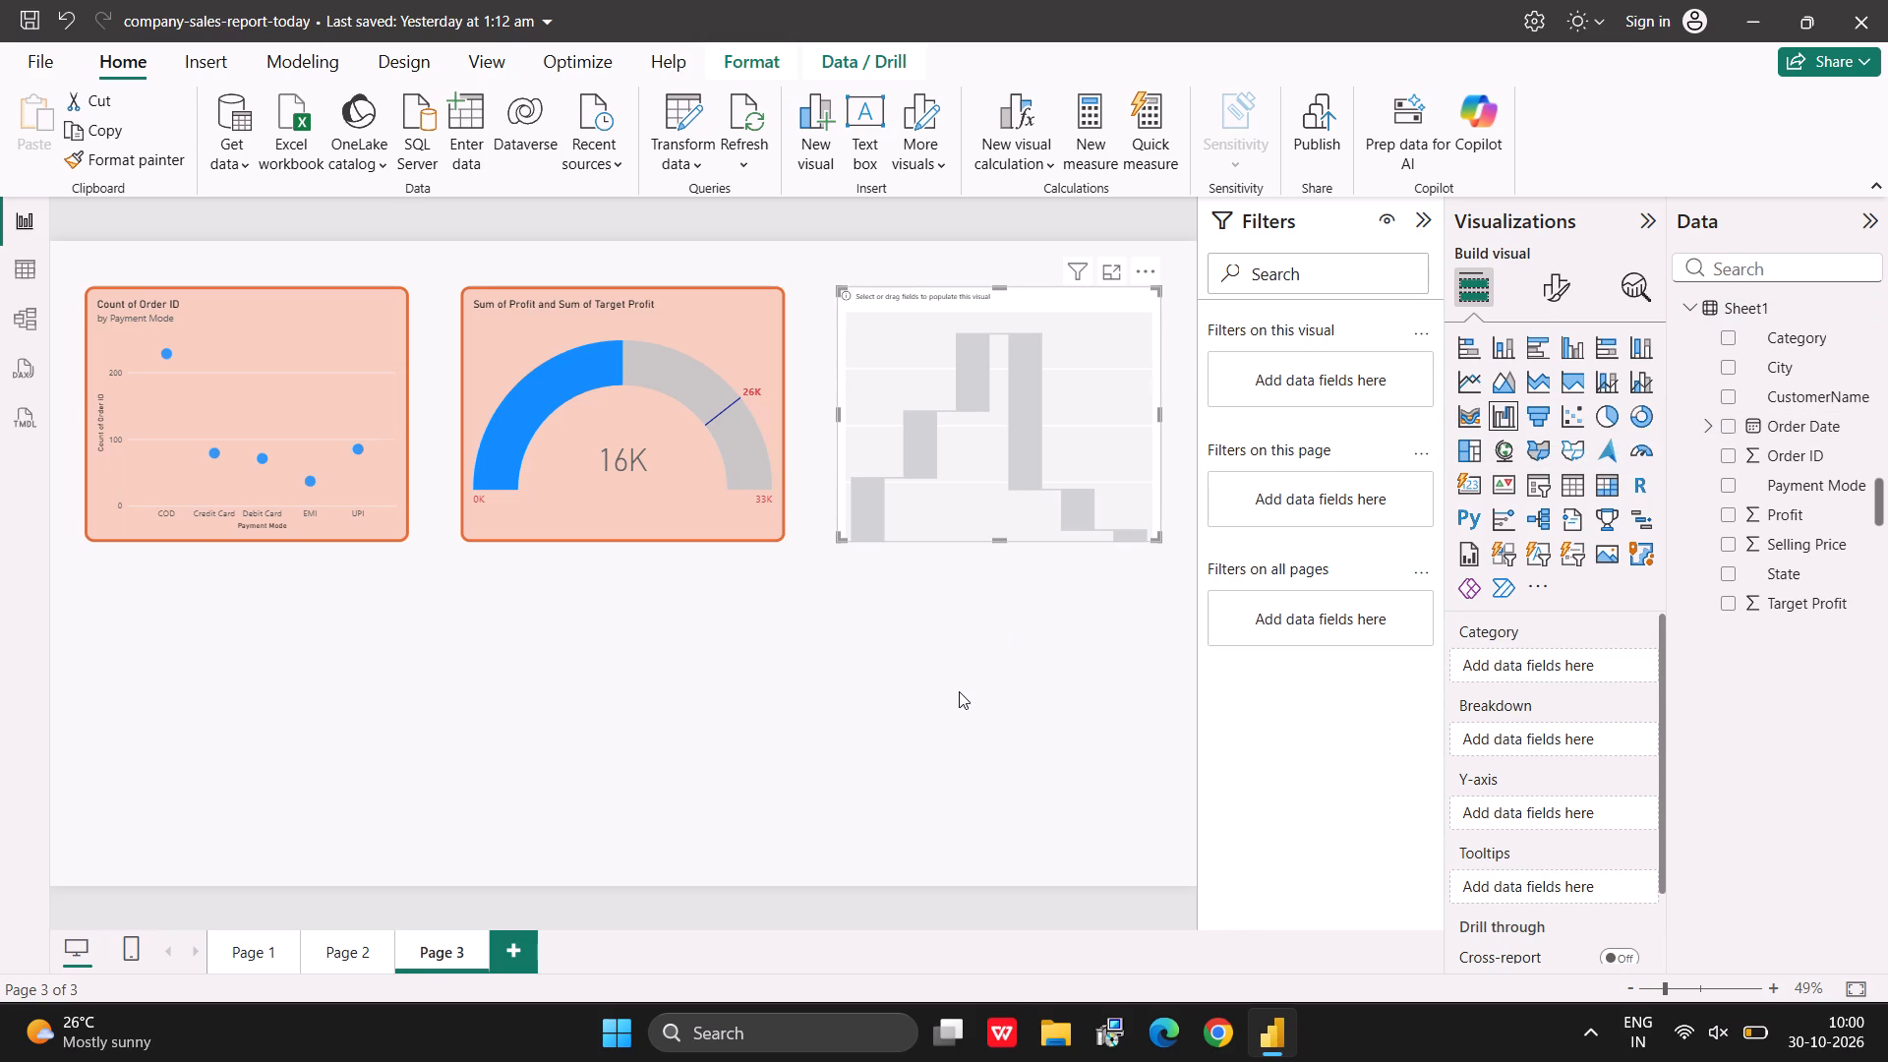
Save the report.
{"action": "key", "text": "ctrl+s"}
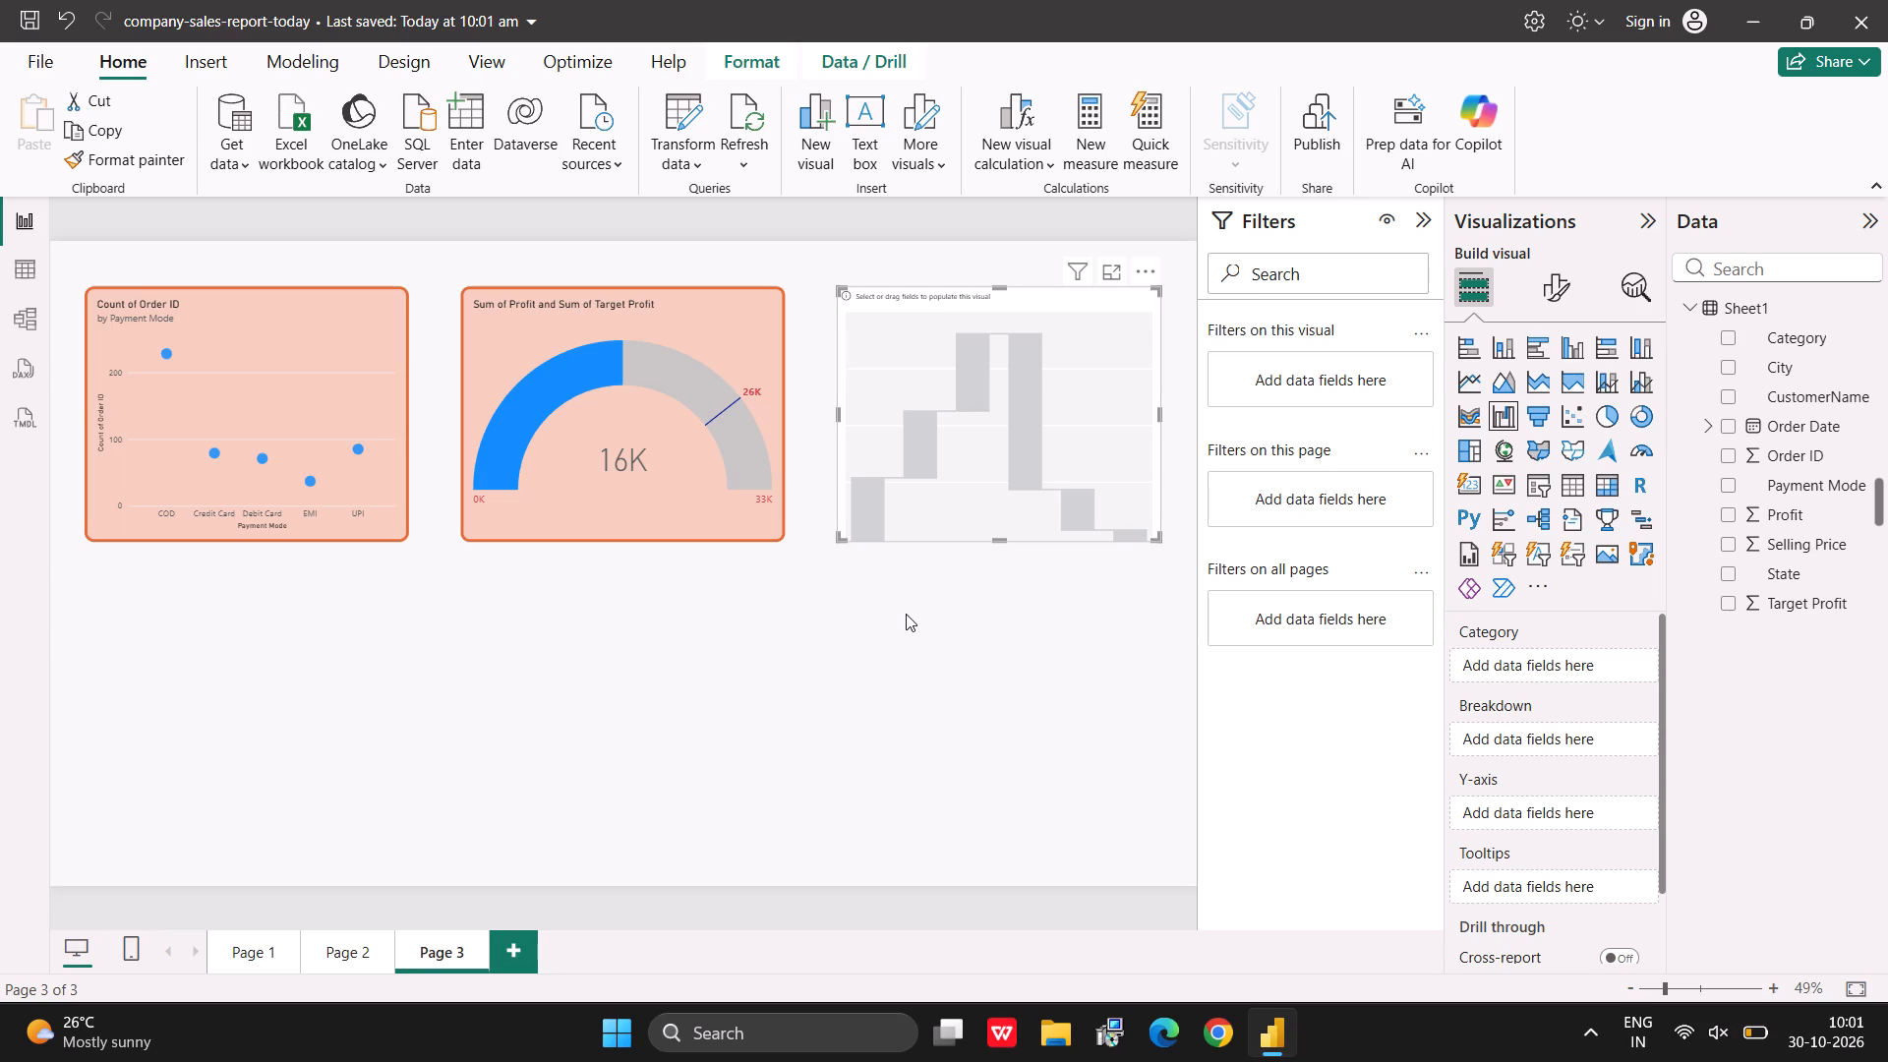
Reposition the waterfall chart in the top row, slightly closer to the Profit gauge and level with the other visuals.
{"action": "left_click", "coordinate": [1050, 450]}
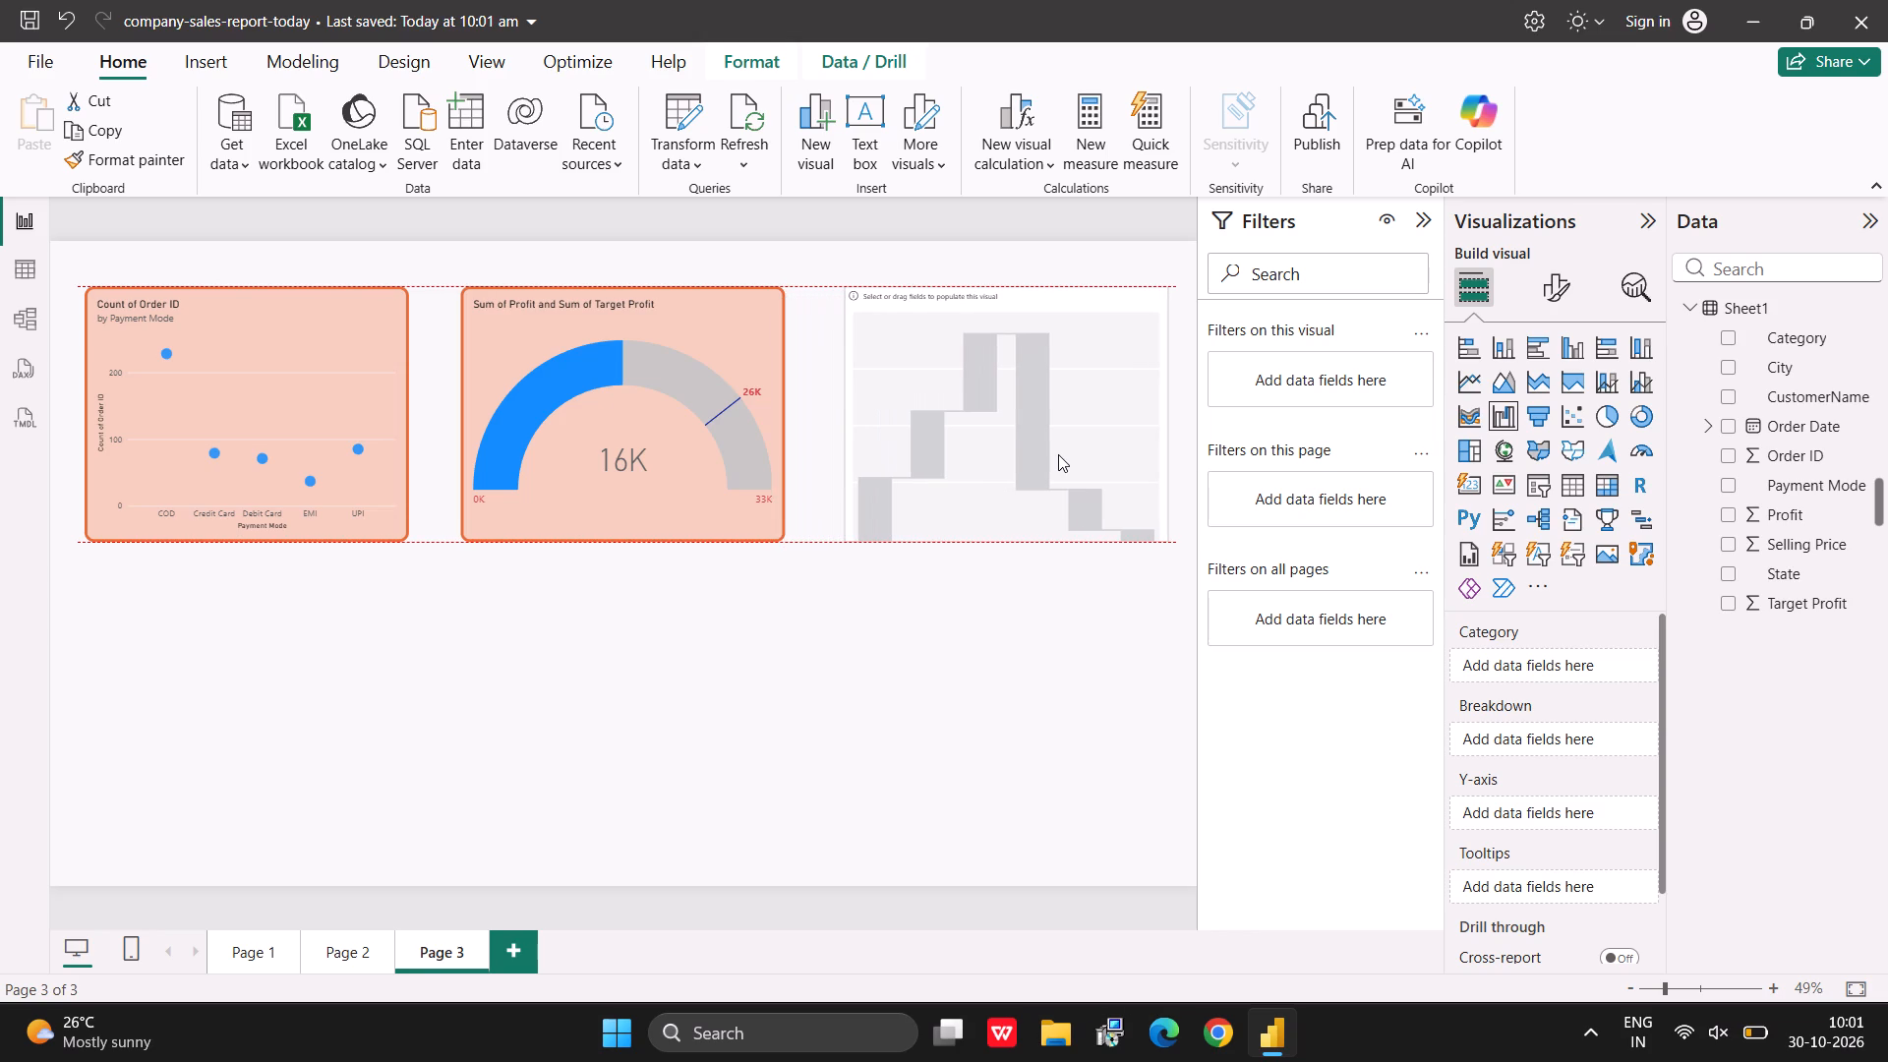
{"action": "left_click", "coordinate": [1043, 574]}
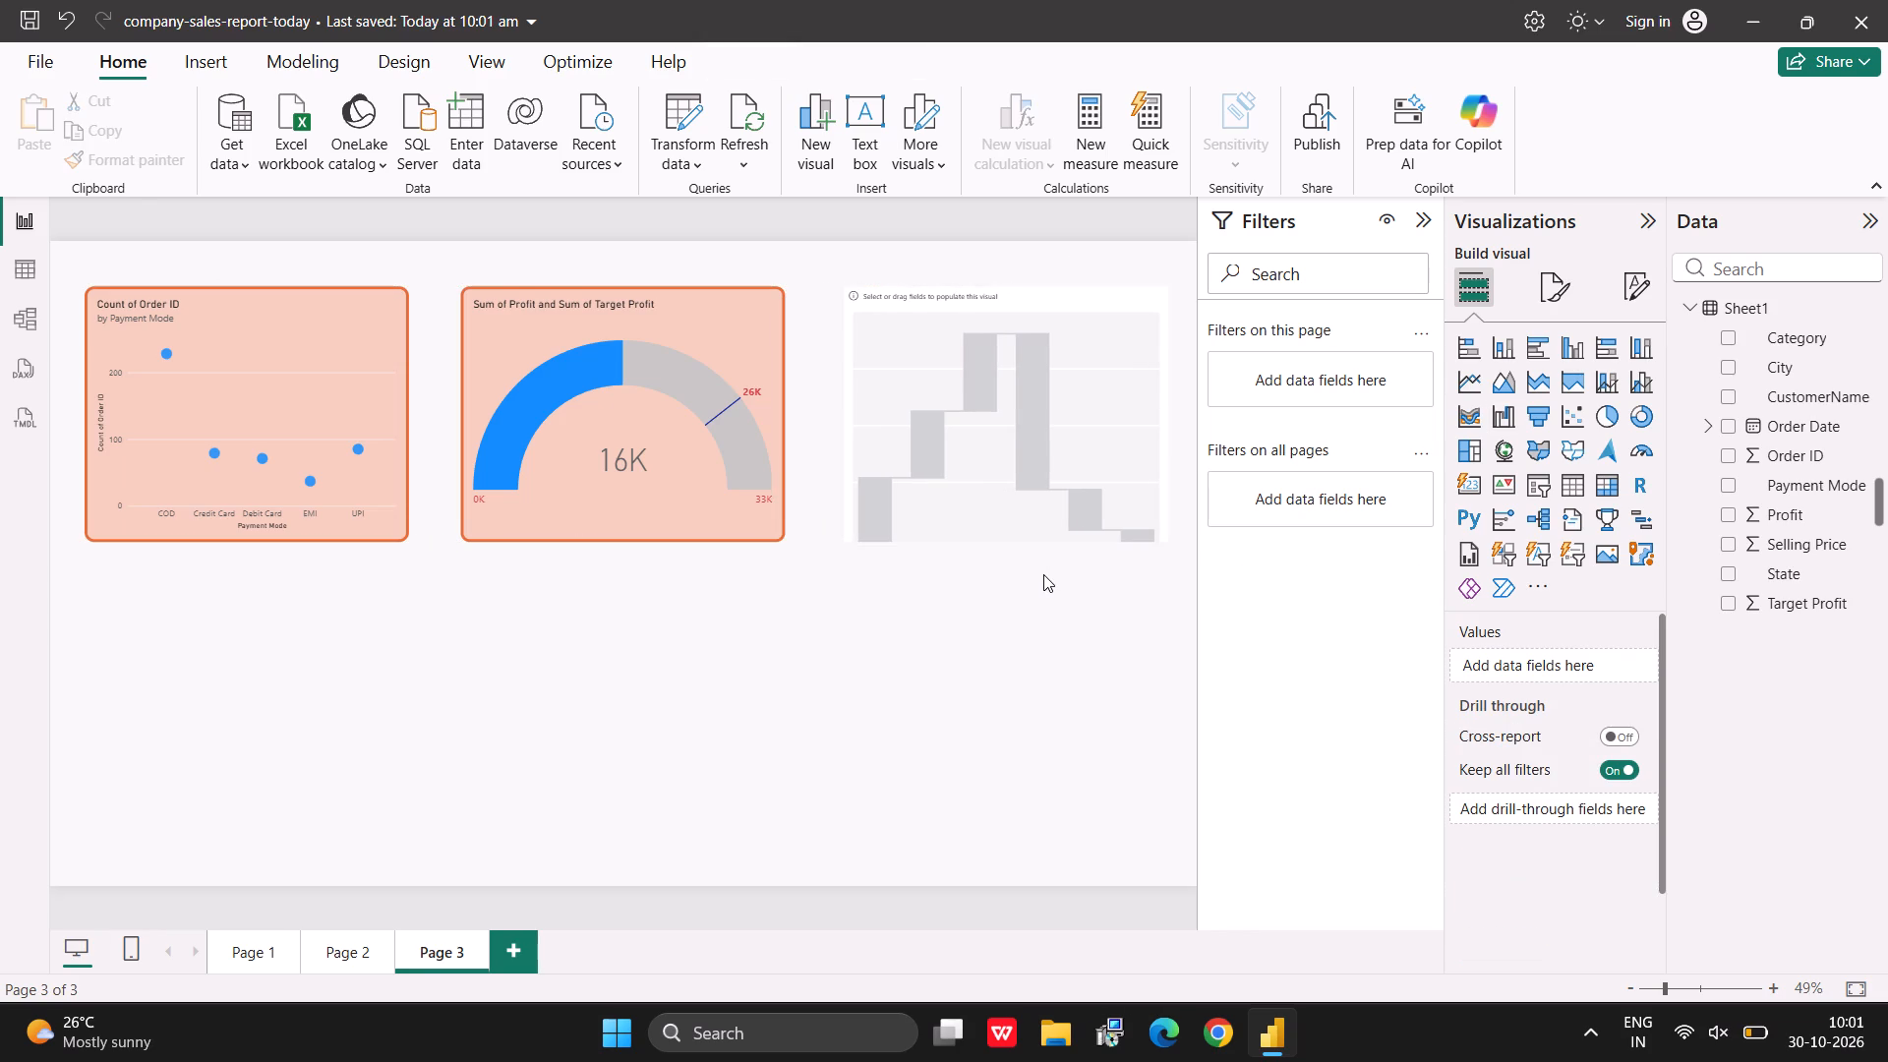
{"action": "left_click_drag", "start_coordinate": [1013, 480], "coordinate": [1021, 537]}
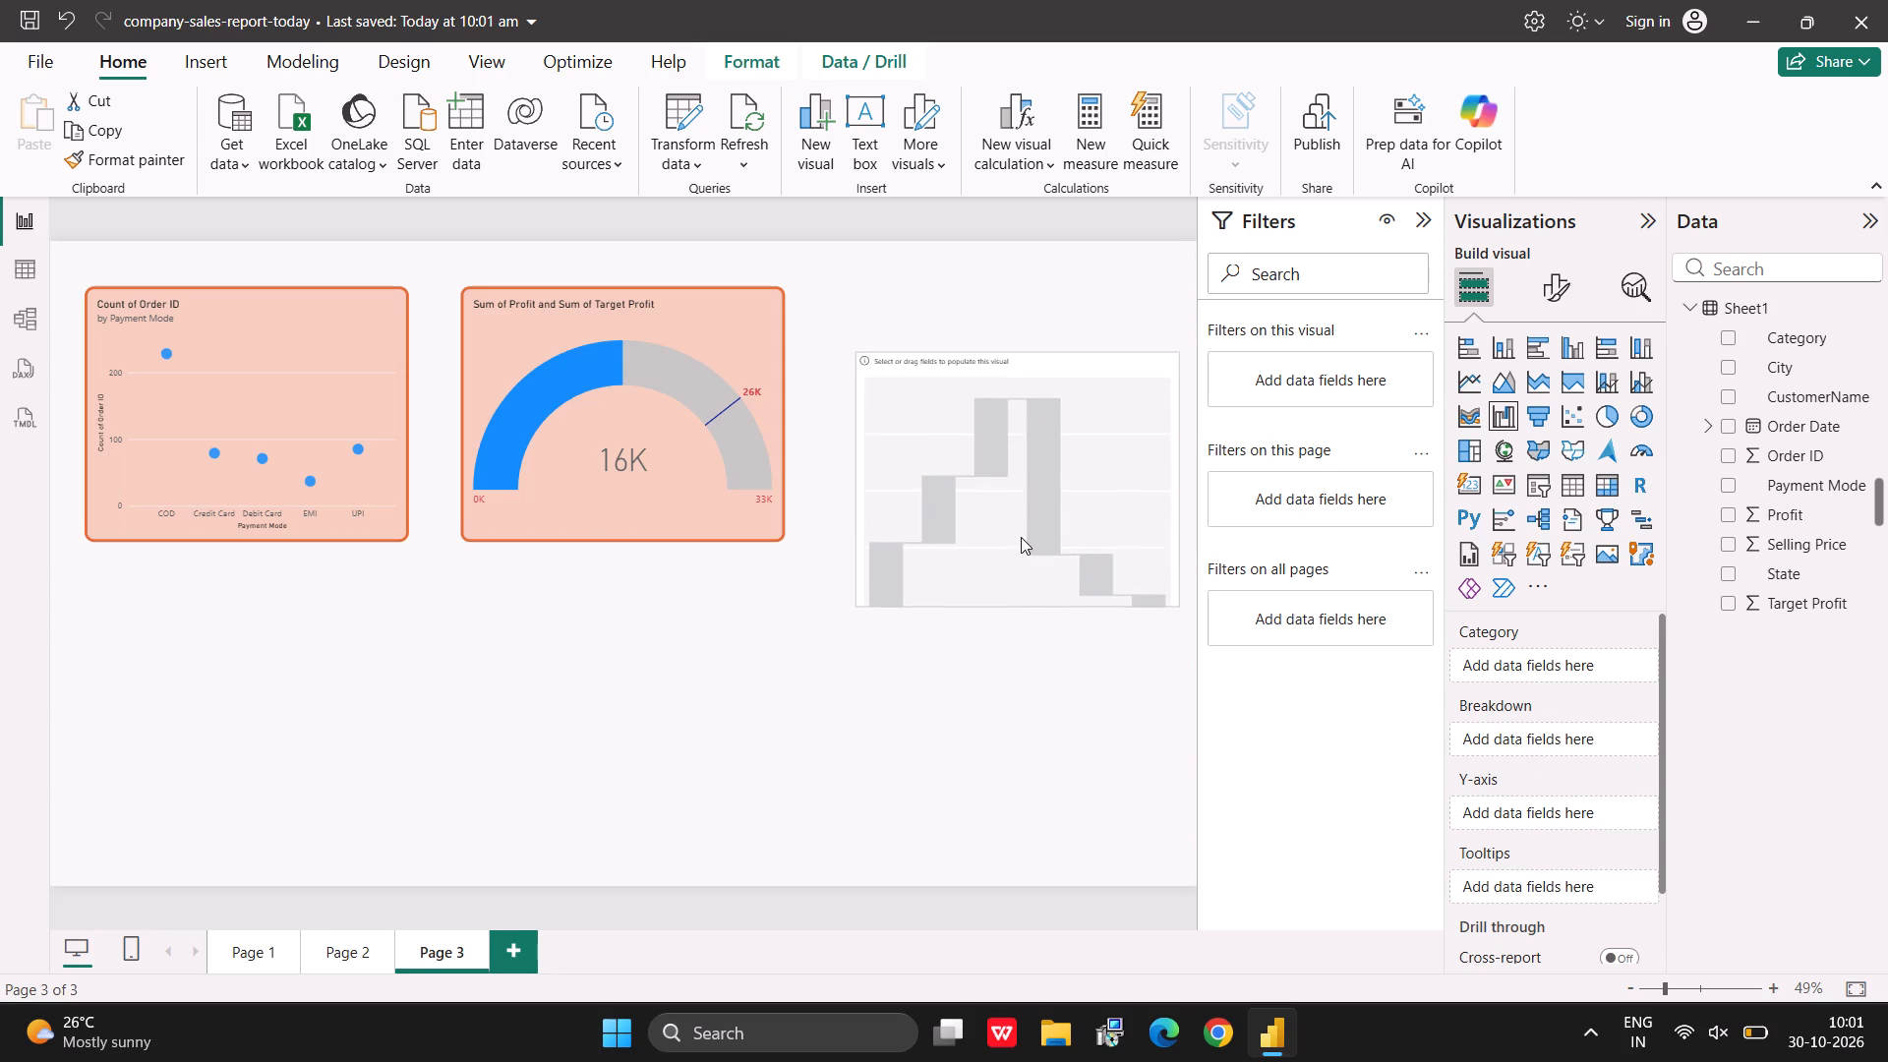
{"action": "left_click_drag", "start_coordinate": [1021, 537], "coordinate": [1001, 483]}
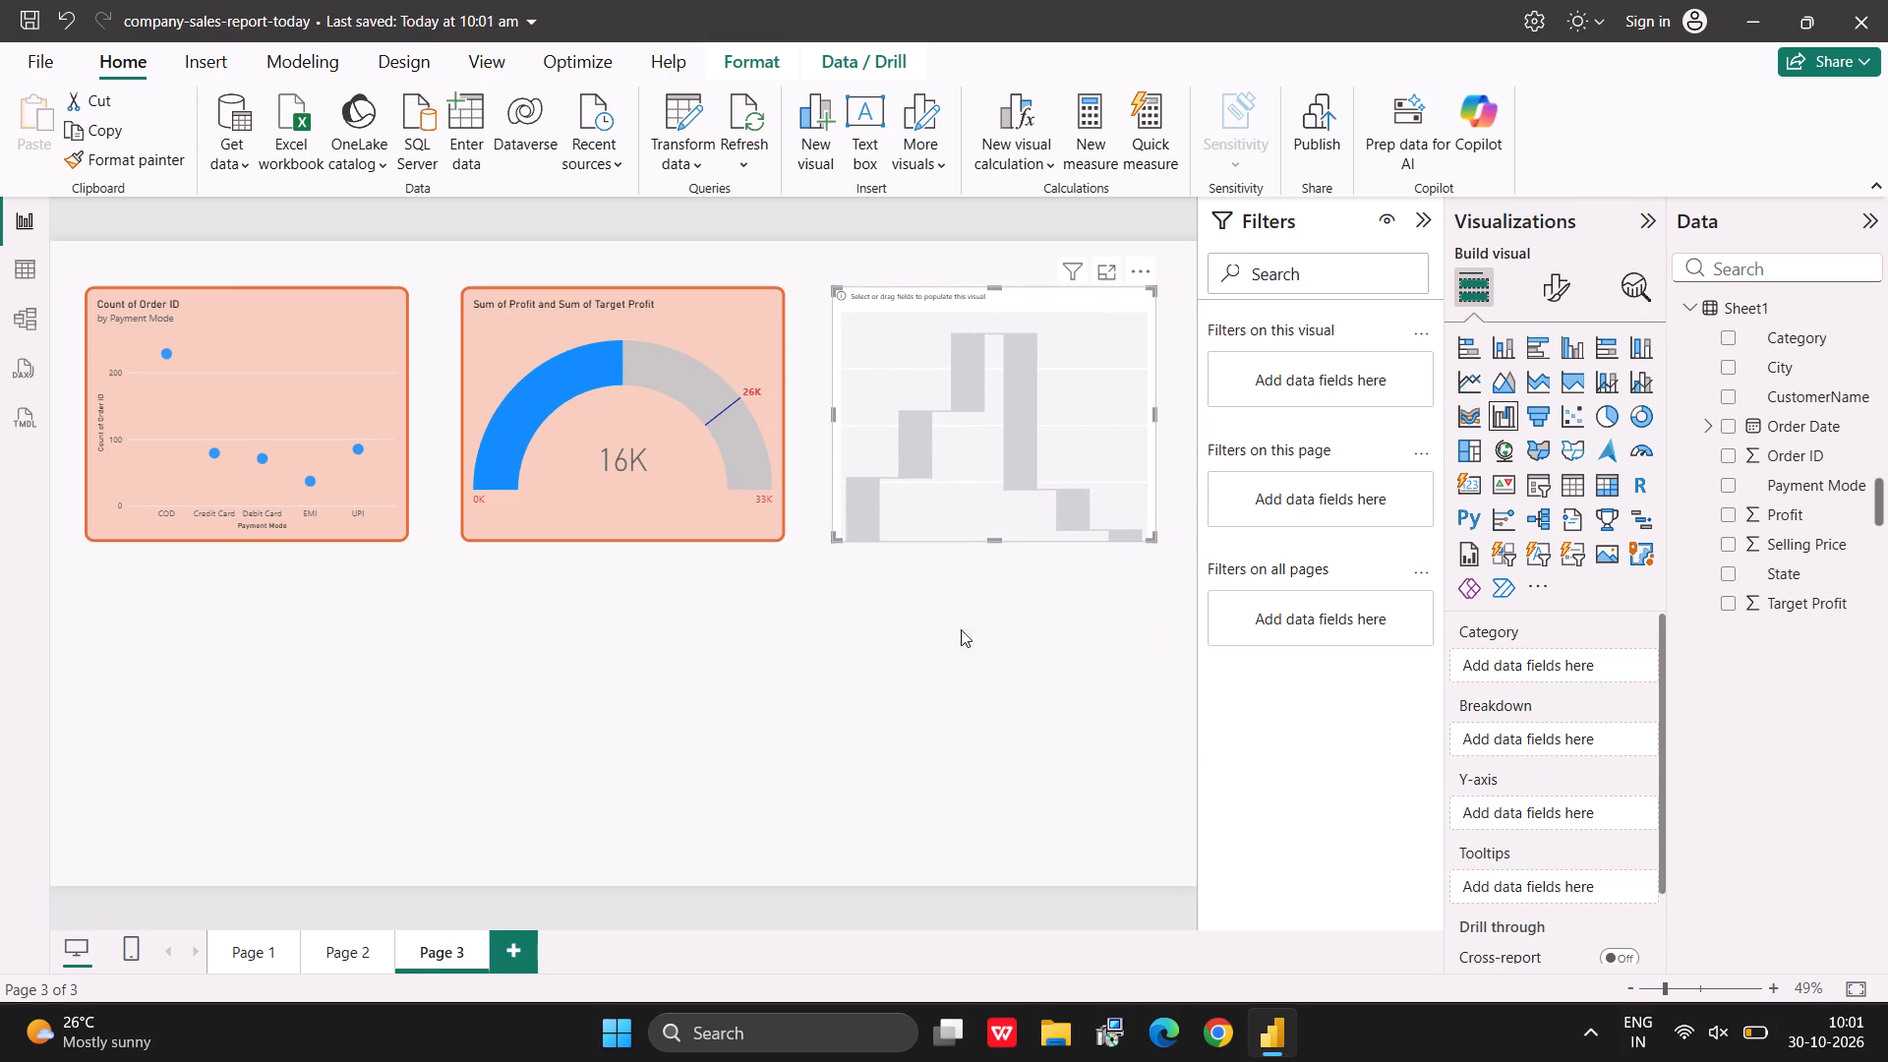
{"action": "left_click", "coordinate": [940, 653]}
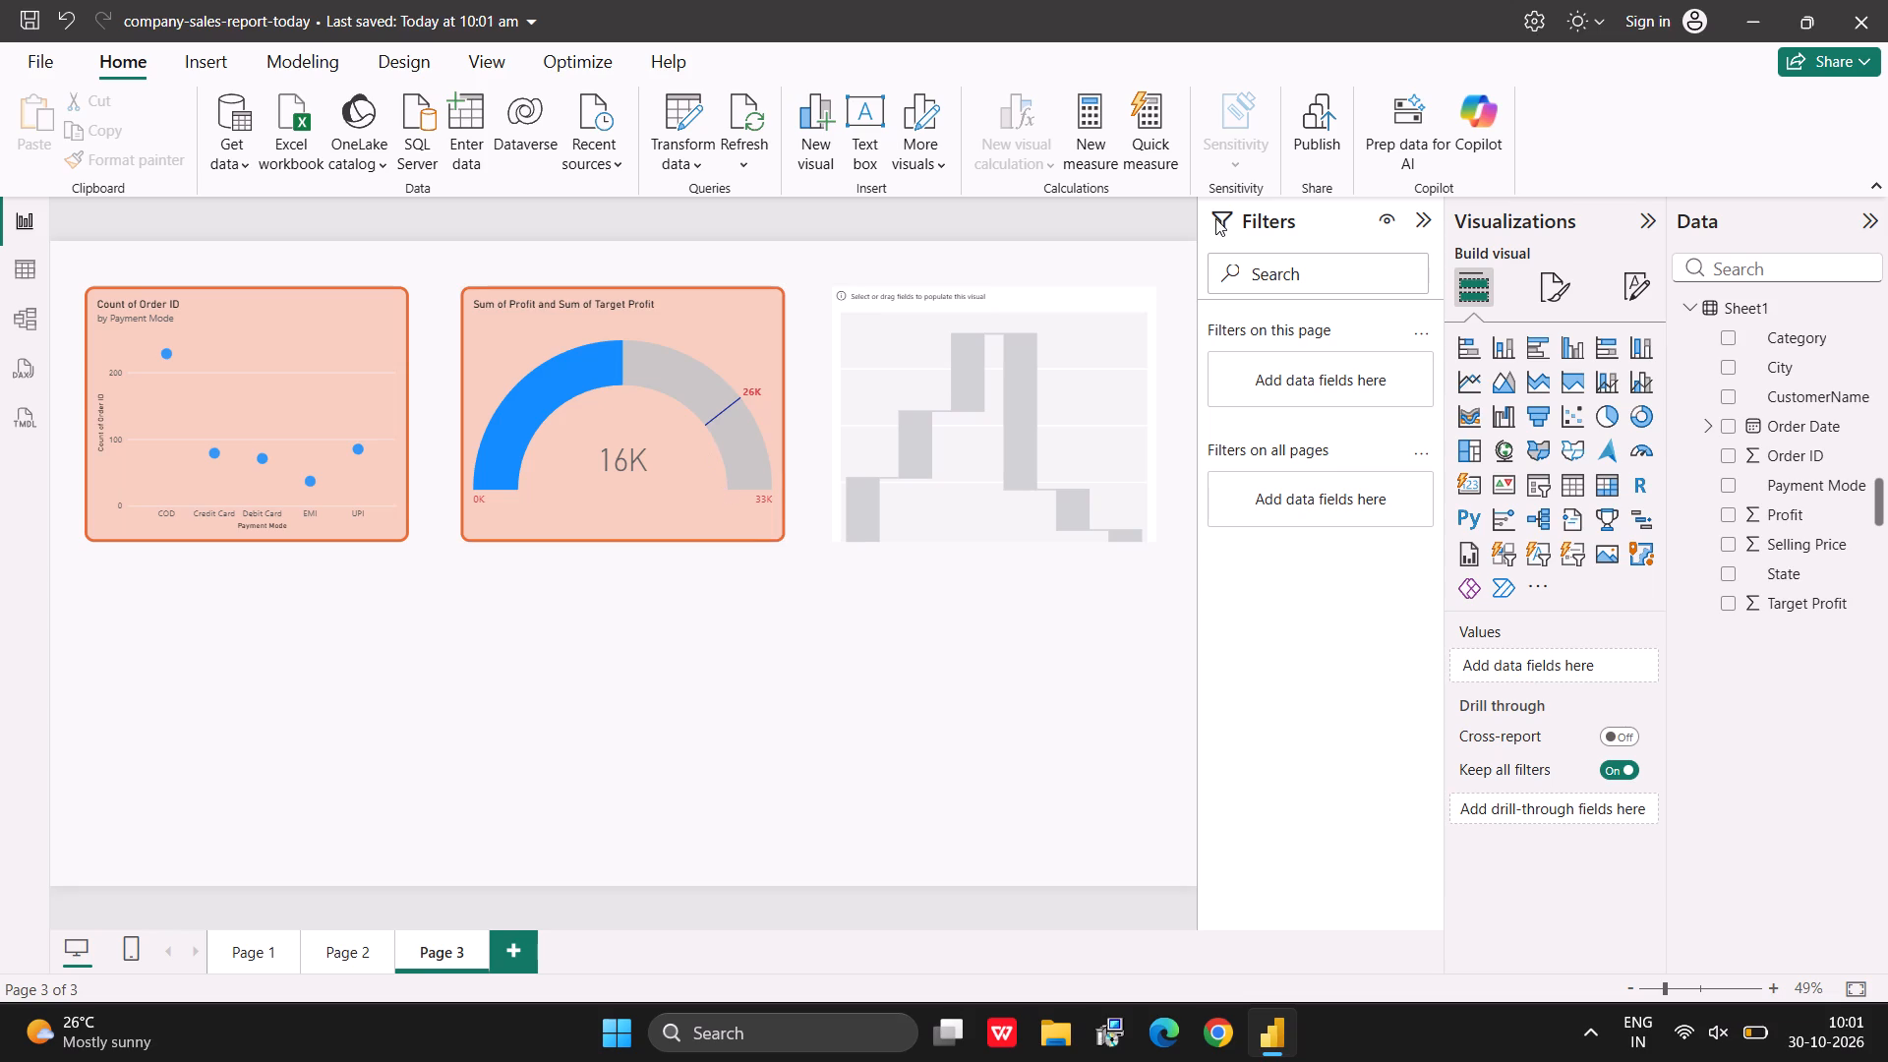
{"action": "left_click", "coordinate": [1033, 333]}
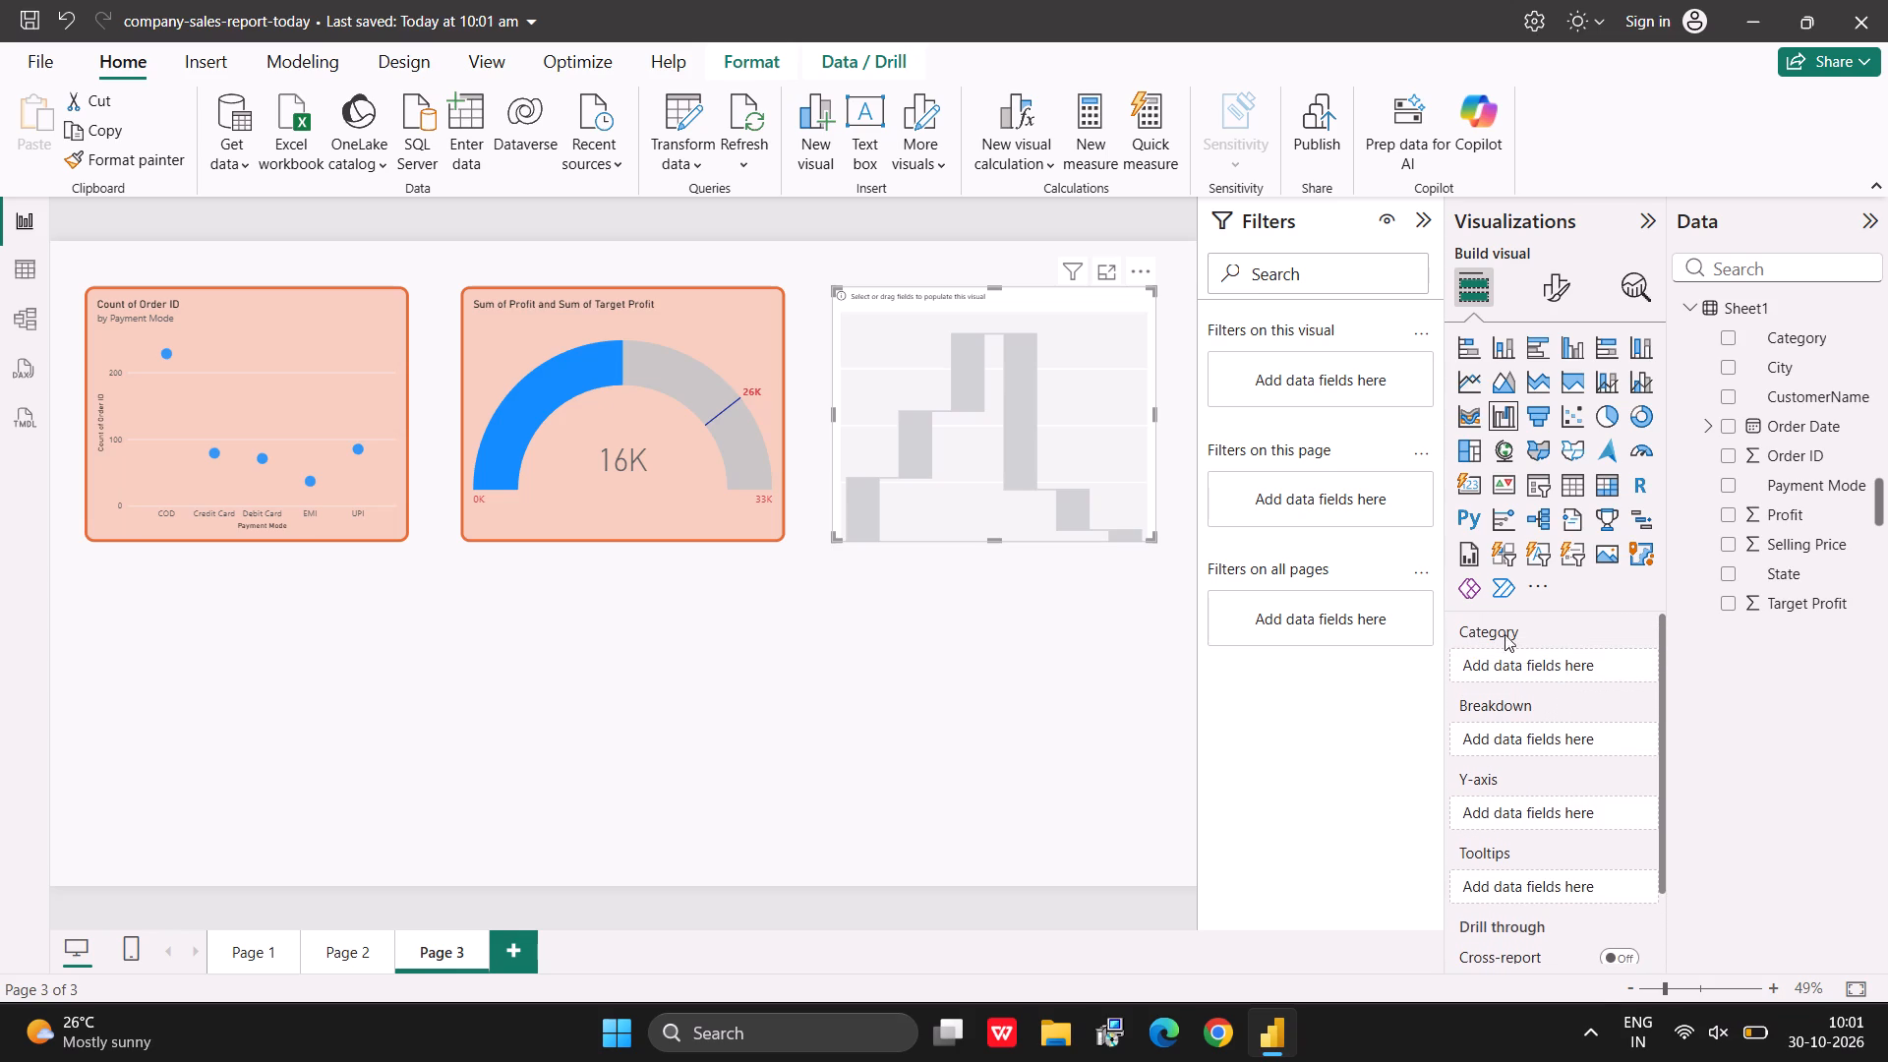
{"action": "left_click", "coordinate": [1105, 422]}
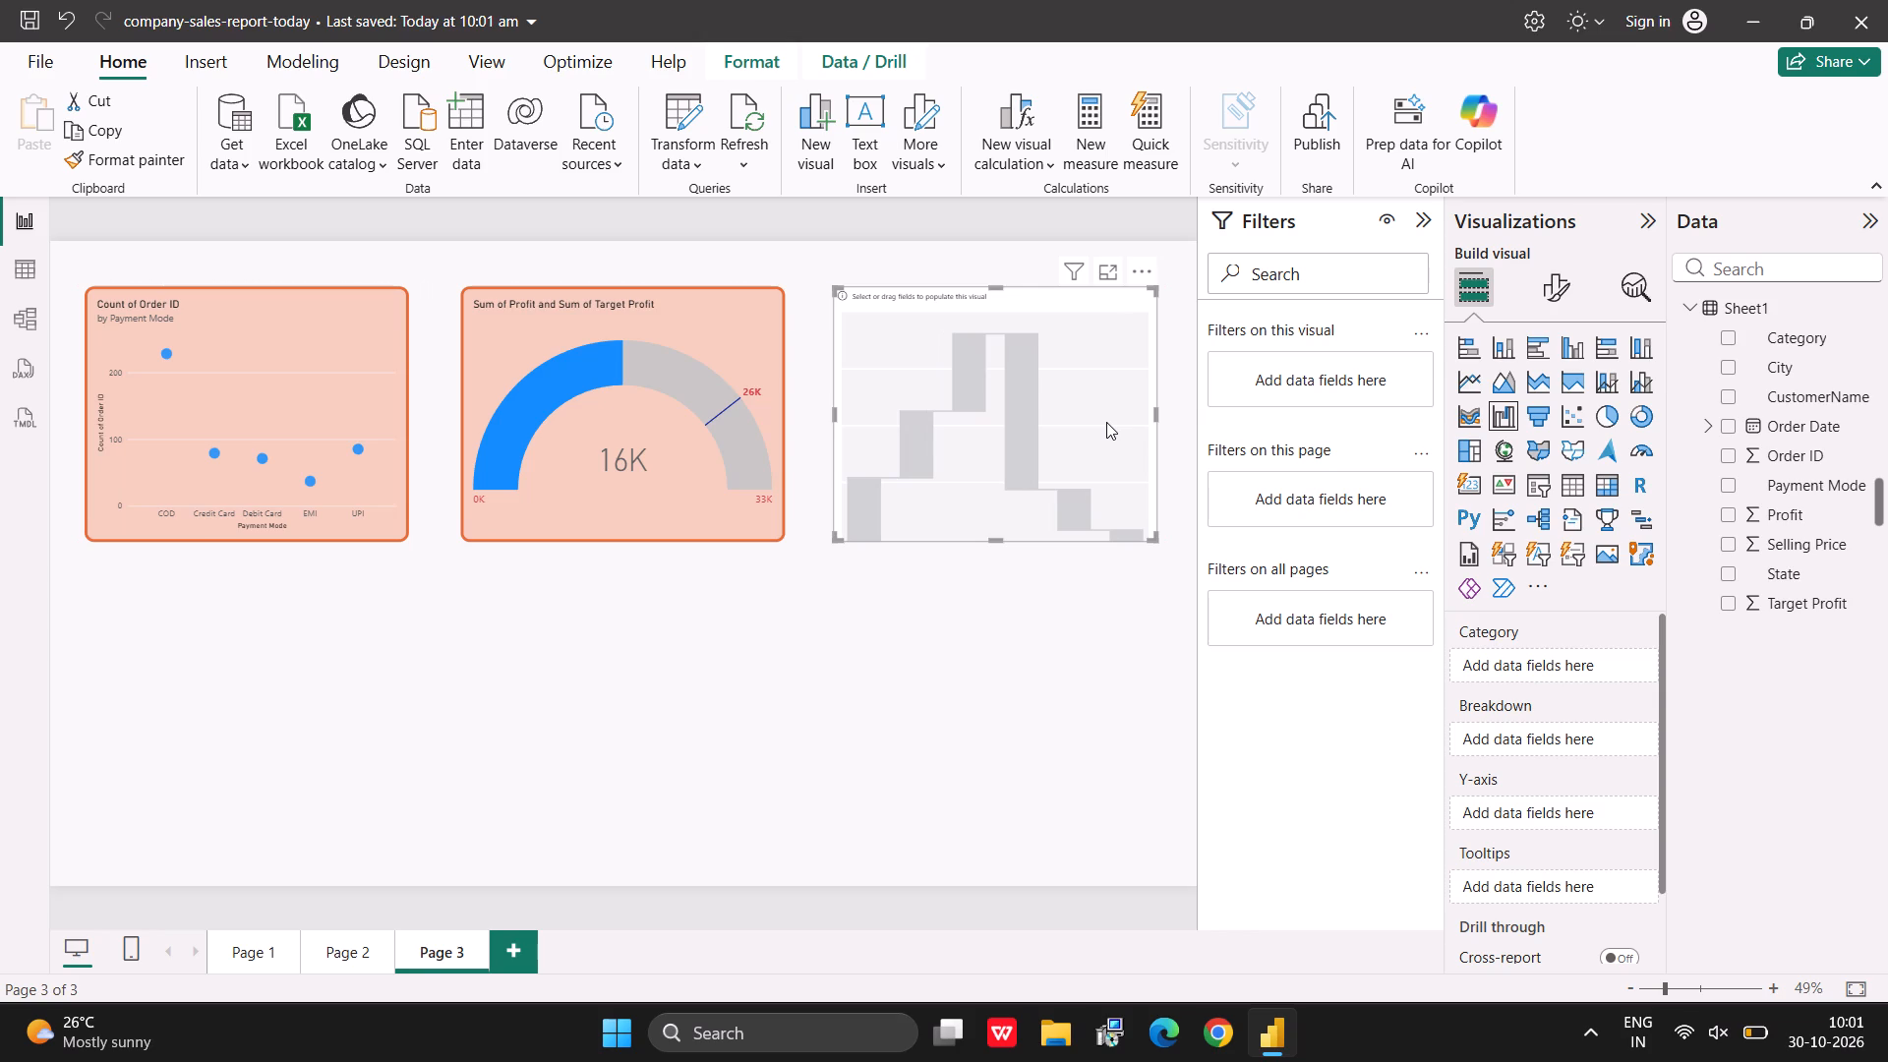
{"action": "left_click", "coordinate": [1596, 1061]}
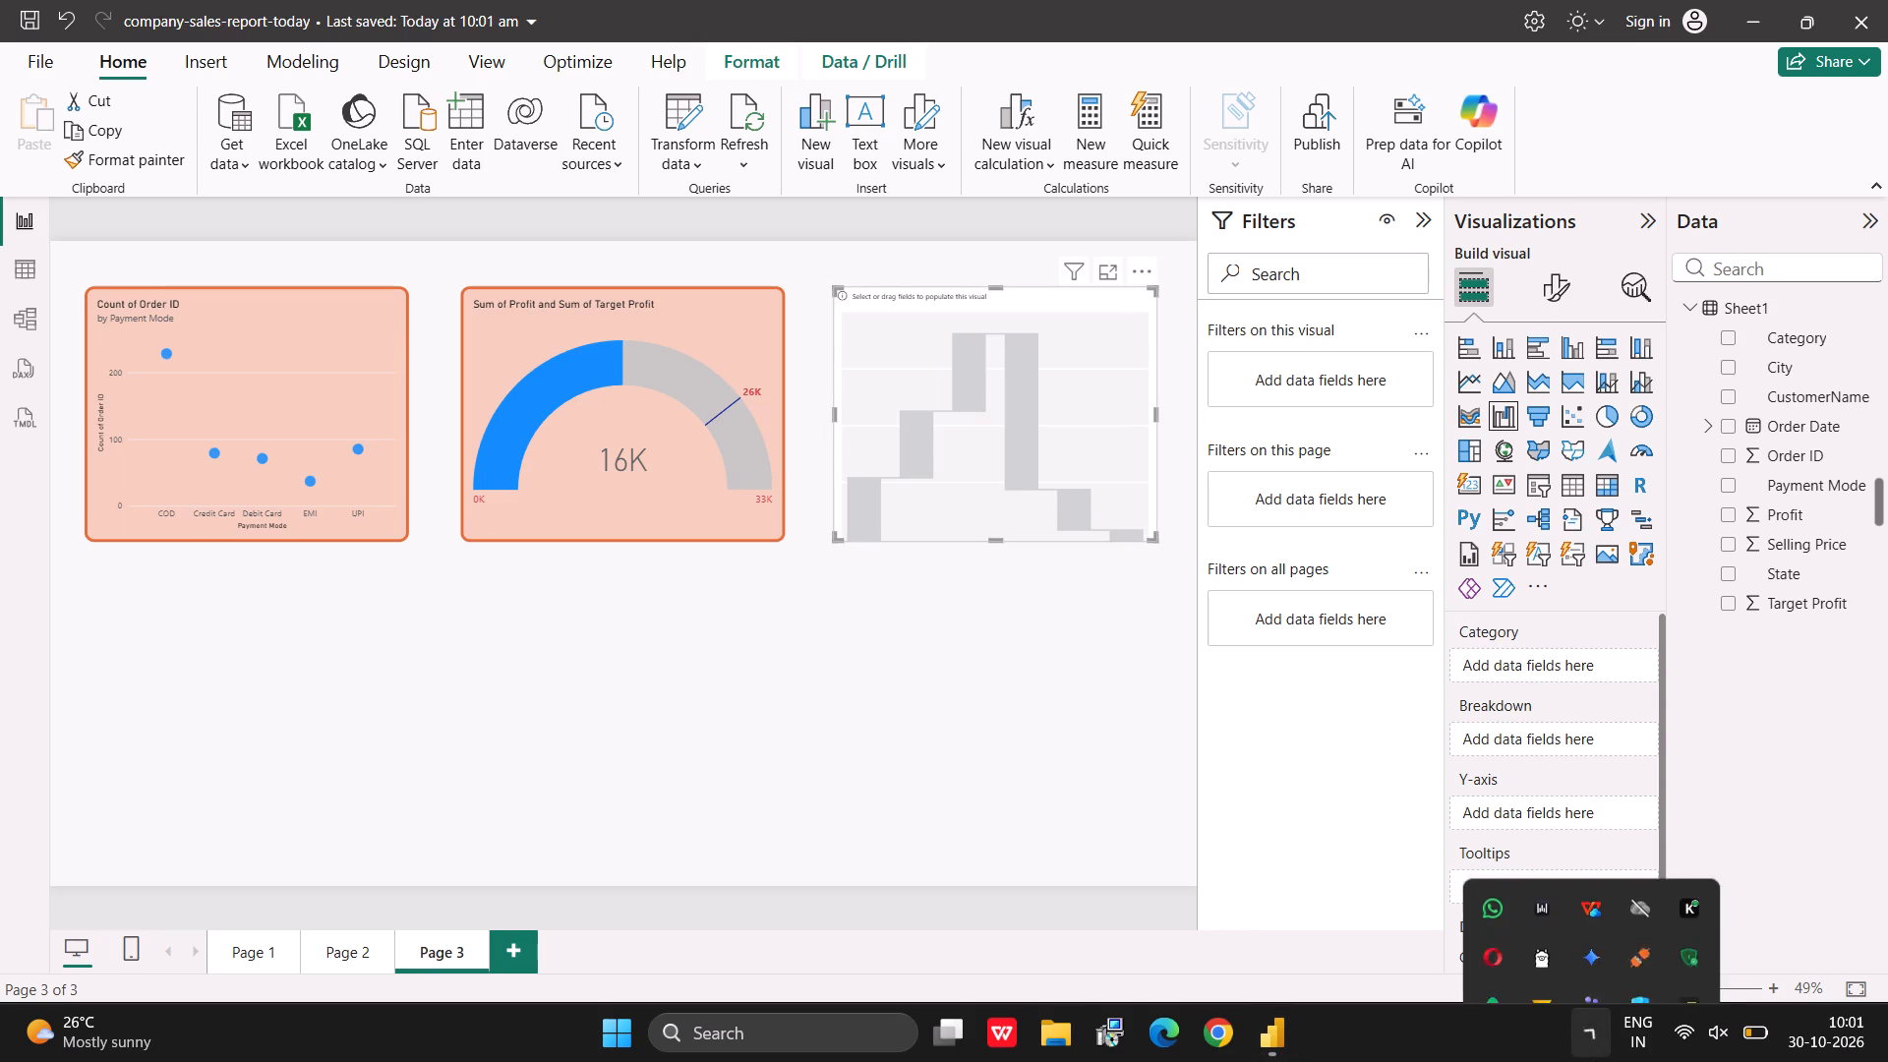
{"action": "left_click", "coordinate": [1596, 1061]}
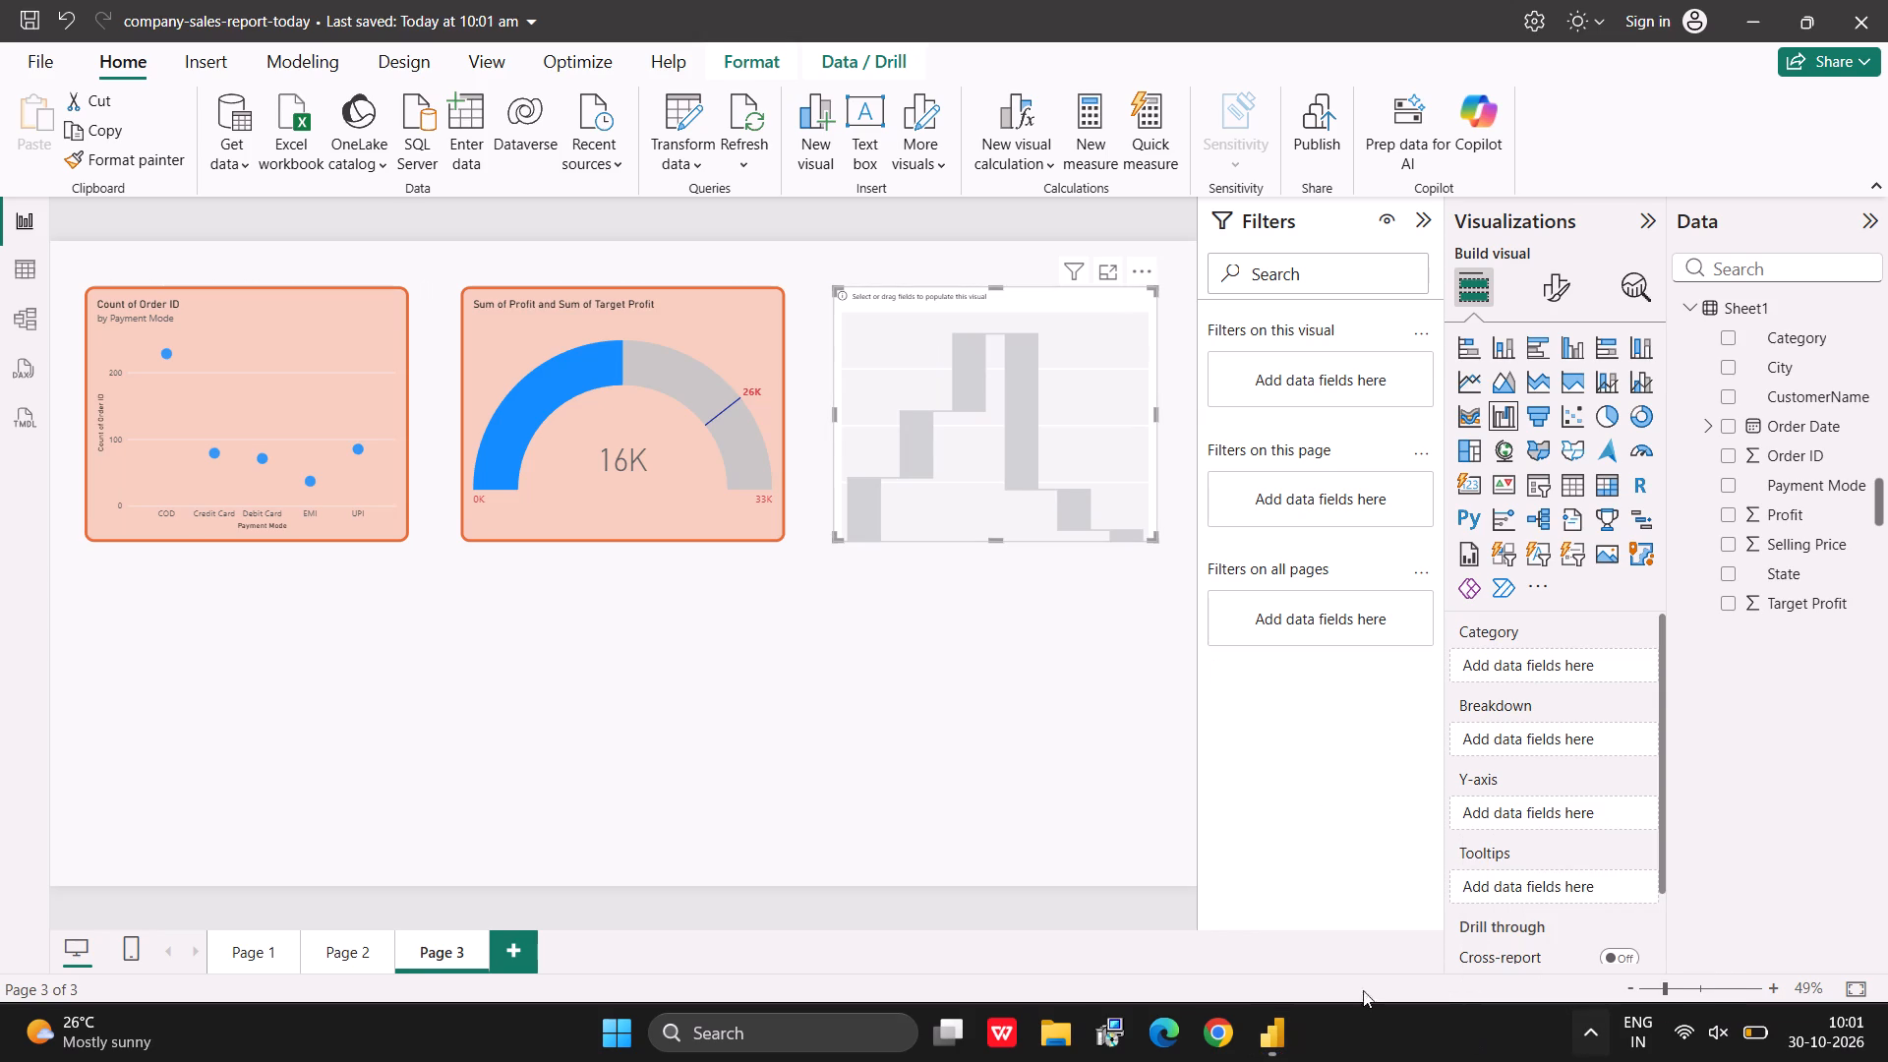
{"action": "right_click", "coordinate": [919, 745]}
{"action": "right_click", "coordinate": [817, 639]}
Widen the Profit gauge slightly and reposition it between the scatter chart and the waterfall chart.
{"action": "left_click", "coordinate": [736, 406]}
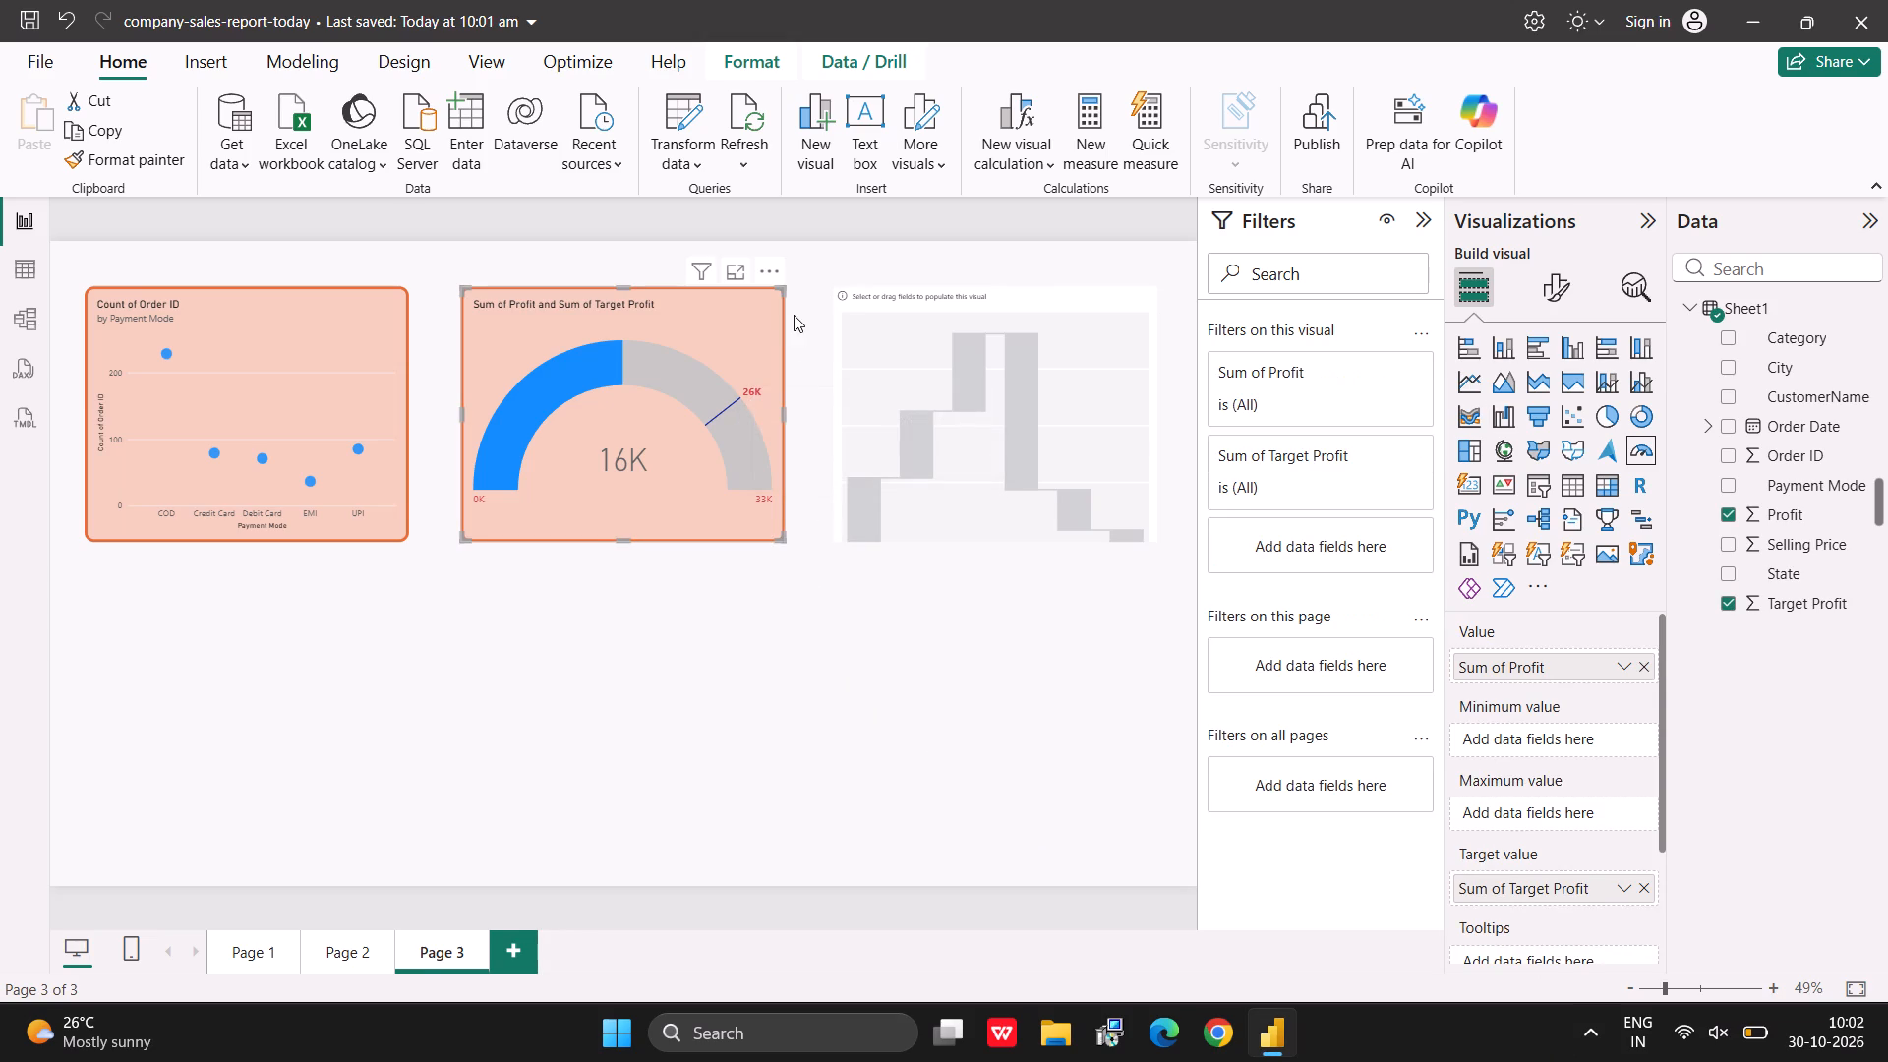
{"action": "left_click", "coordinate": [782, 292]}
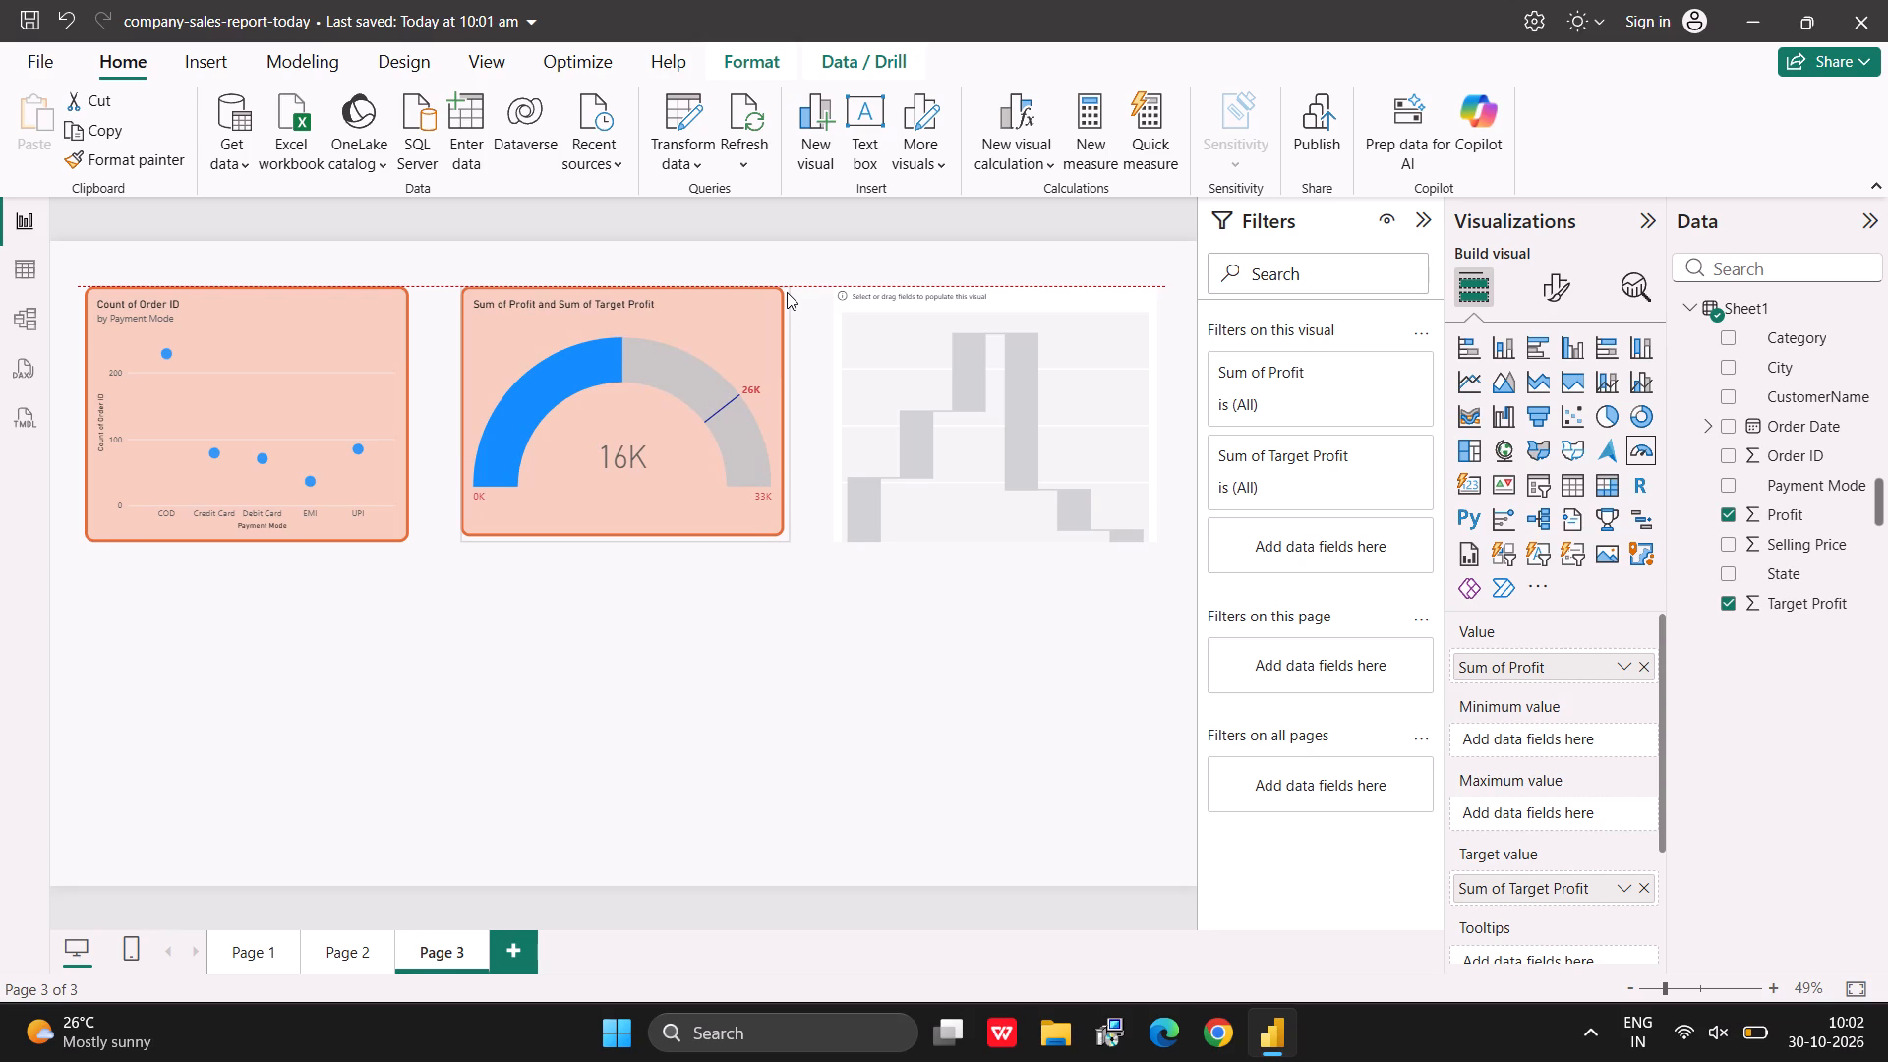
{"action": "left_click", "coordinate": [737, 633]}
{"action": "left_click", "coordinate": [710, 524]}
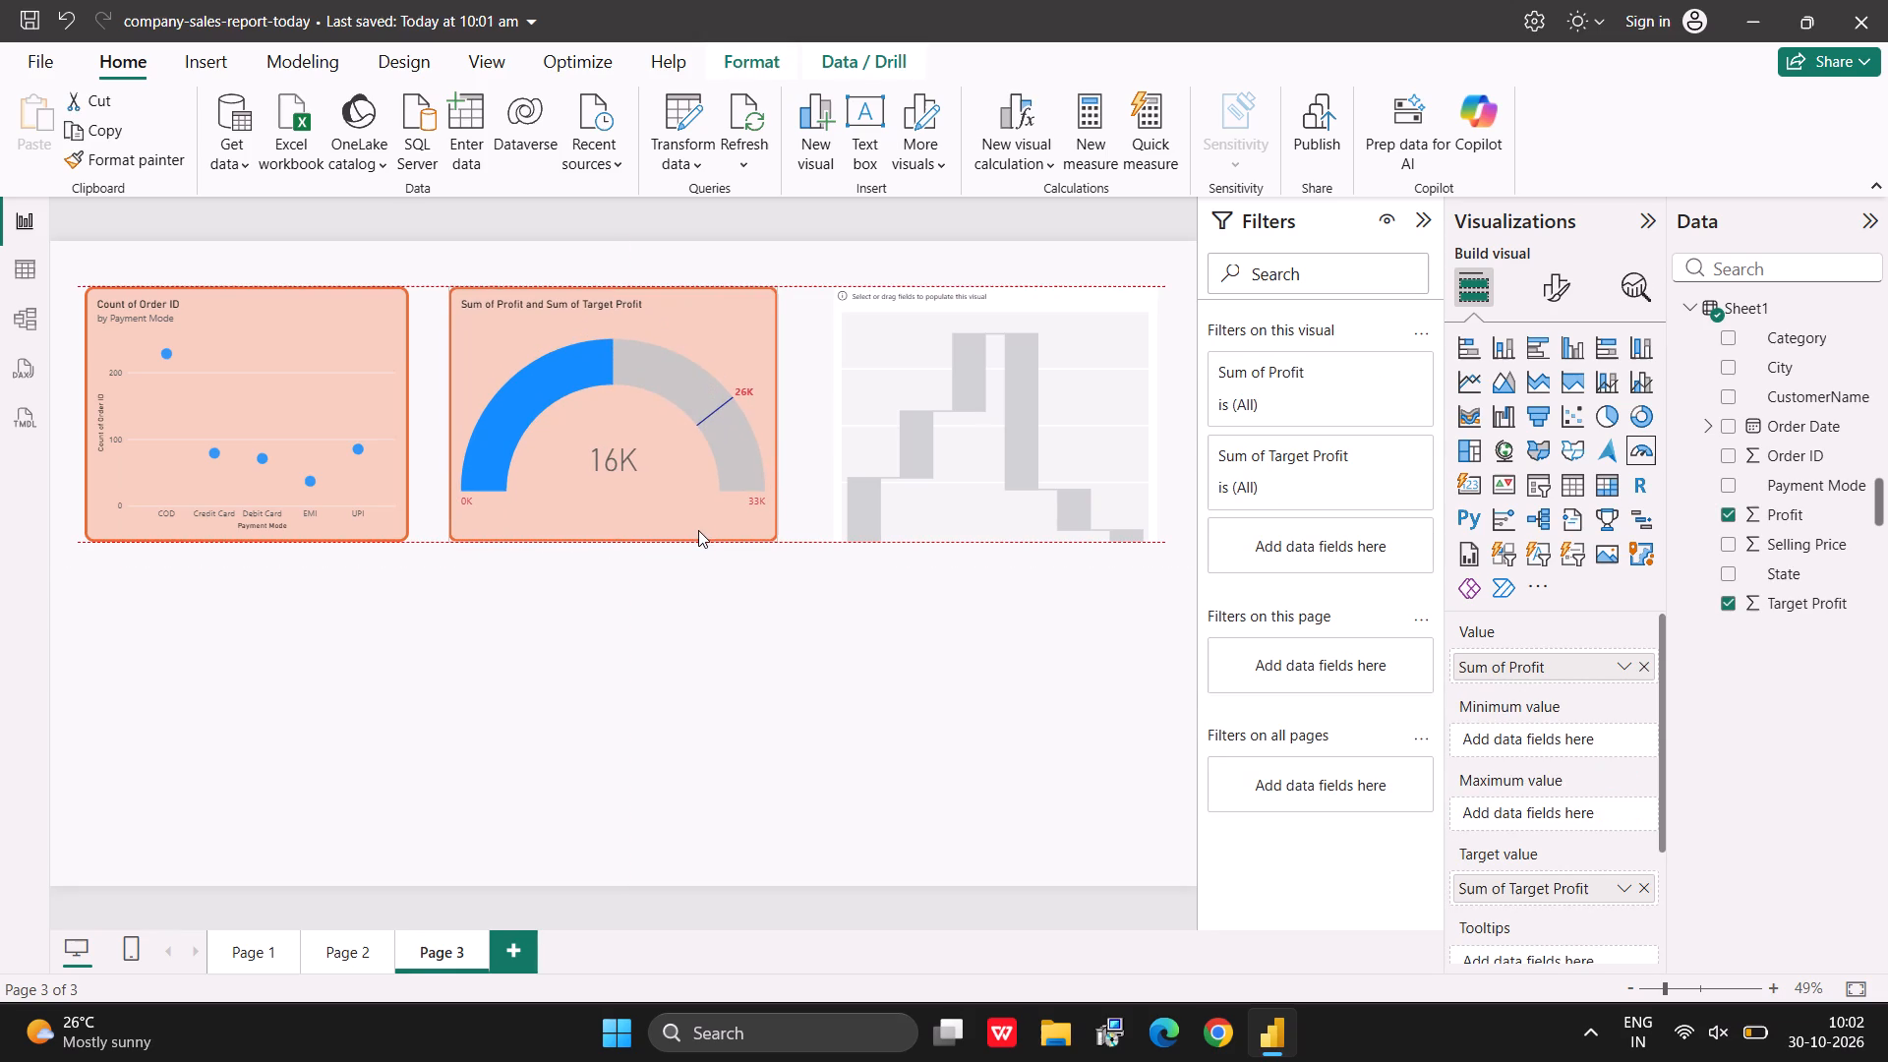
{"action": "left_click", "coordinate": [858, 664]}
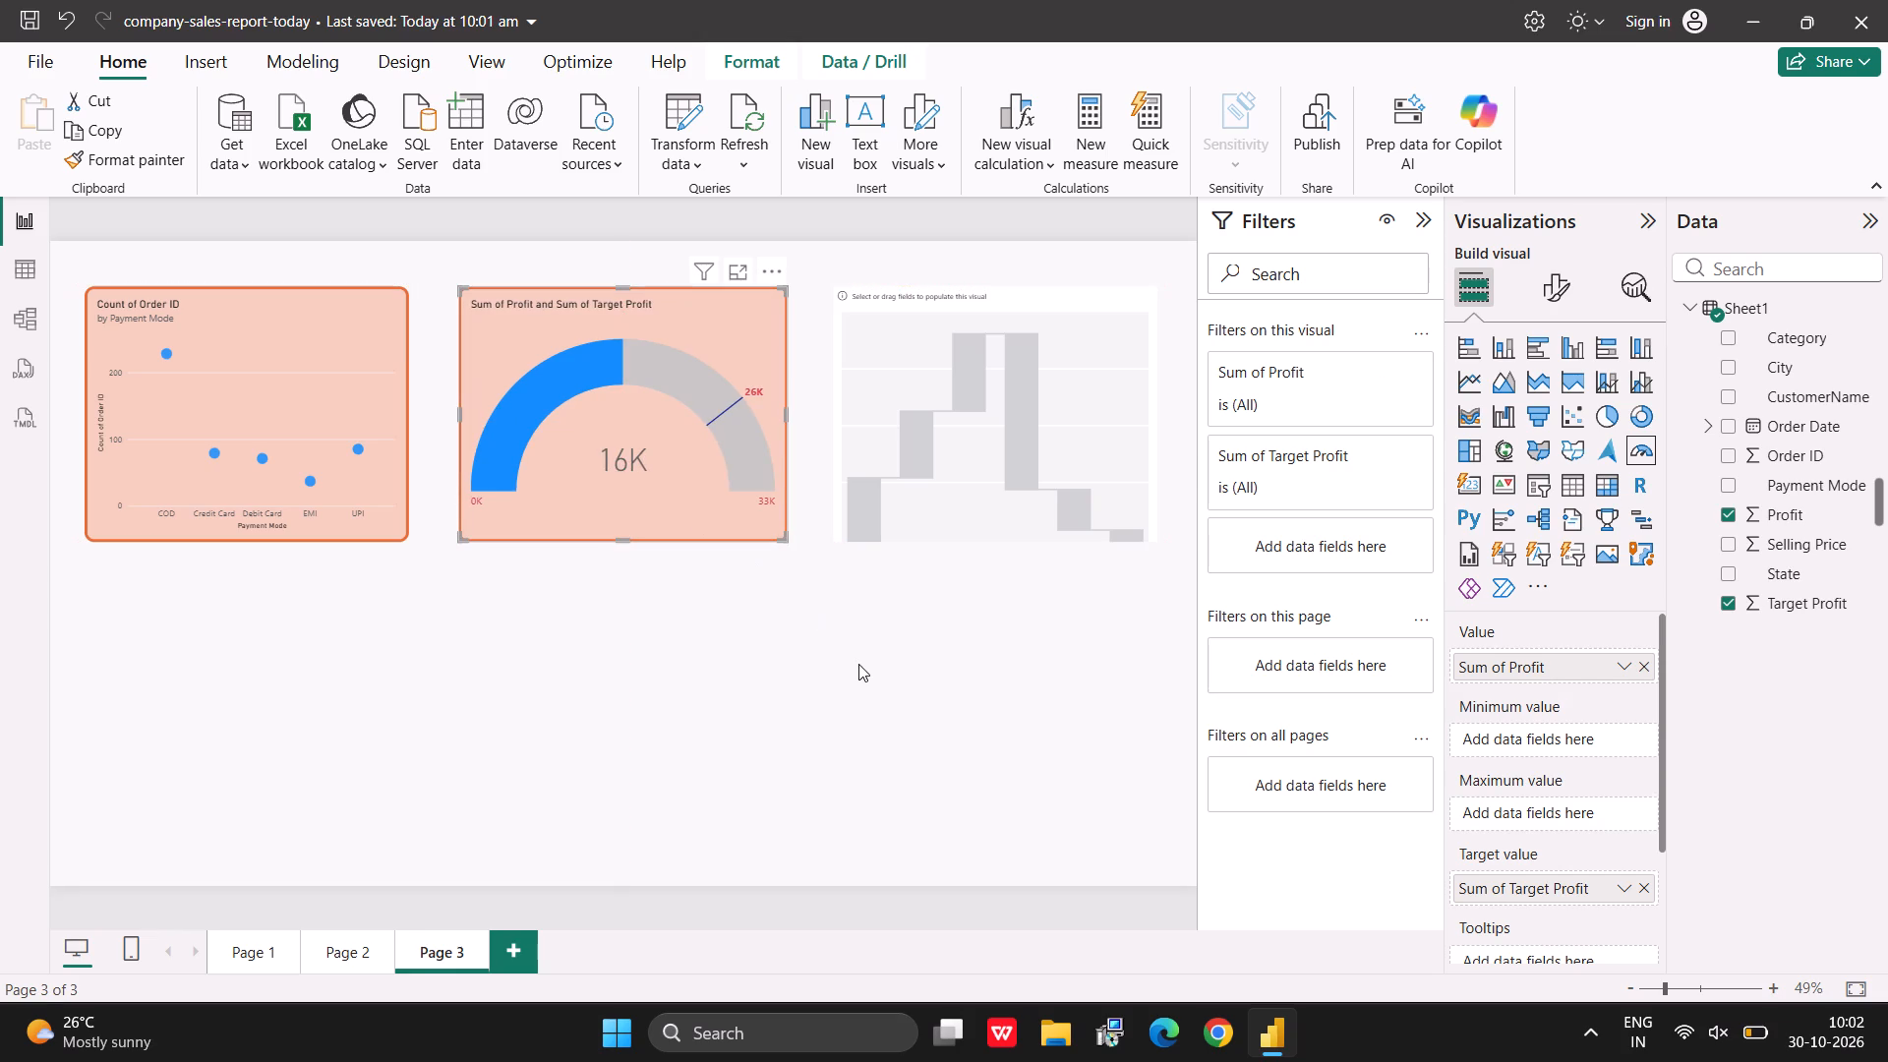
Add the Profit field to the waterfall chart's Y-axis.
{"action": "left_click", "coordinate": [953, 507]}
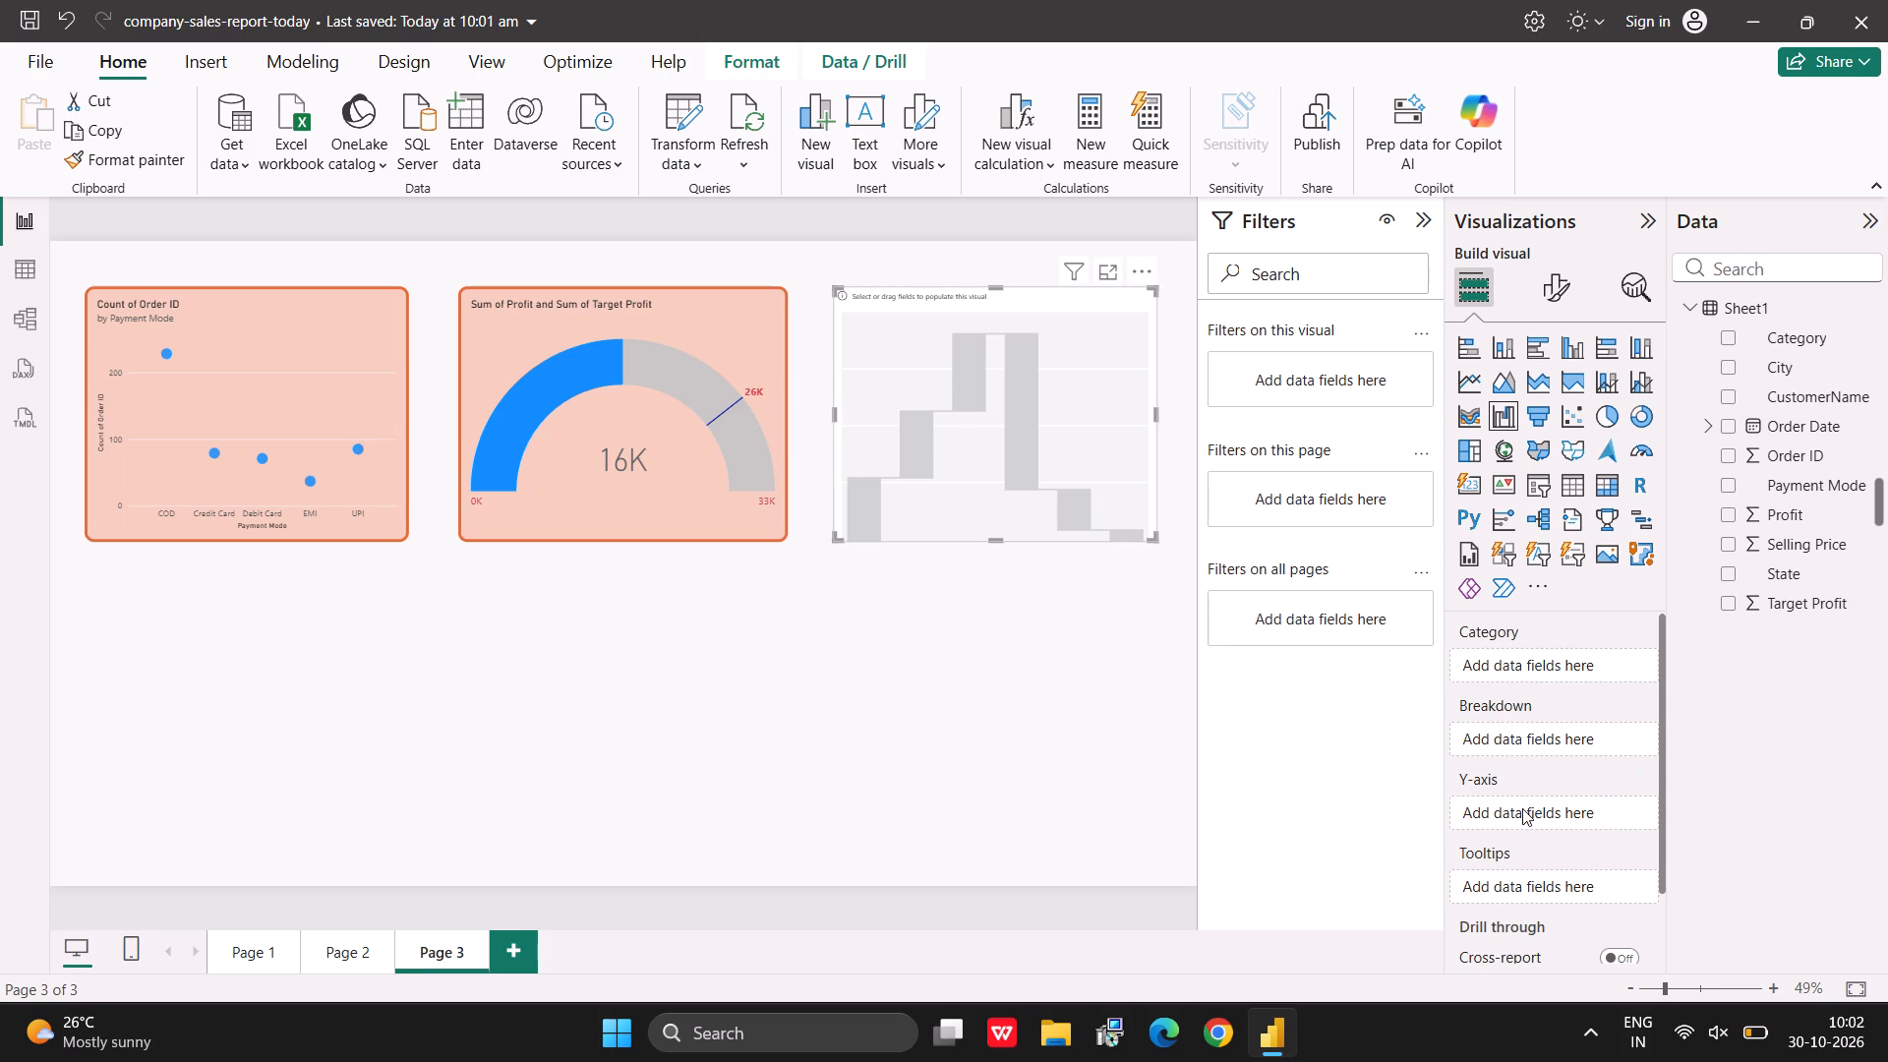
{"action": "scroll", "coordinate": [1514, 803], "scroll_direction": "down", "scroll_amount": 1}
{"action": "left_click", "coordinate": [1705, 424]}
{"action": "left_click", "coordinate": [1729, 458]}
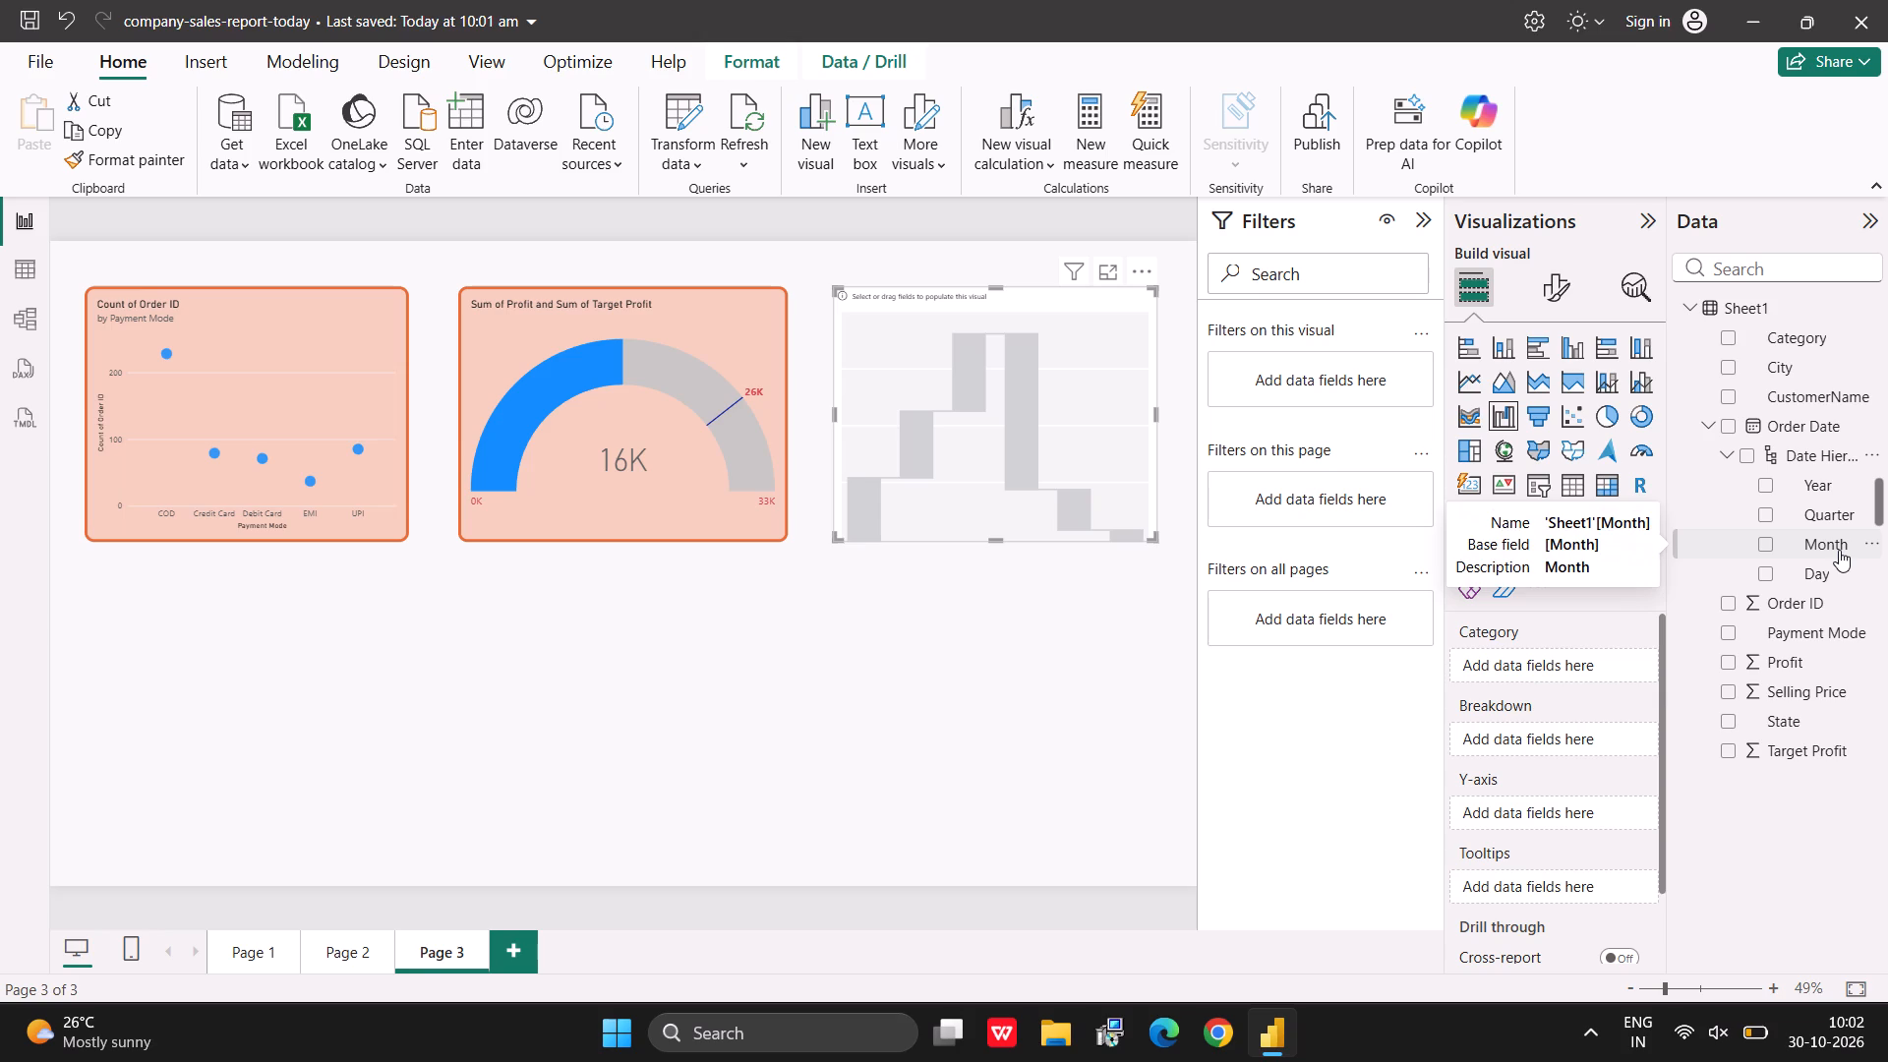
{"action": "left_click", "coordinate": [1800, 427]}
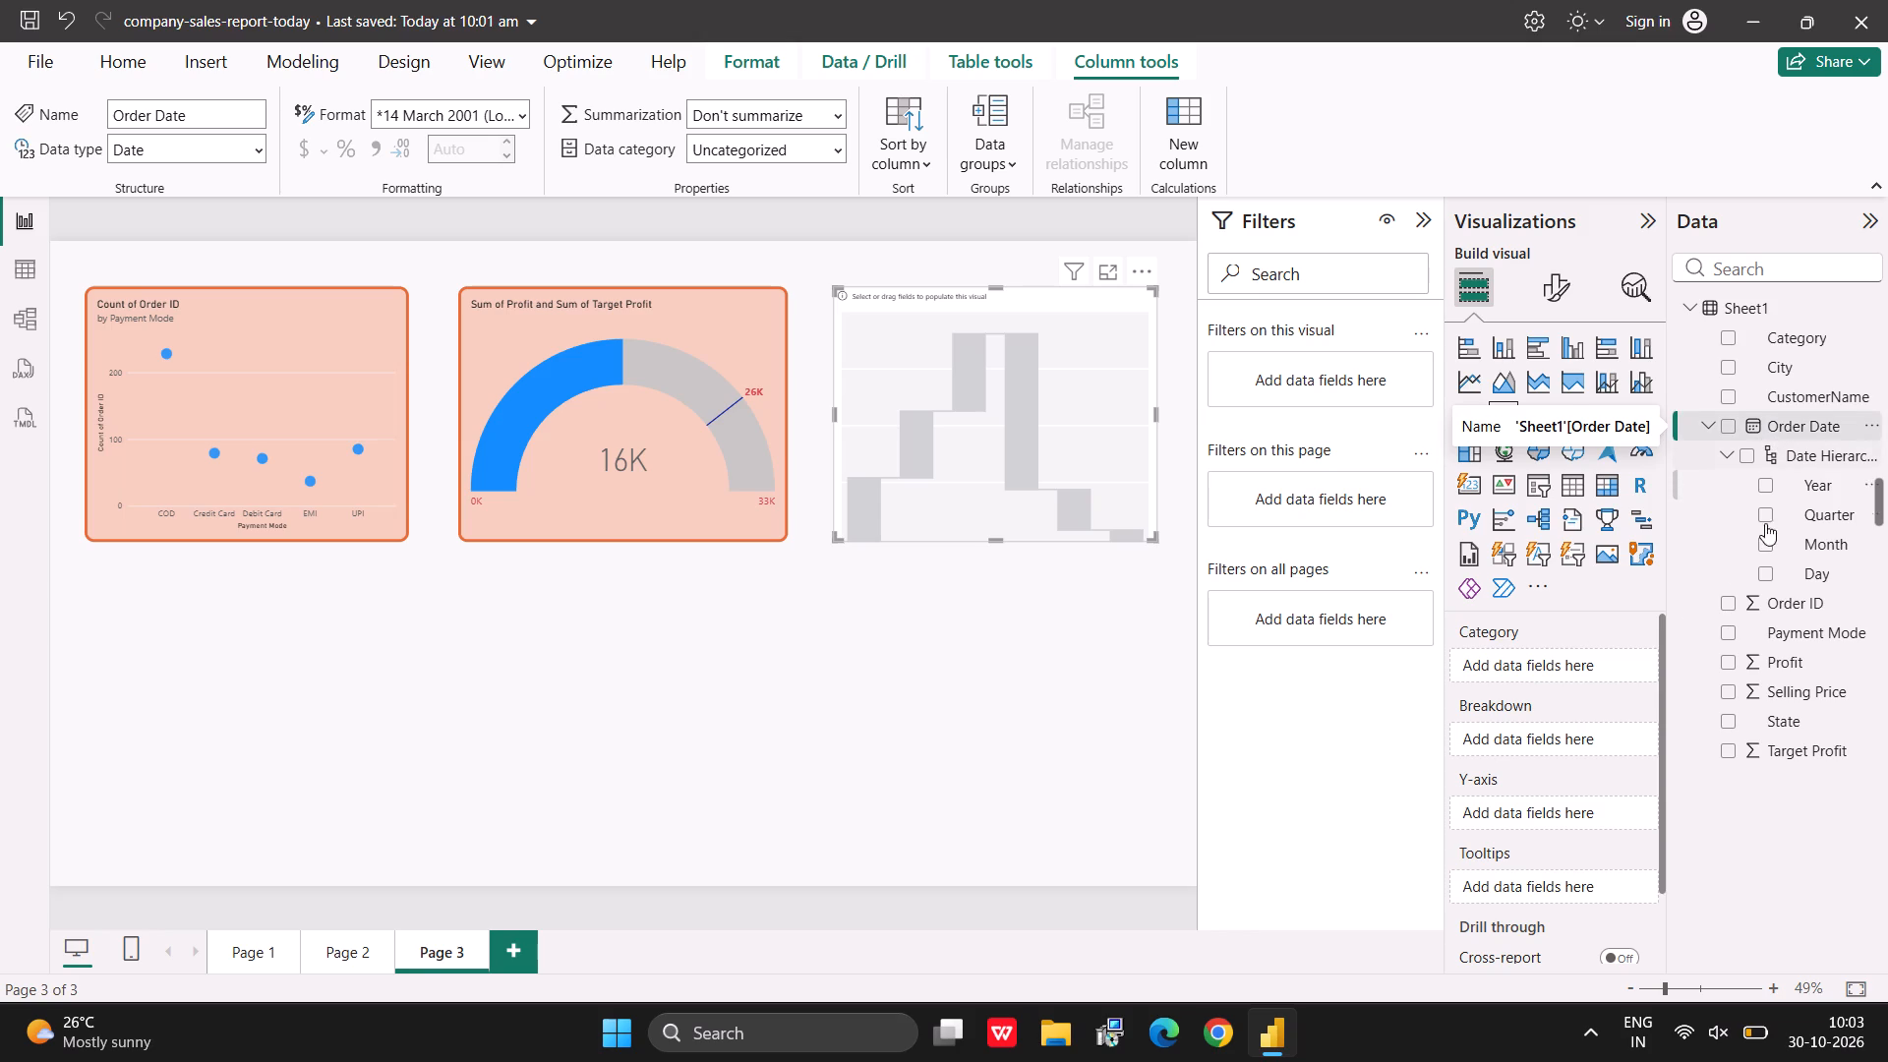
{"action": "scroll", "coordinate": [1532, 790], "scroll_direction": "up", "scroll_amount": 2}
{"action": "scroll", "coordinate": [1532, 790], "scroll_direction": "down", "scroll_amount": 1}
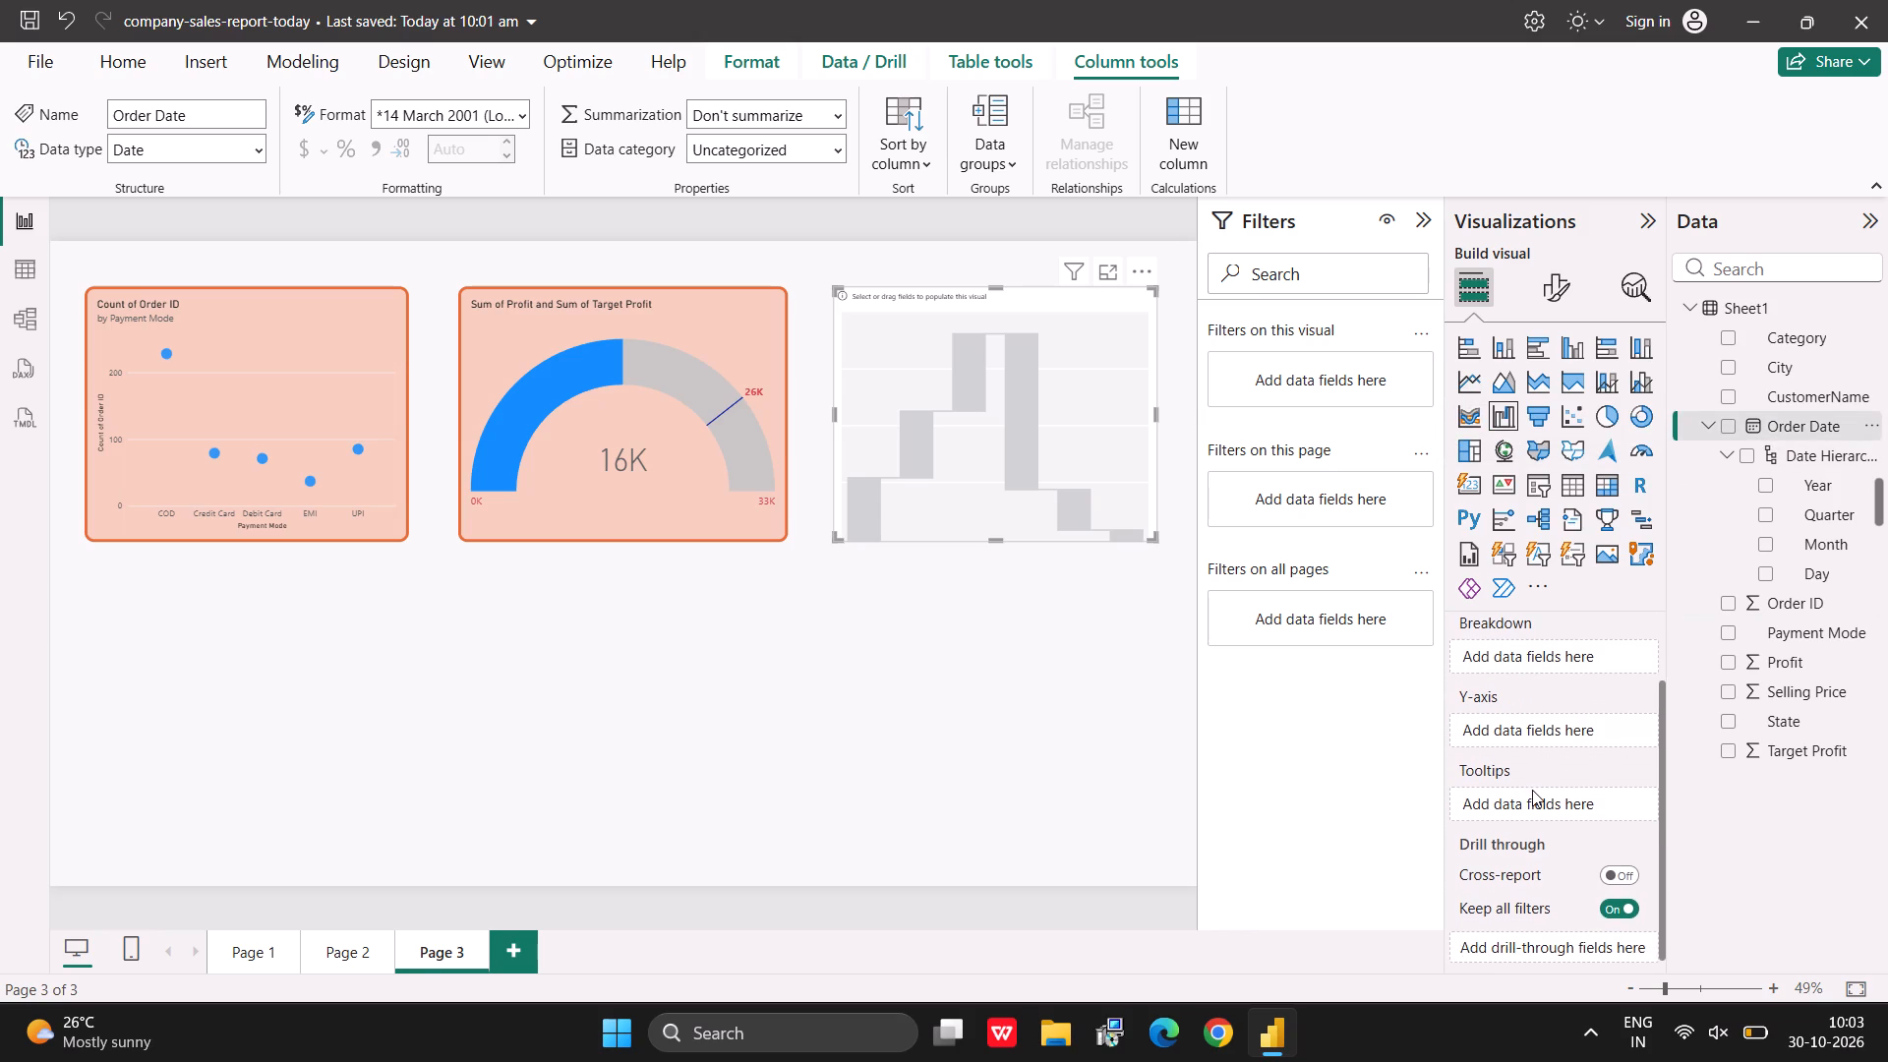
{"action": "scroll", "coordinate": [1532, 790], "scroll_direction": "down", "scroll_amount": 1}
{"action": "left_click_drag", "start_coordinate": [1773, 651], "coordinate": [1546, 710]}
{"action": "left_click", "coordinate": [1546, 710]}
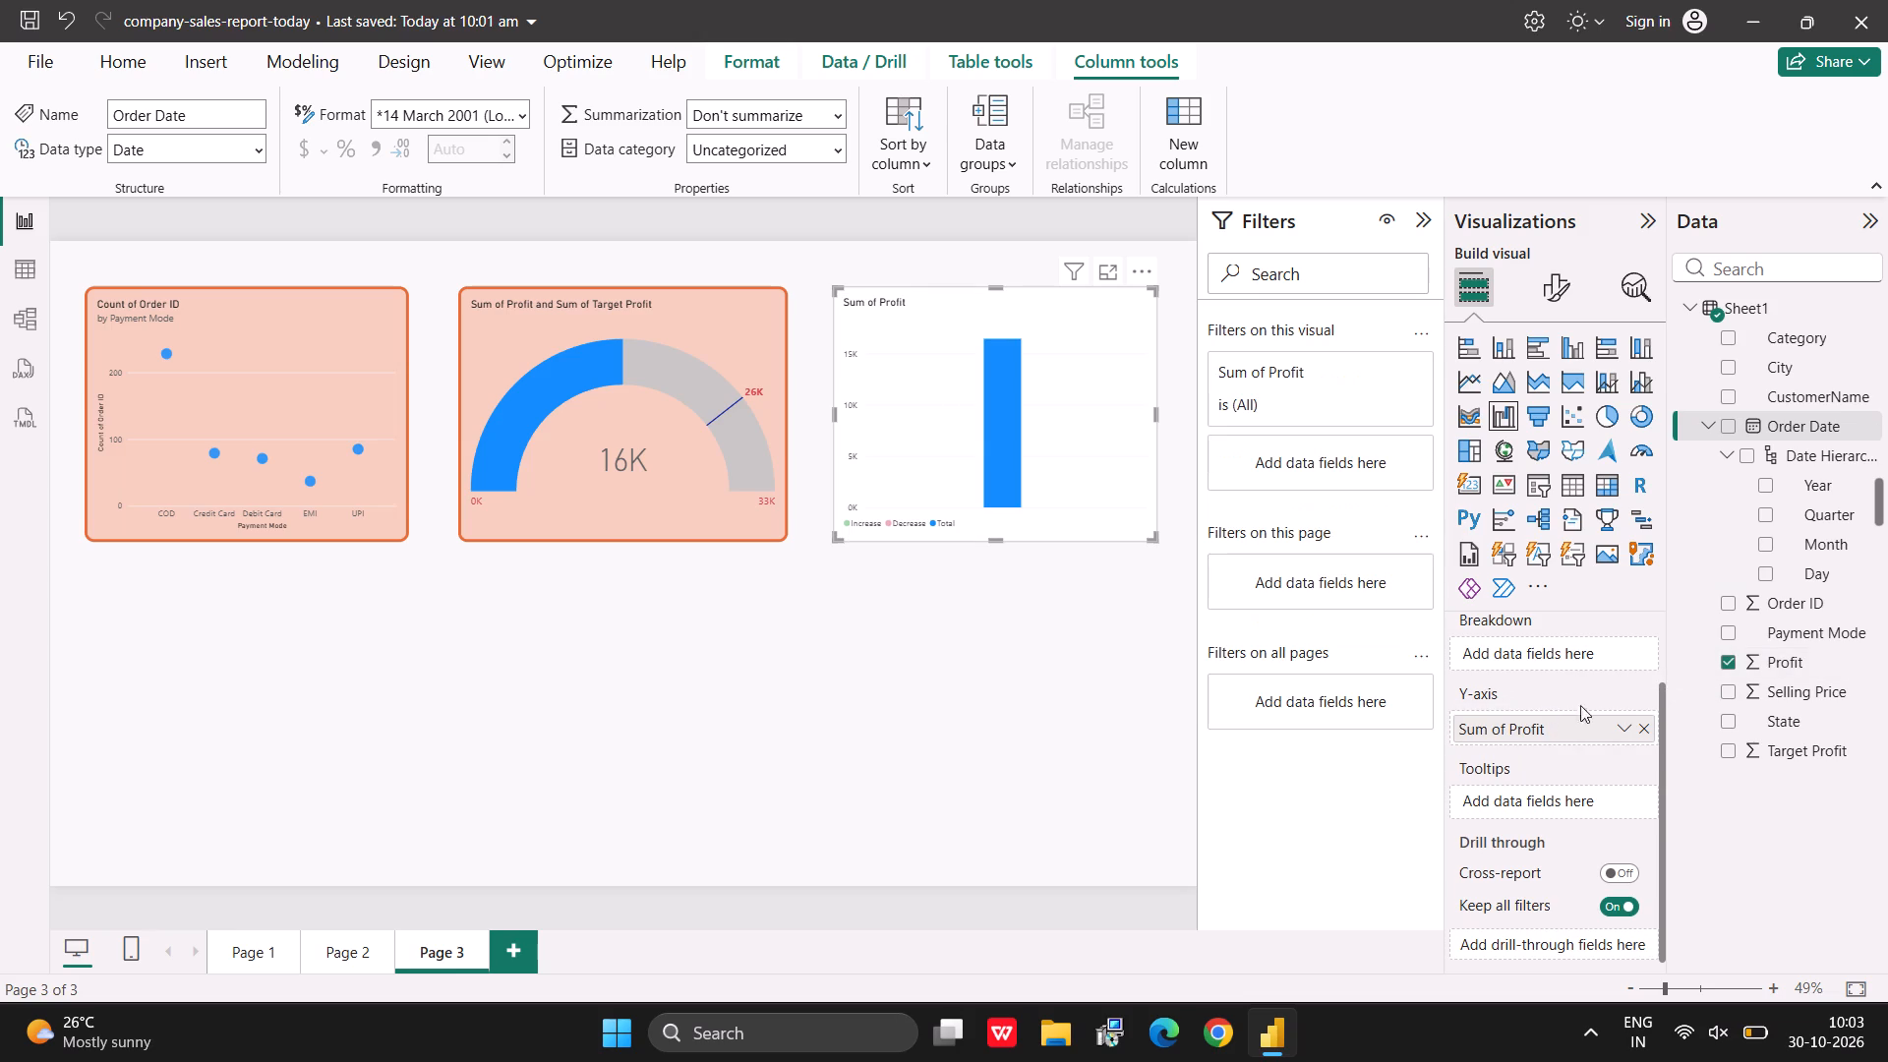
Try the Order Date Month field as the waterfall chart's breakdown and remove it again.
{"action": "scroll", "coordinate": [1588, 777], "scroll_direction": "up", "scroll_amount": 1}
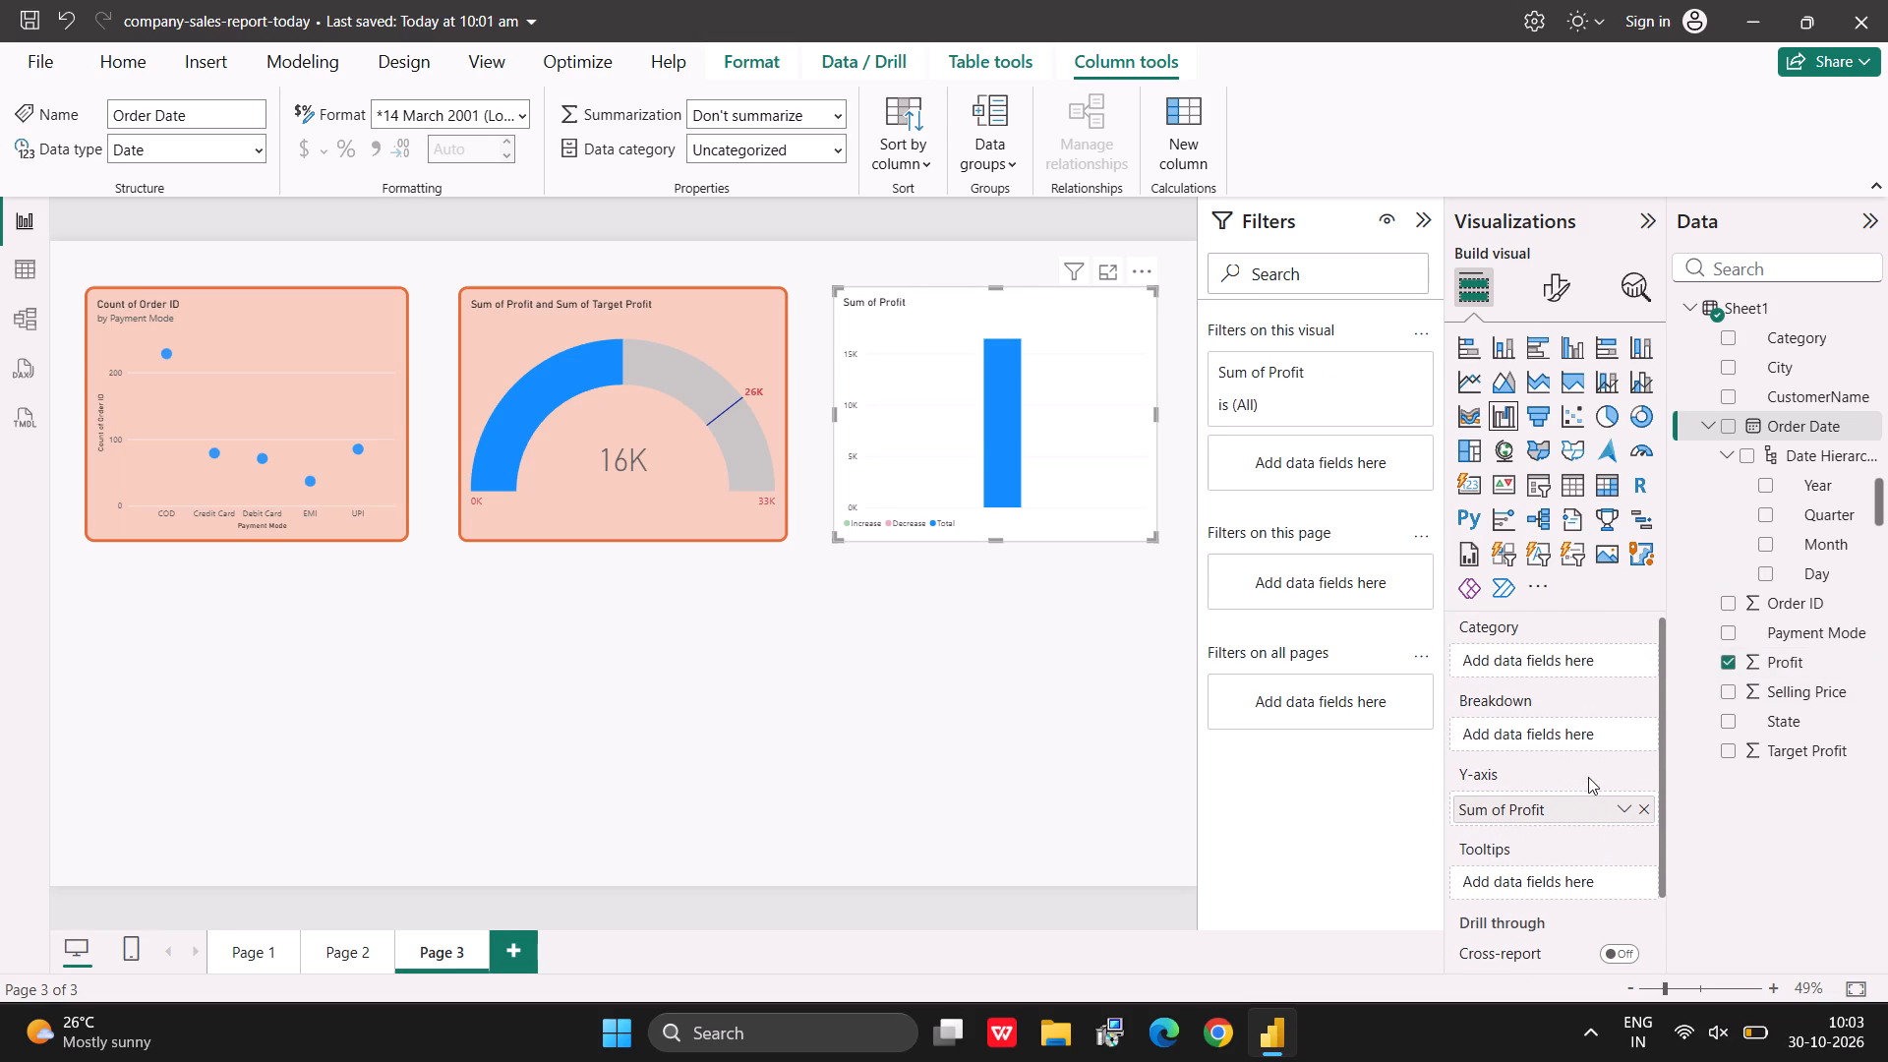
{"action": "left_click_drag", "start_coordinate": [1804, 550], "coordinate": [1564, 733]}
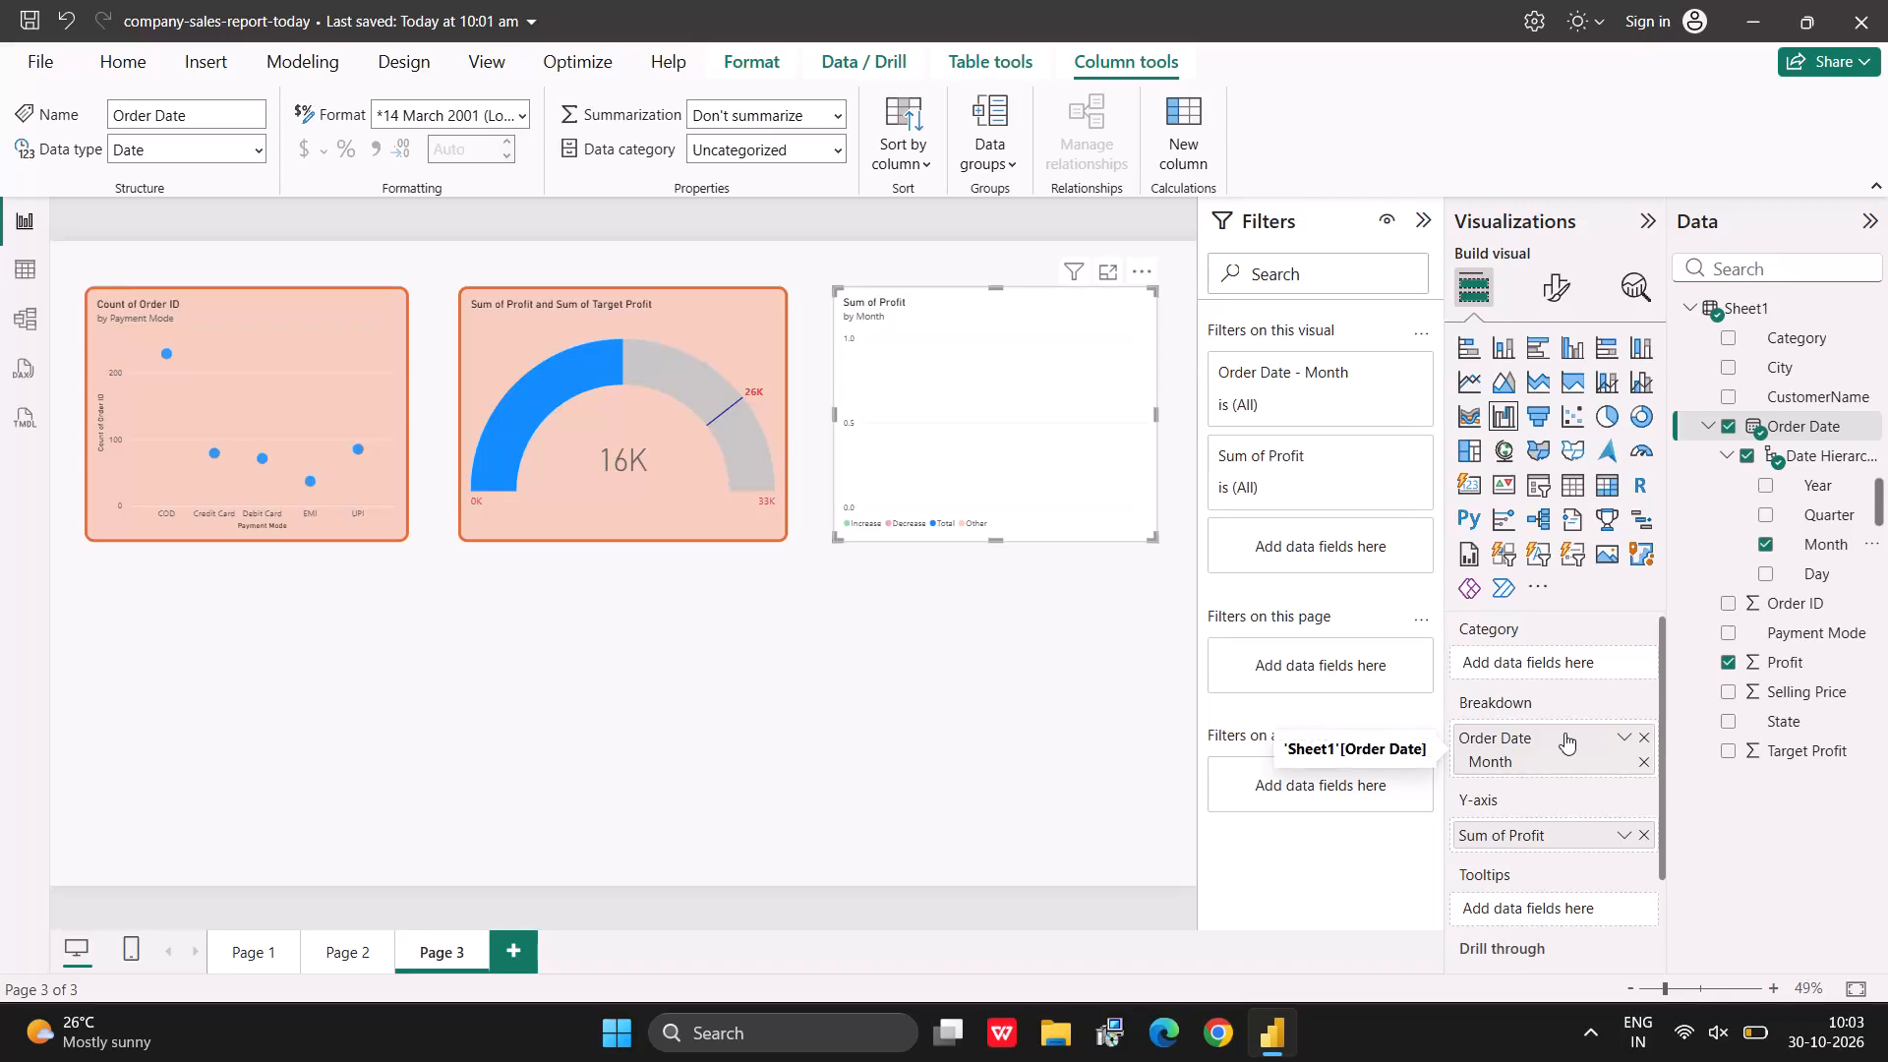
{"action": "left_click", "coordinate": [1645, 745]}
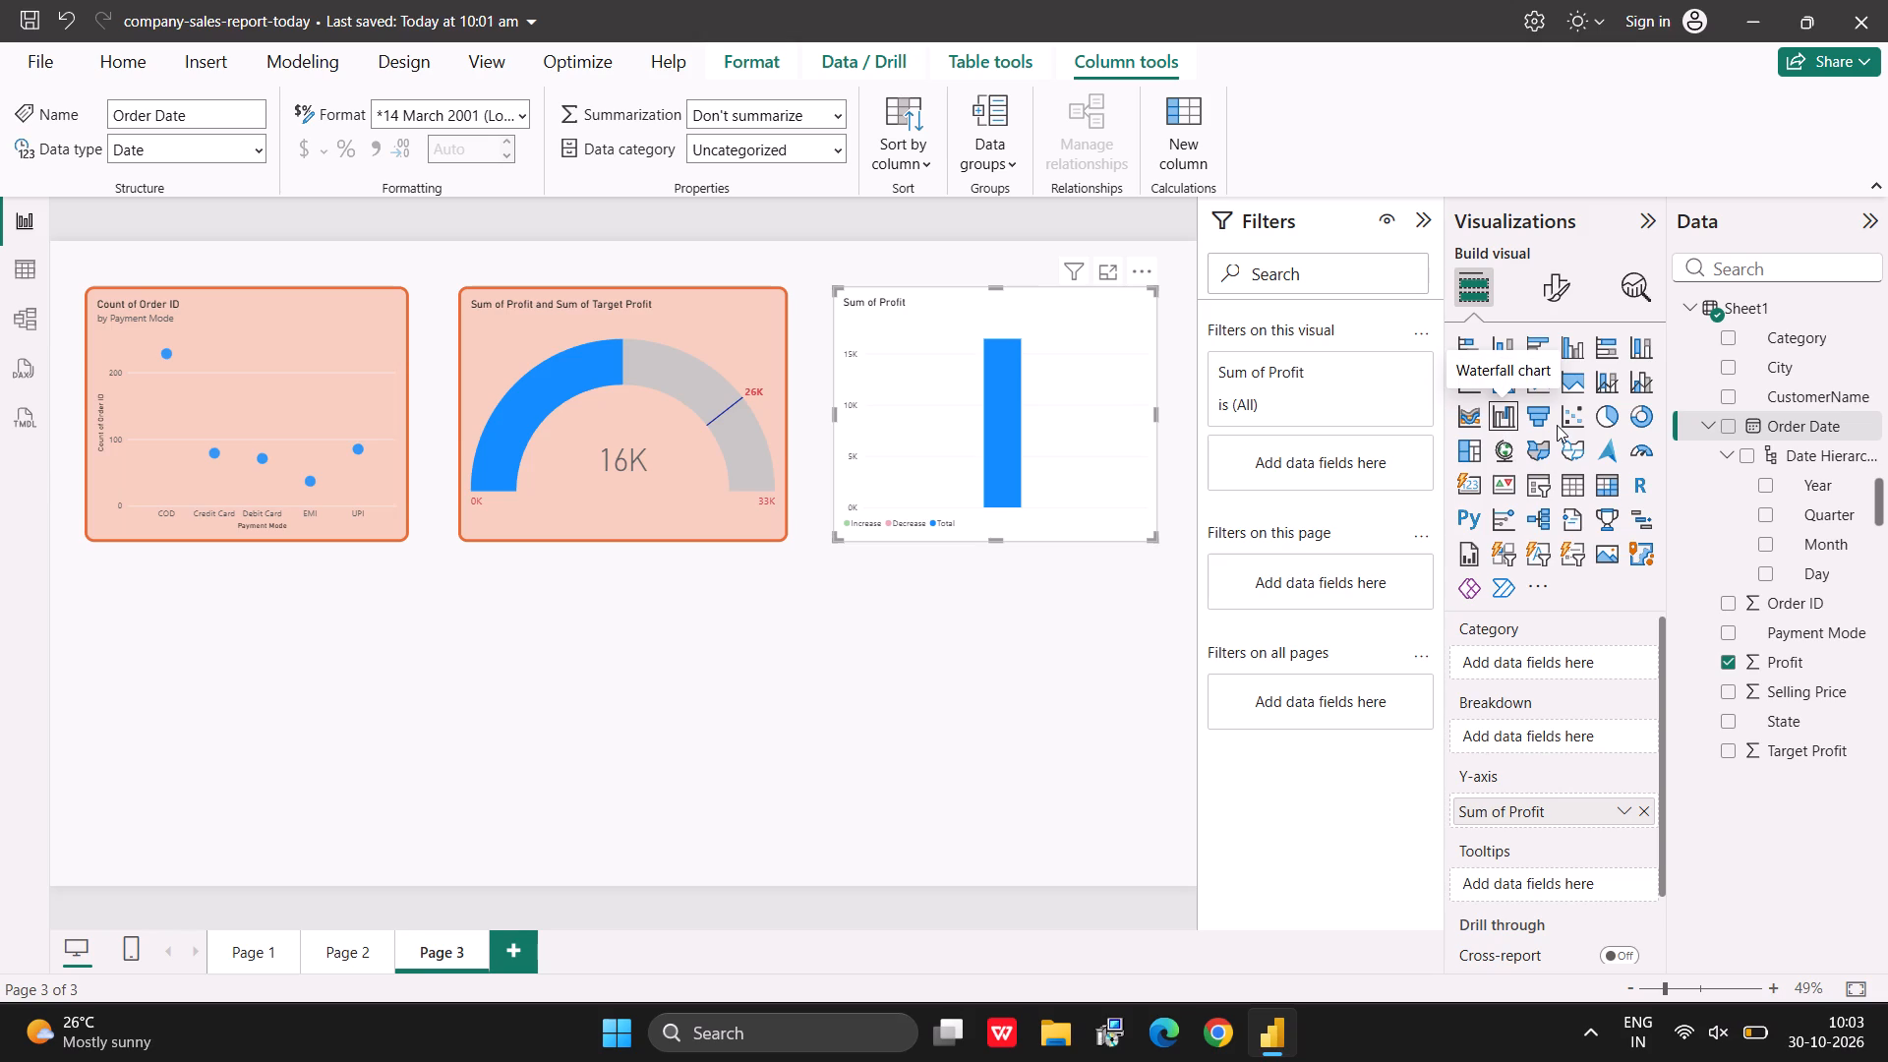
Assign the Month level of Order Date as the waterfall chart's category.
{"action": "left_click", "coordinate": [1101, 448]}
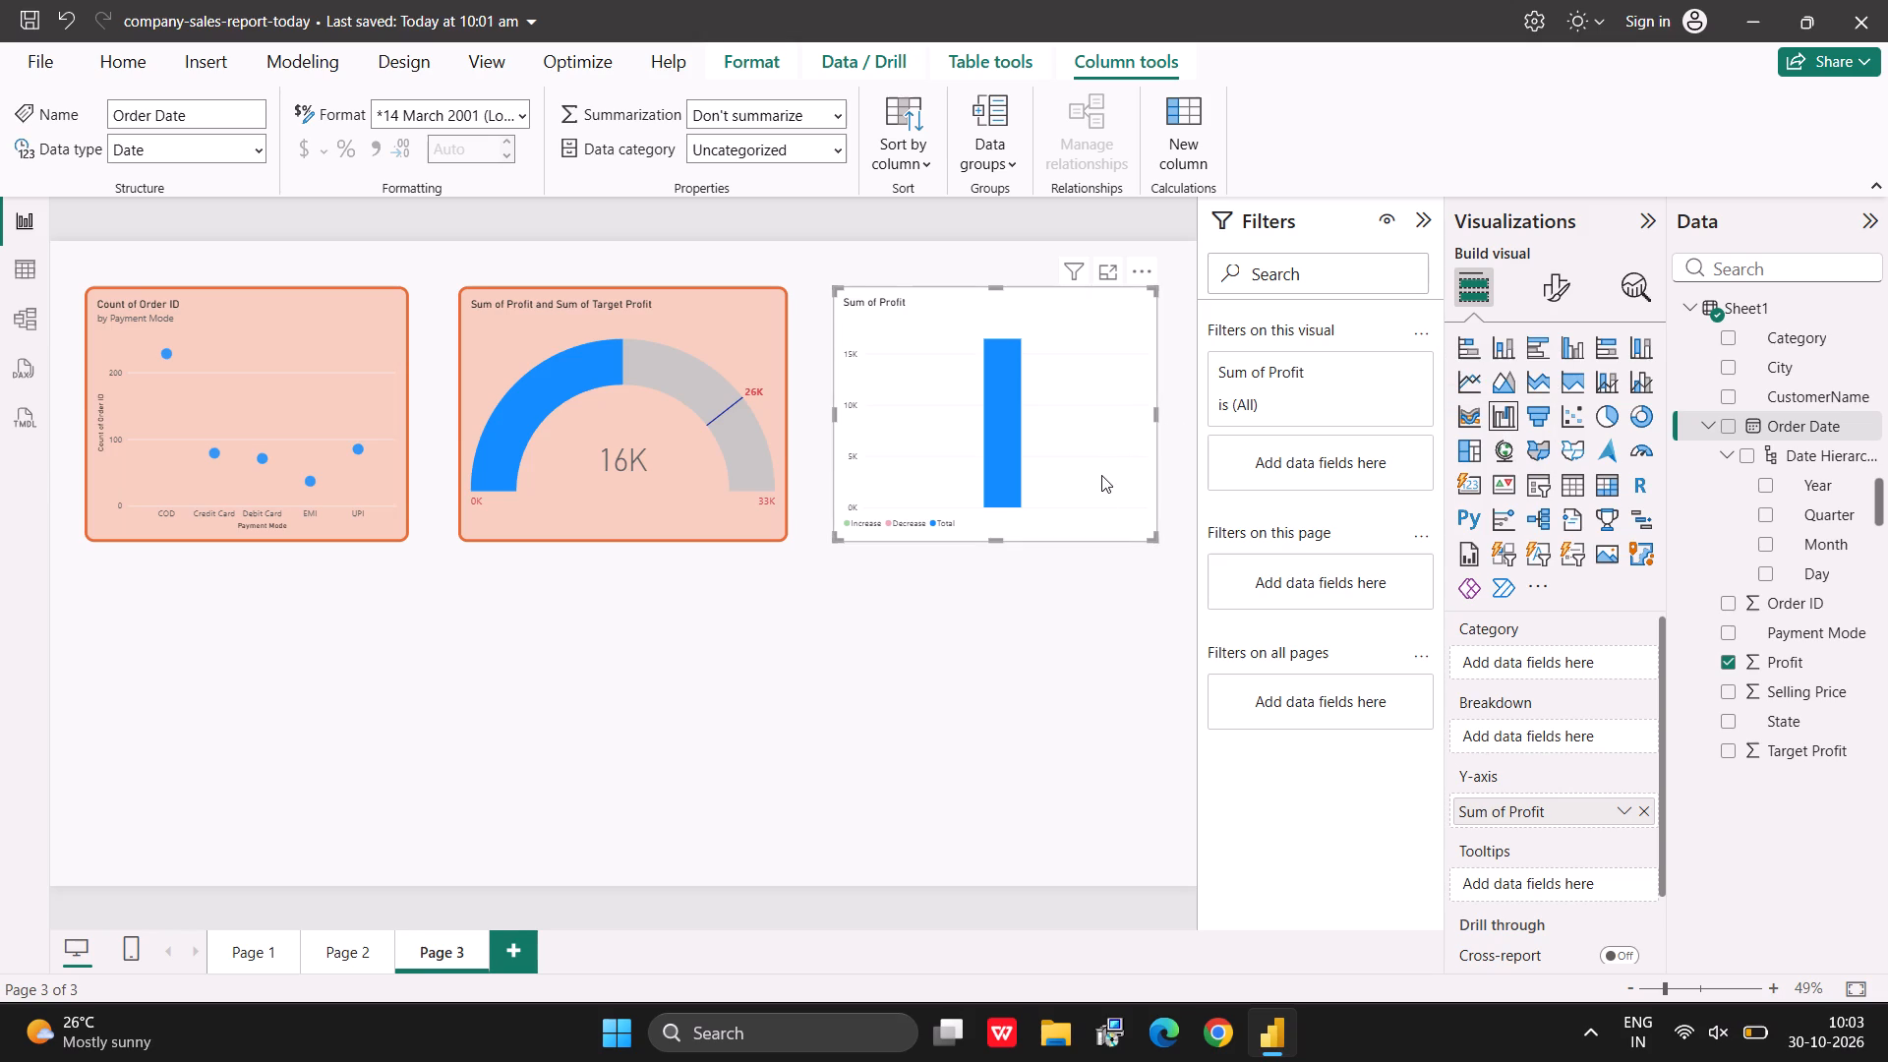
{"action": "left_click", "coordinate": [1097, 680]}
{"action": "left_click", "coordinate": [1055, 471]}
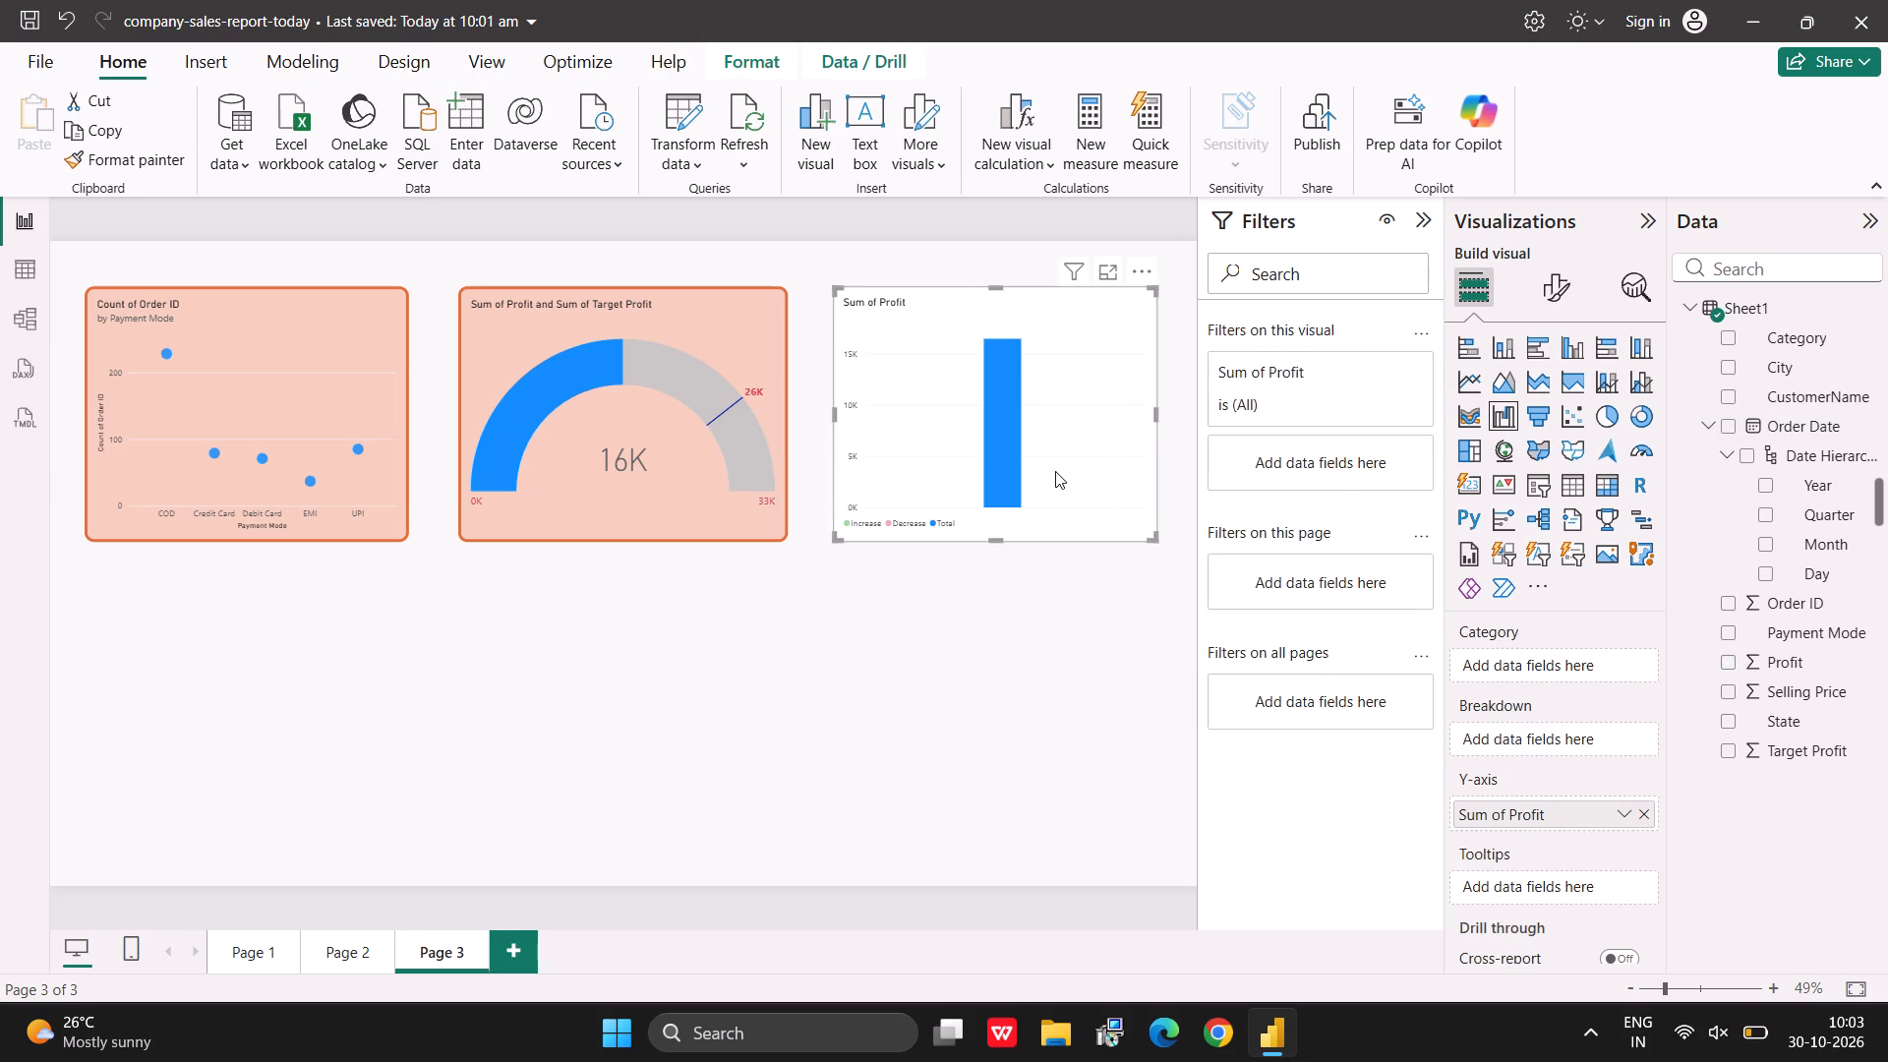
{"action": "scroll", "coordinate": [1564, 749], "scroll_direction": "down", "scroll_amount": 1}
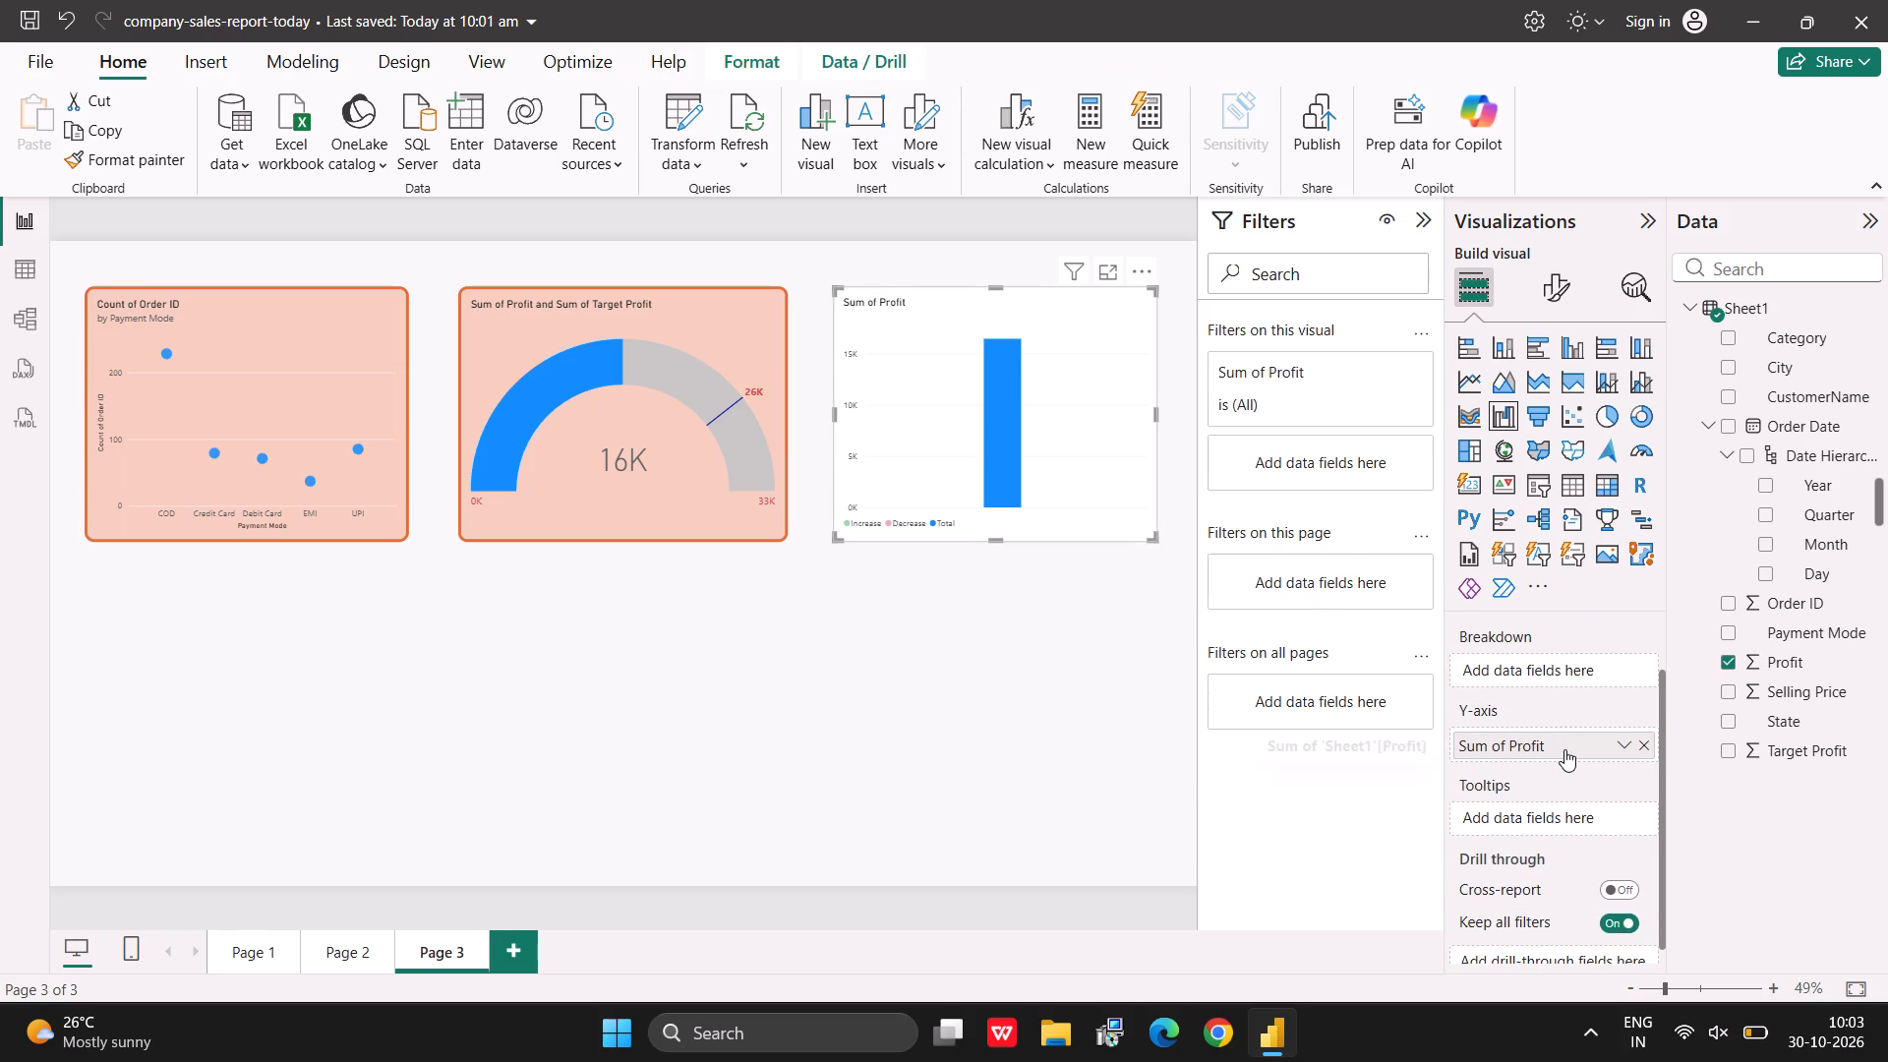
{"action": "scroll", "coordinate": [1564, 749], "scroll_direction": "down", "scroll_amount": 2}
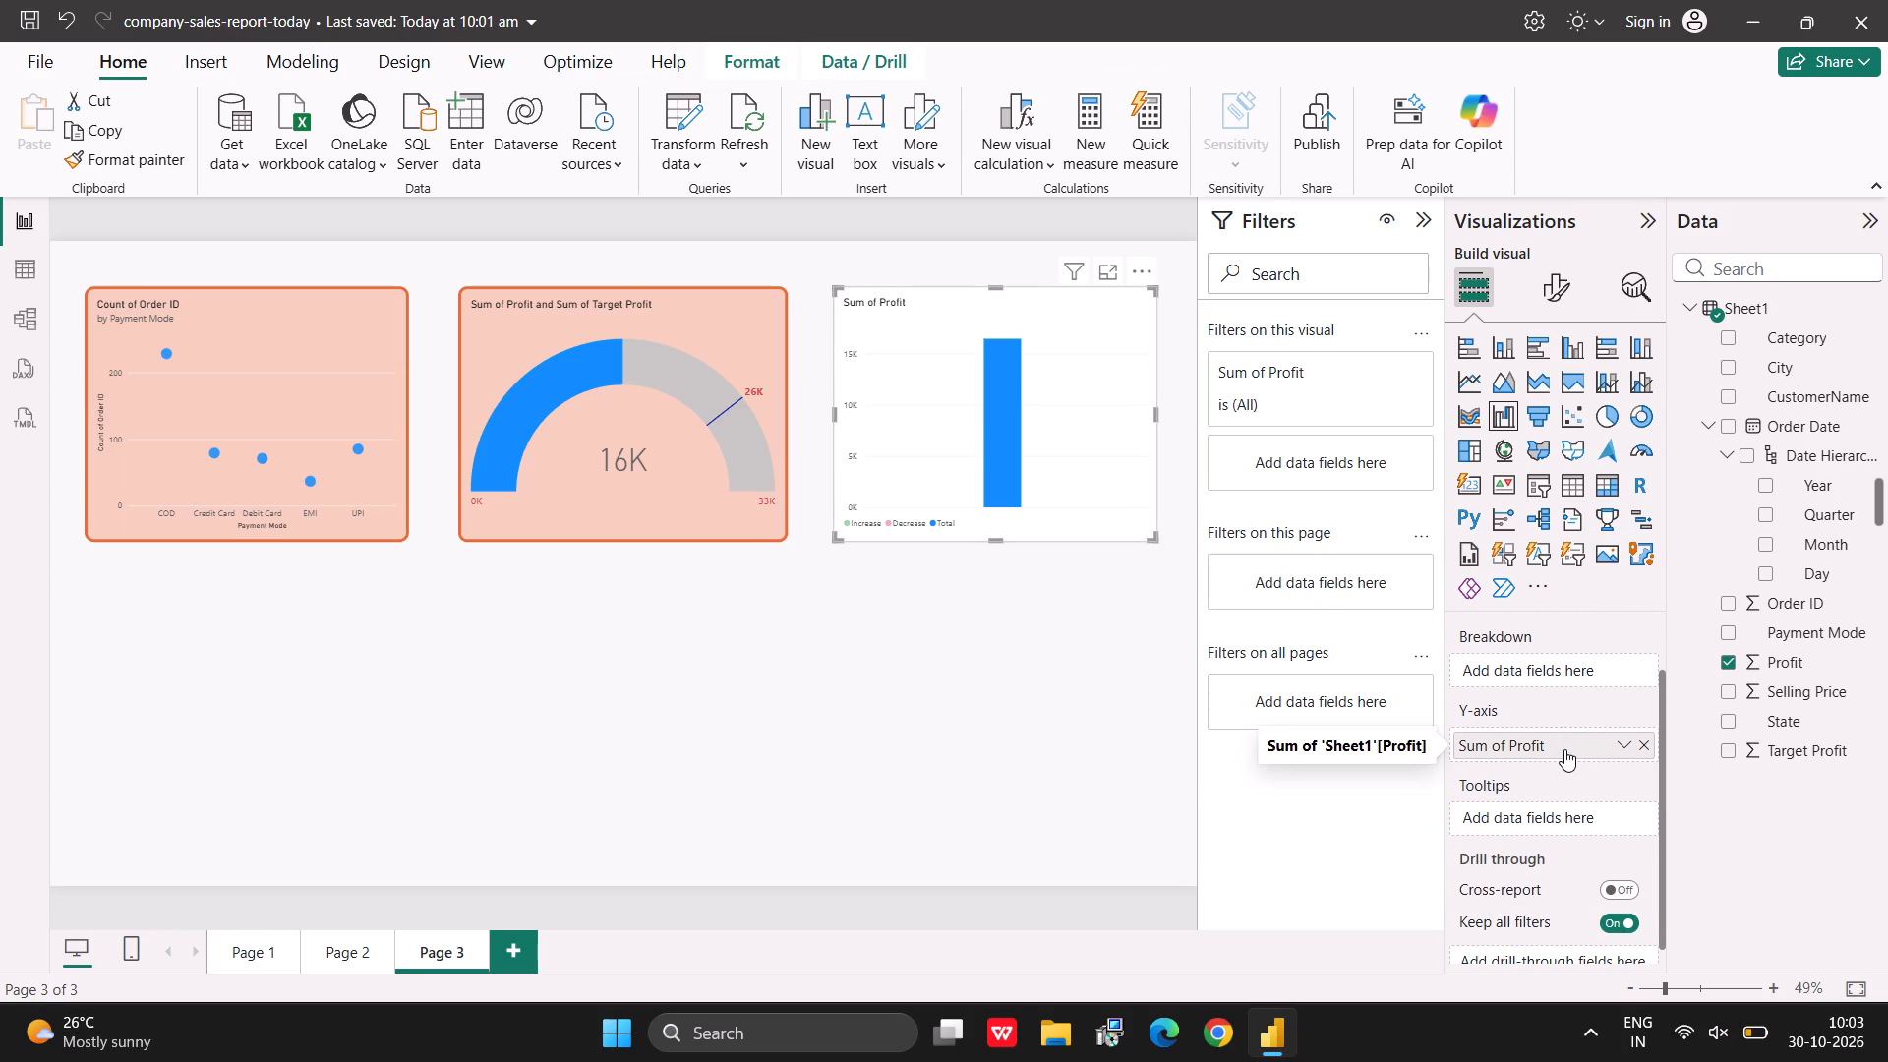
{"action": "scroll", "coordinate": [1564, 749], "scroll_direction": "down", "scroll_amount": 1}
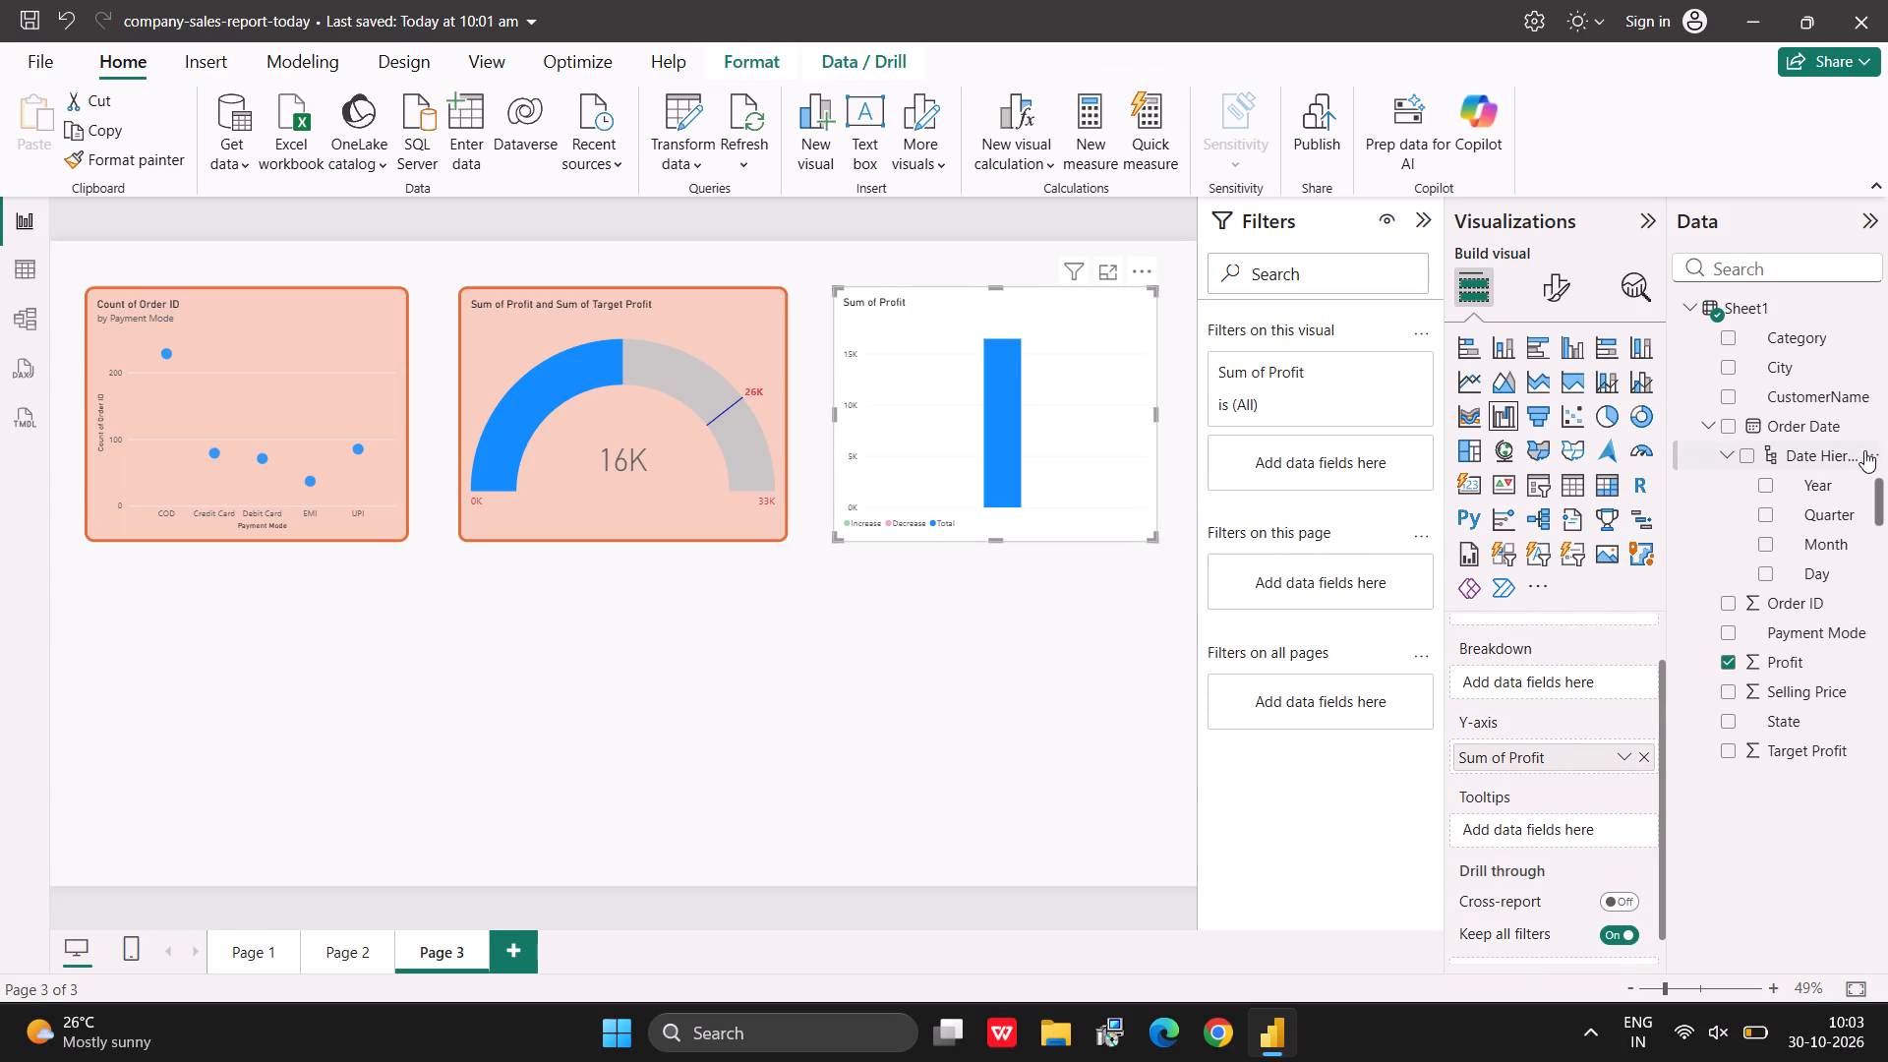
{"action": "left_click_drag", "start_coordinate": [1825, 545], "coordinate": [1617, 624]}
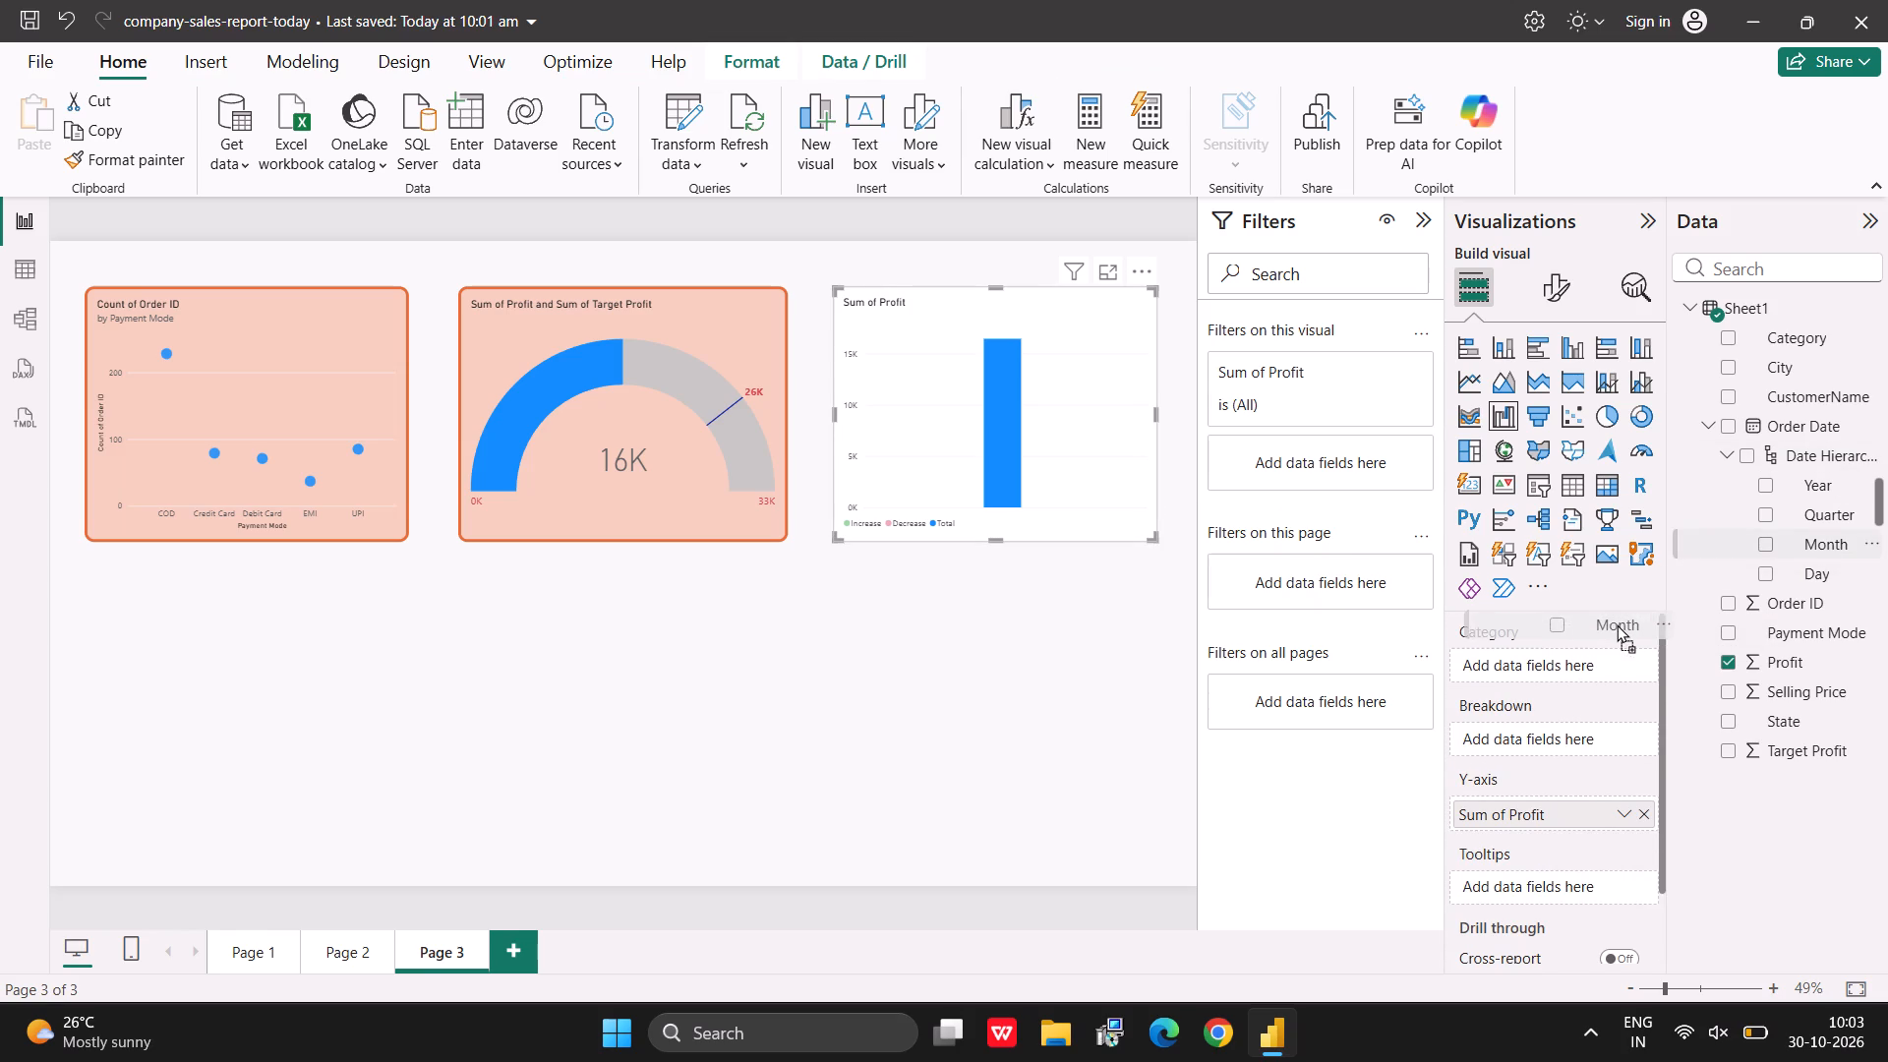
{"action": "left_click_drag", "start_coordinate": [1617, 624], "coordinate": [1608, 666]}
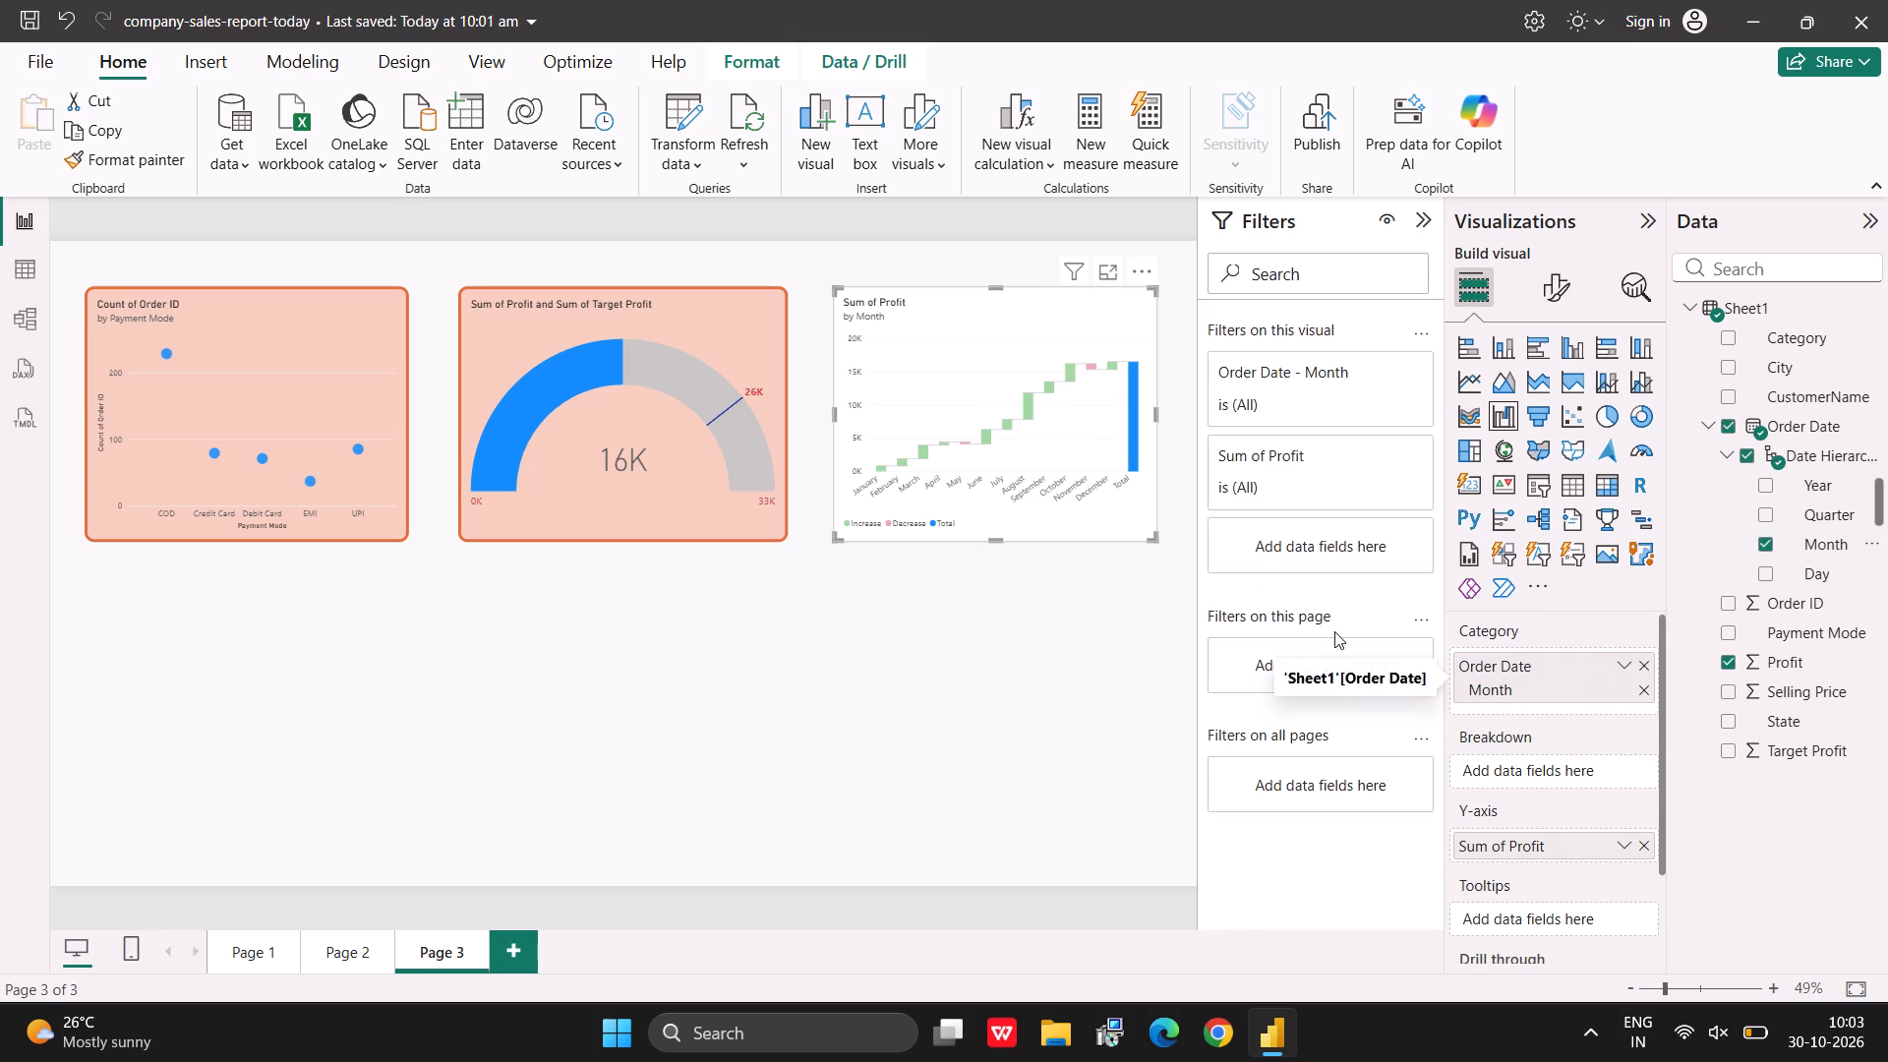
{"action": "left_click", "coordinate": [1072, 608]}
Give the waterfall chart a light orange background with 20% transparency, matching the other two visuals.
{"action": "left_click", "coordinate": [1109, 508]}
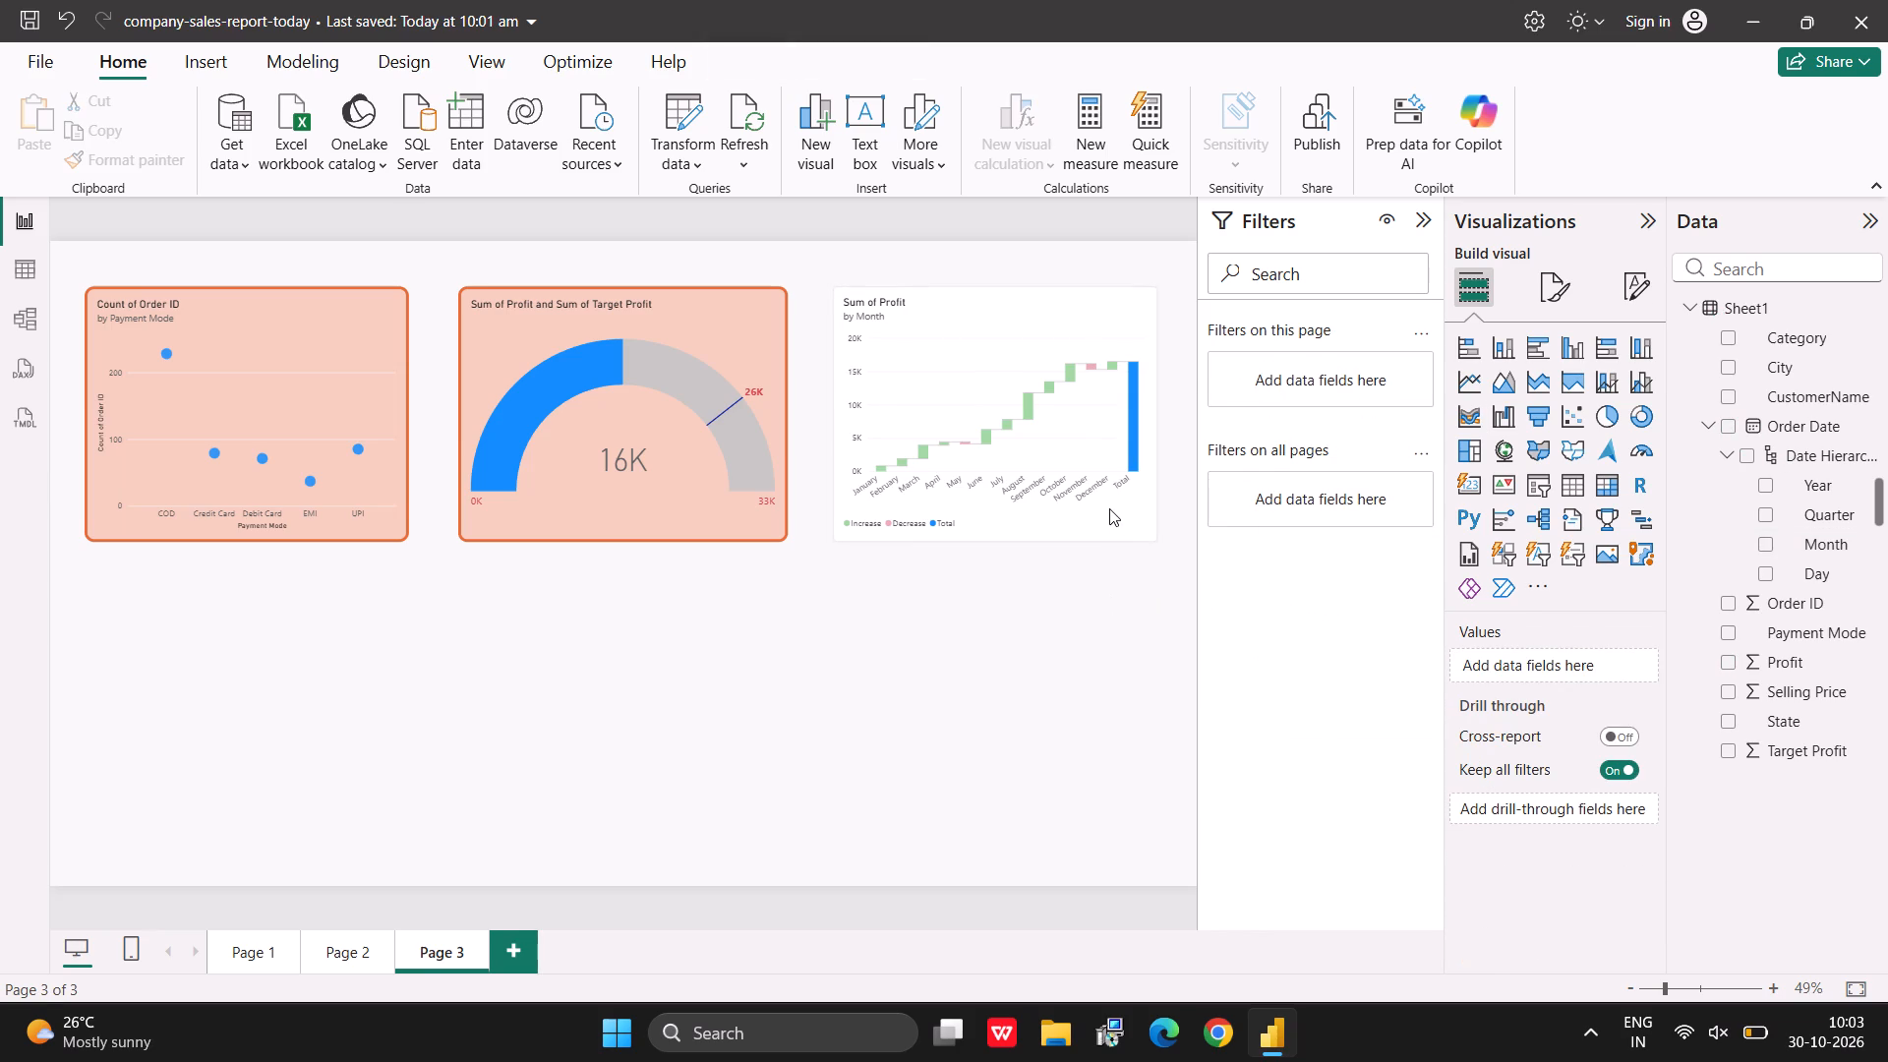
{"action": "left_click", "coordinate": [1560, 292]}
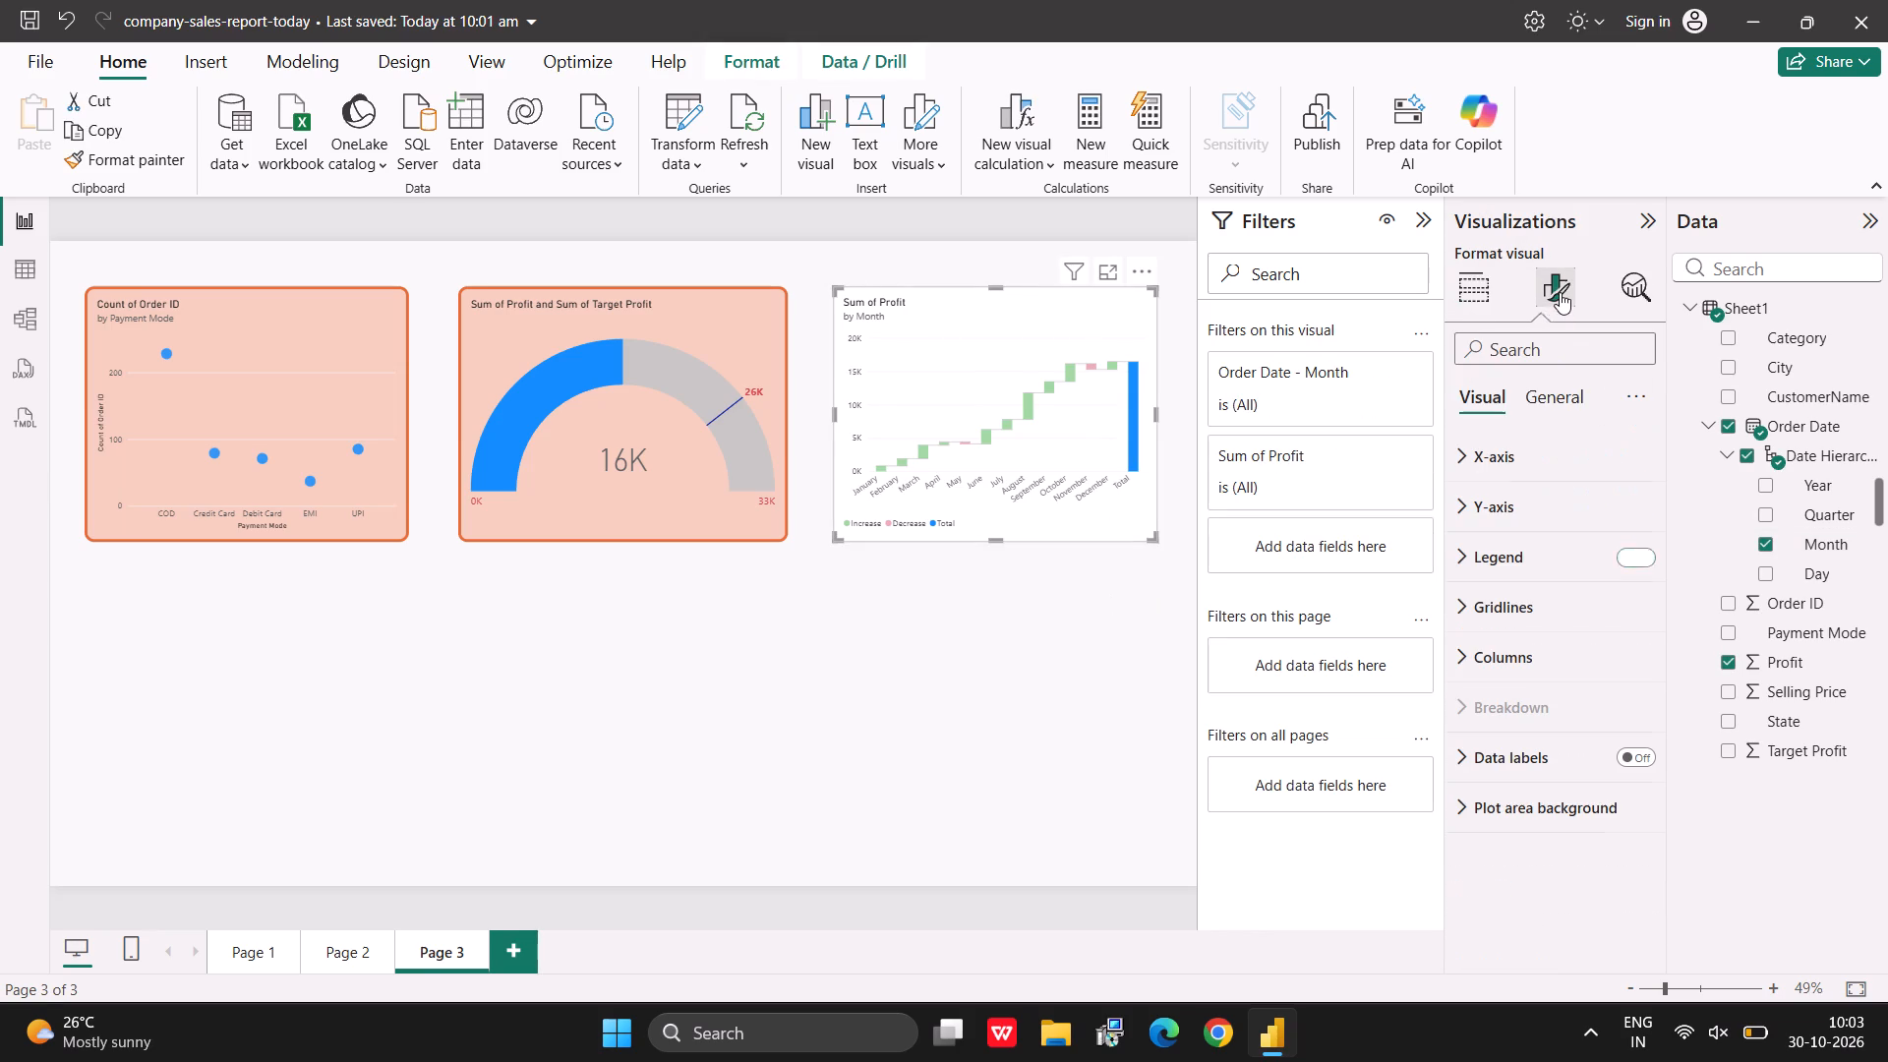
{"action": "left_click", "coordinate": [1558, 389]}
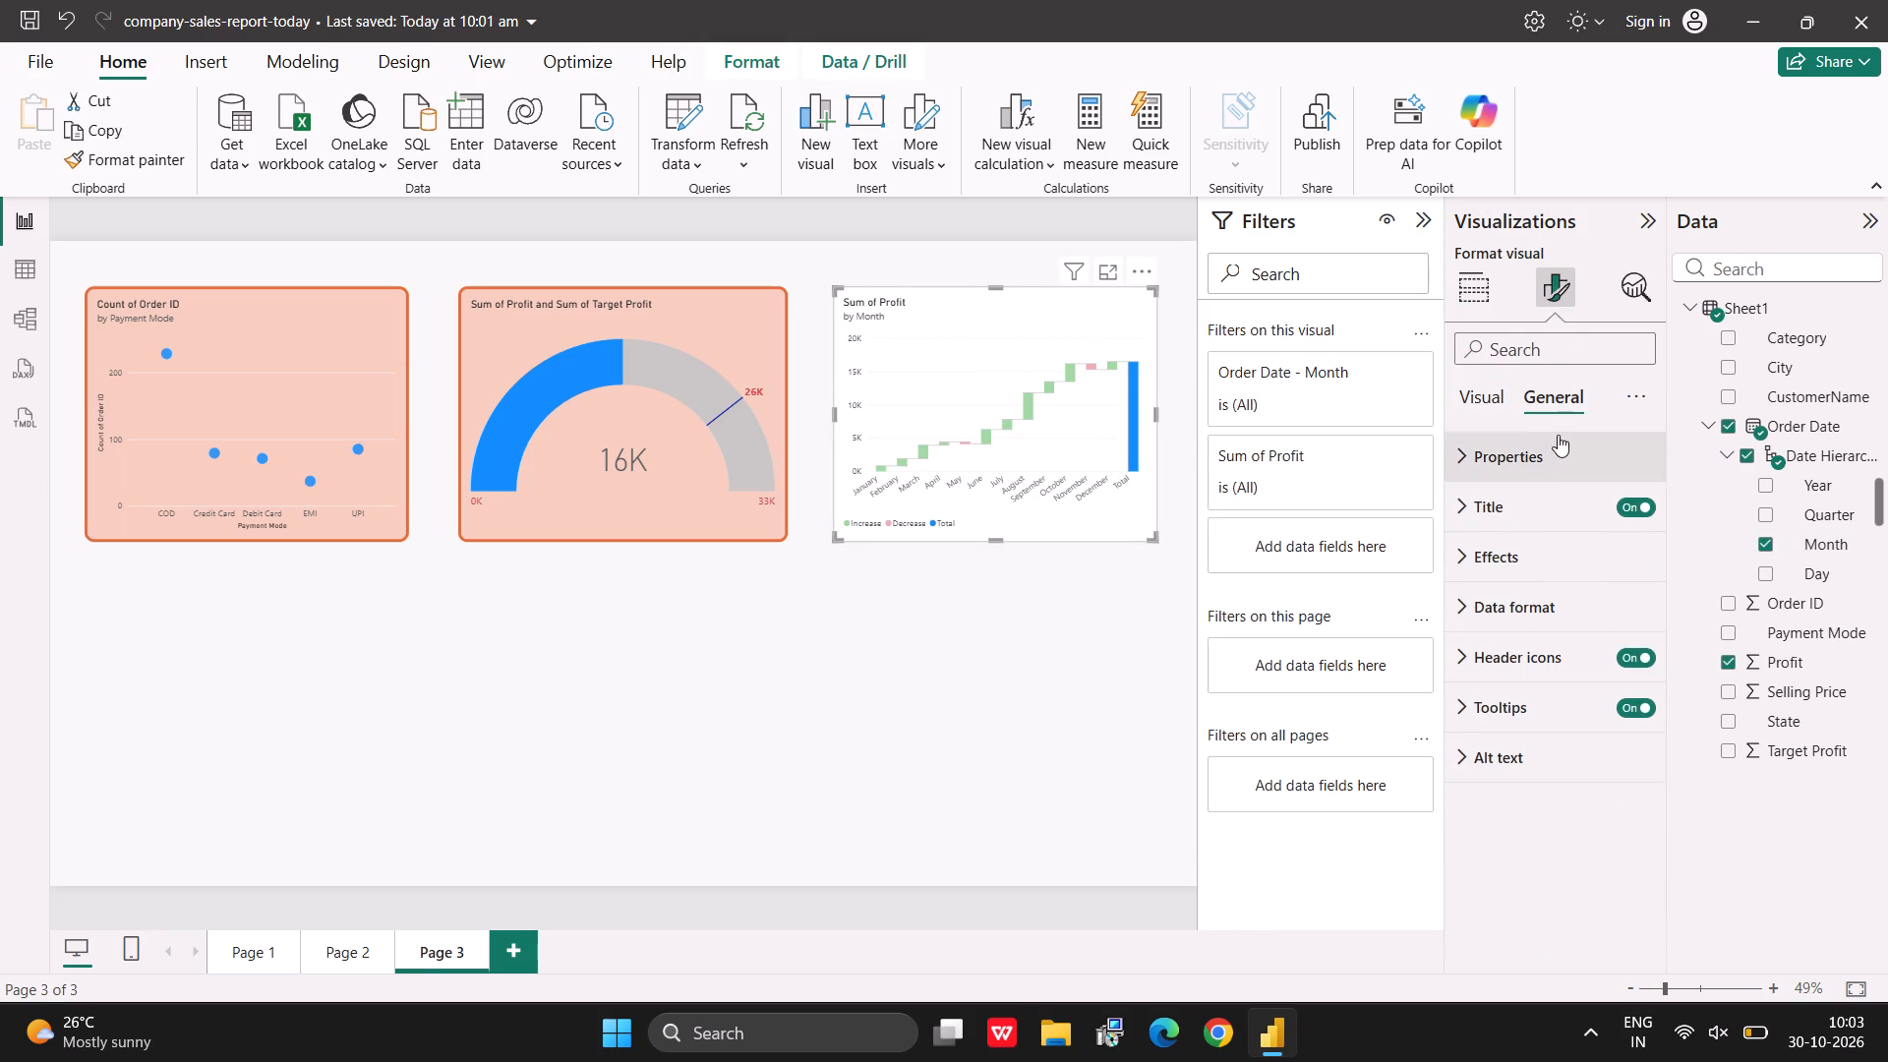
{"action": "left_click", "coordinate": [1558, 550]}
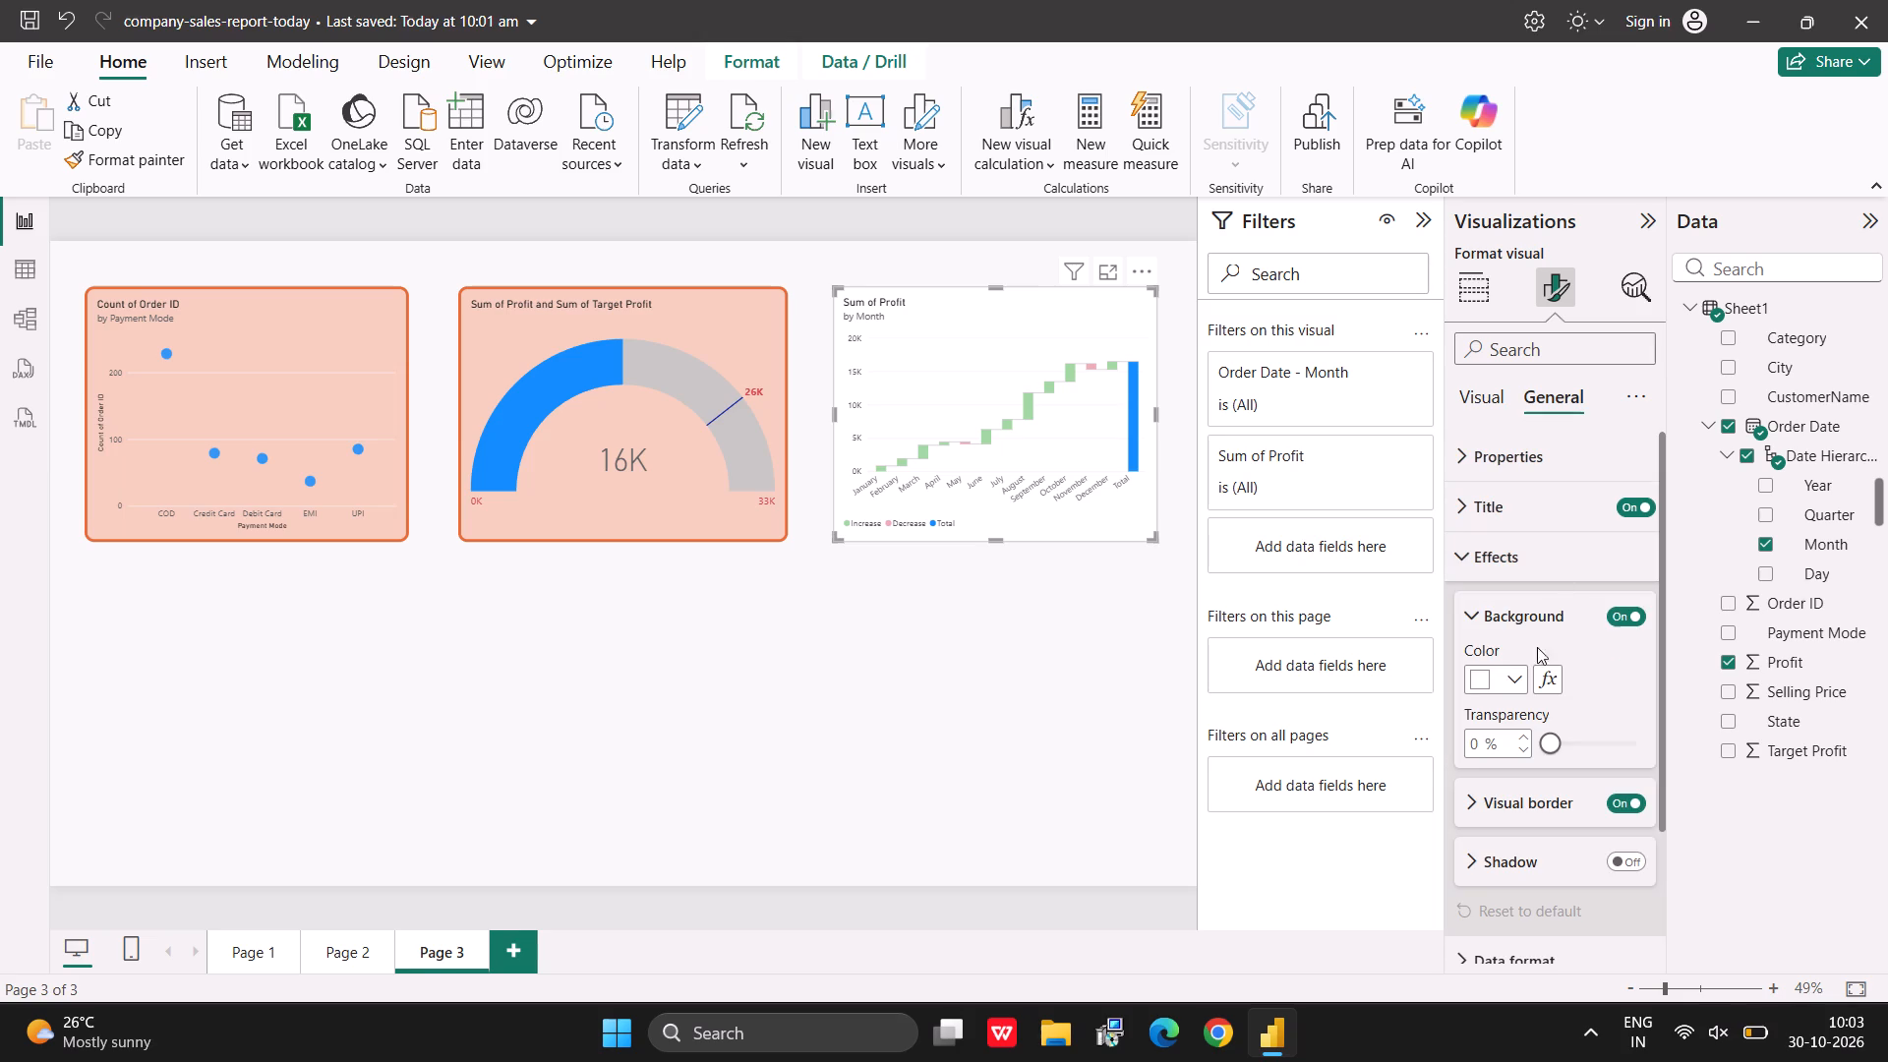
{"action": "left_click", "coordinate": [1509, 675]}
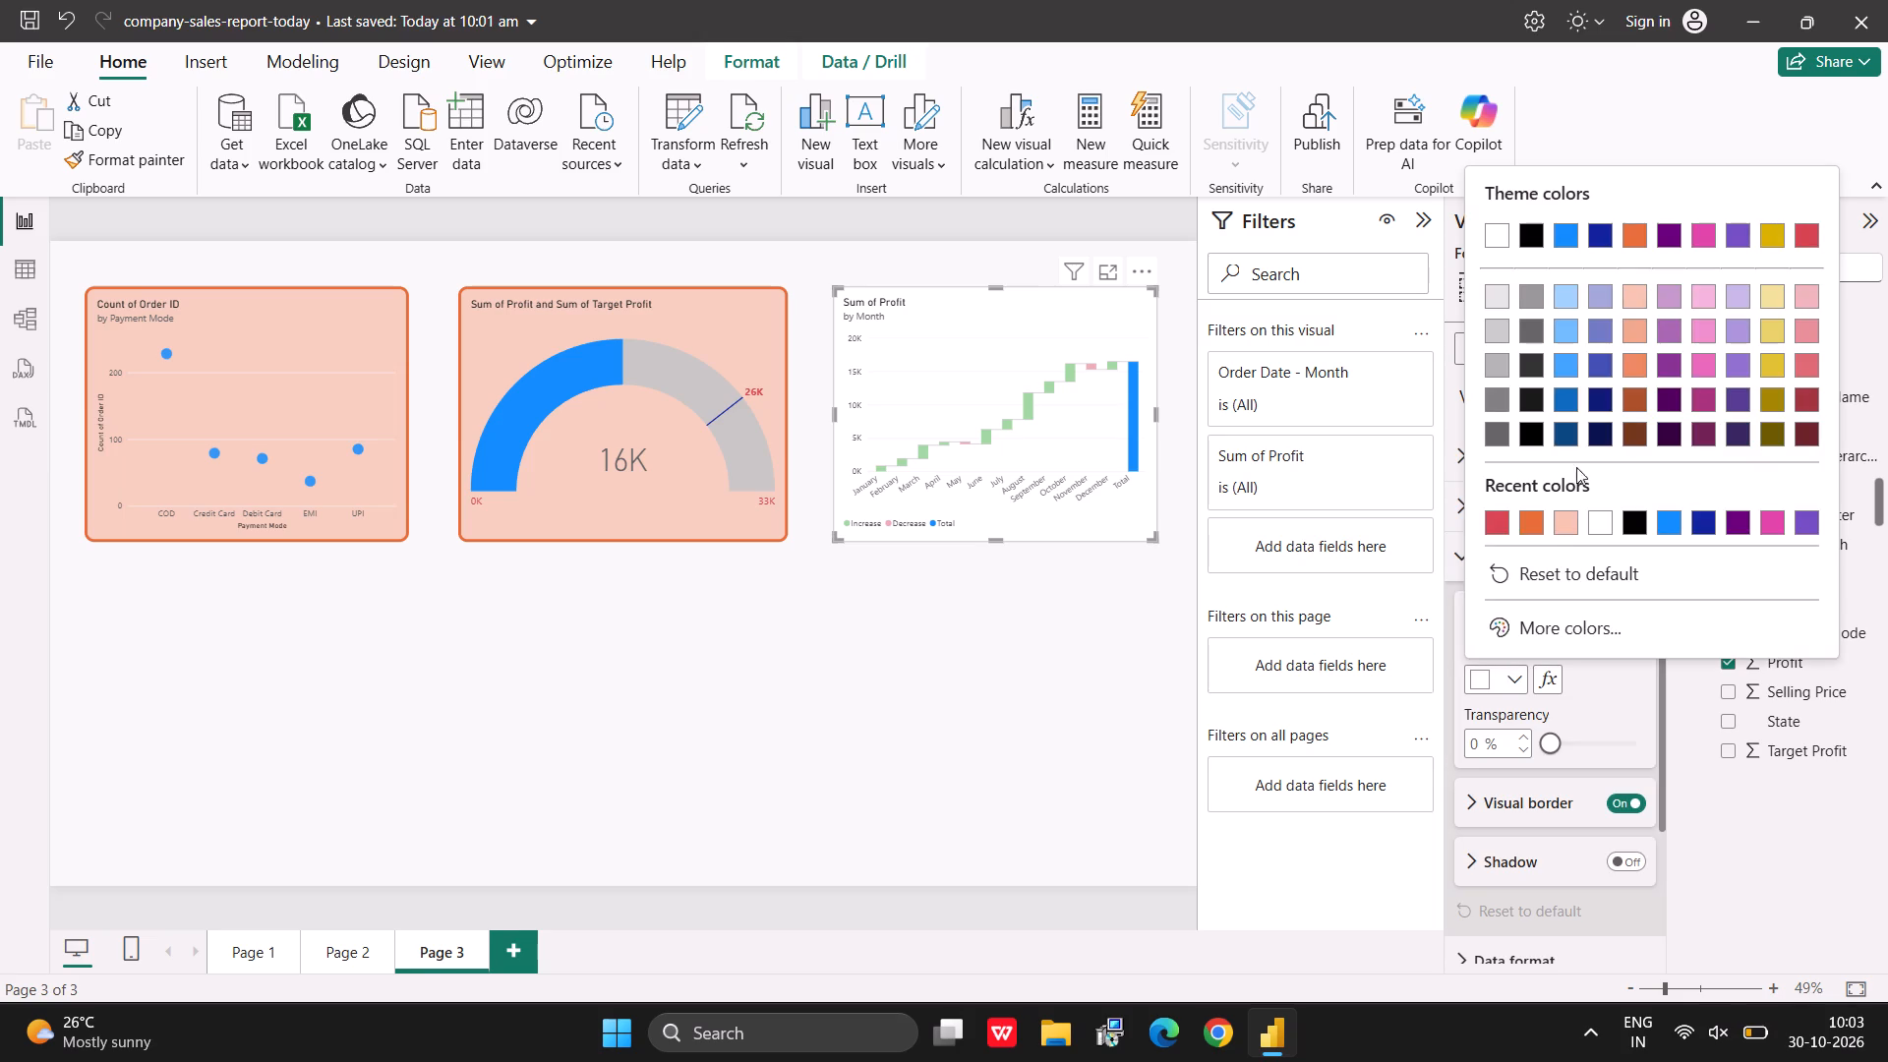
{"action": "left_click", "coordinate": [1635, 295]}
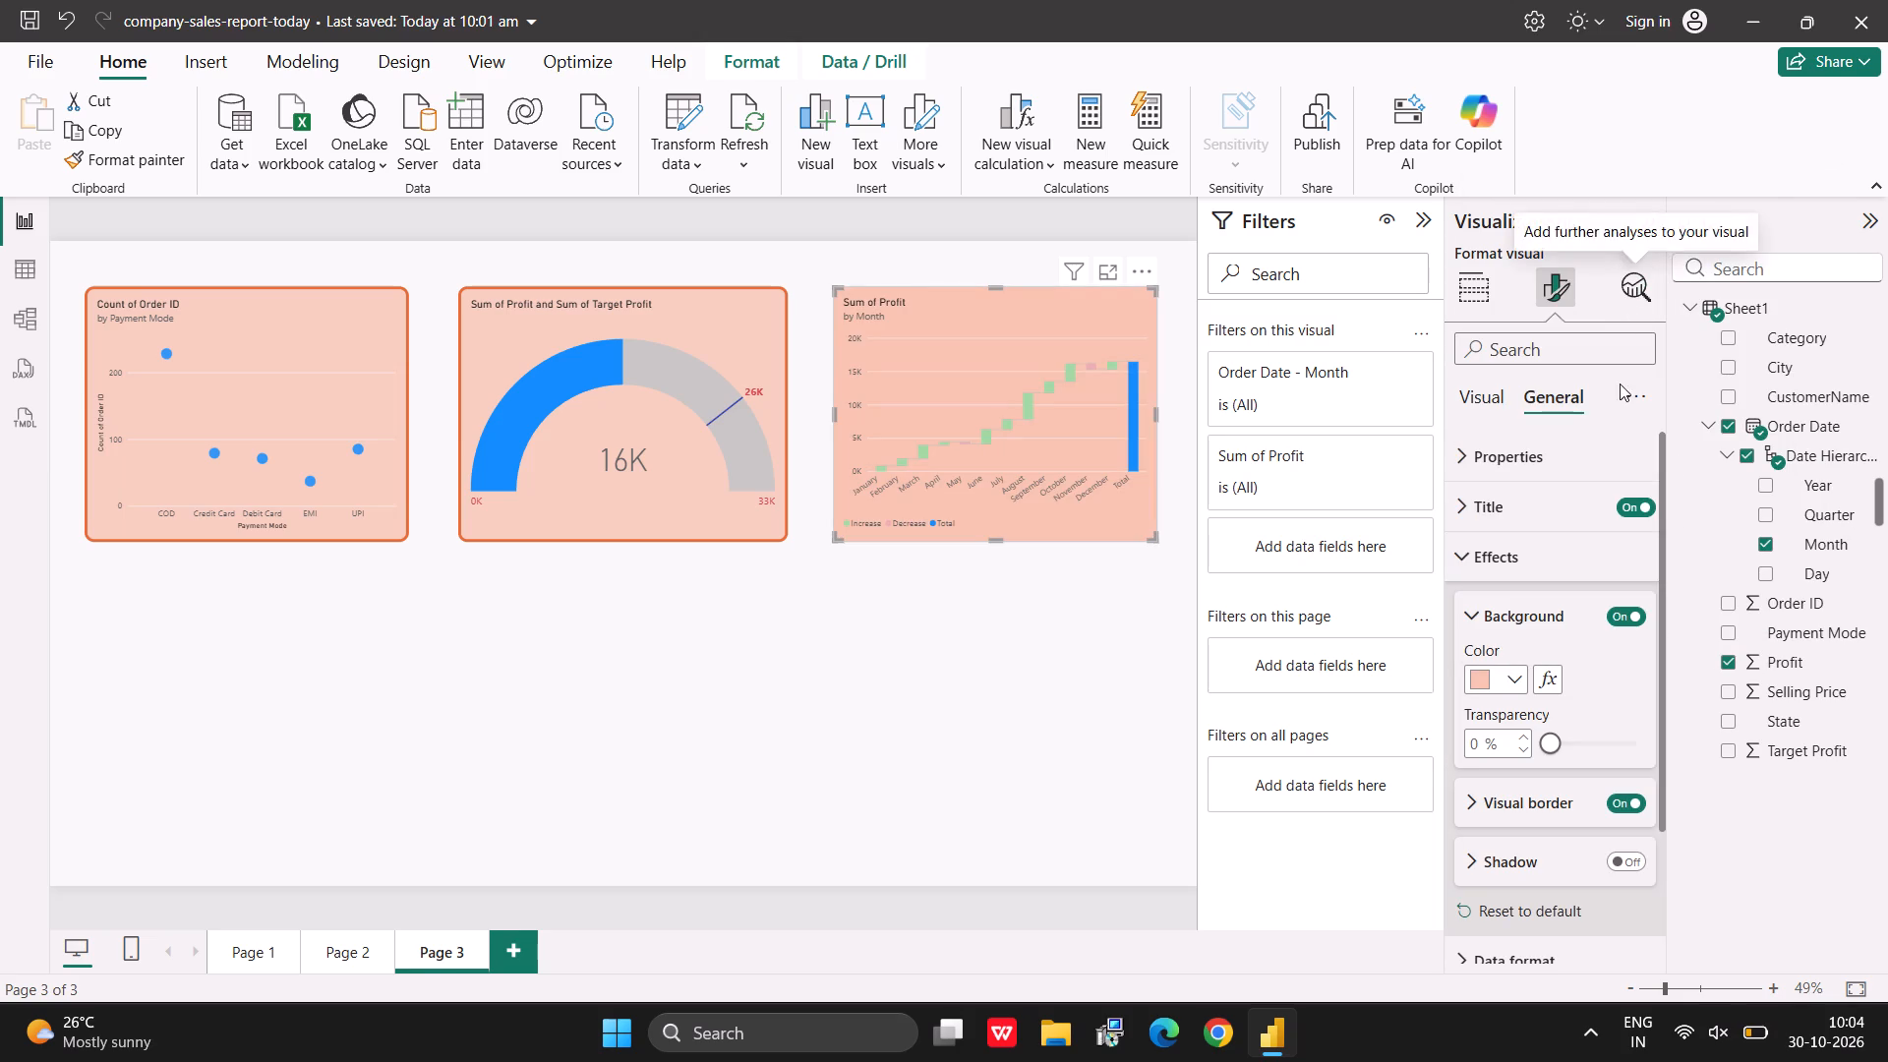
{"action": "left_click", "coordinate": [1575, 744]}
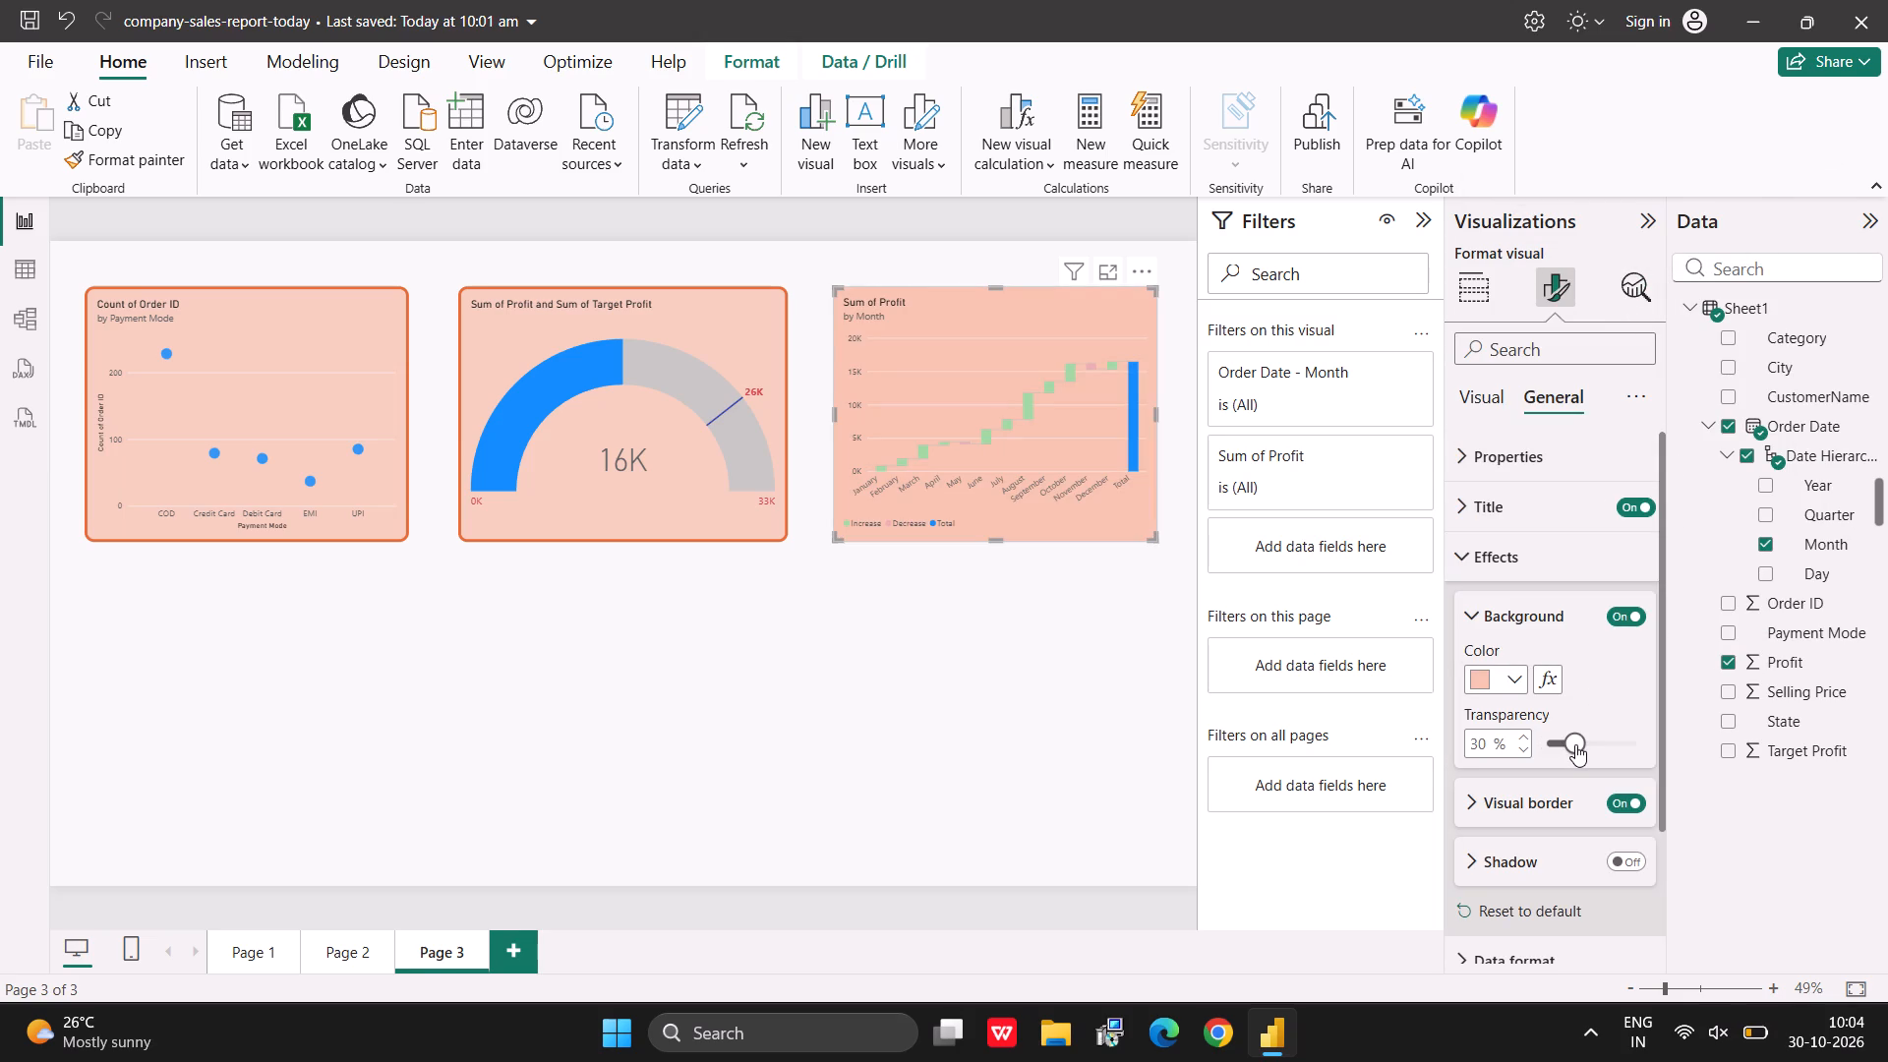
{"action": "left_click", "coordinate": [1563, 747]}
{"action": "left_click", "coordinate": [1563, 747]}
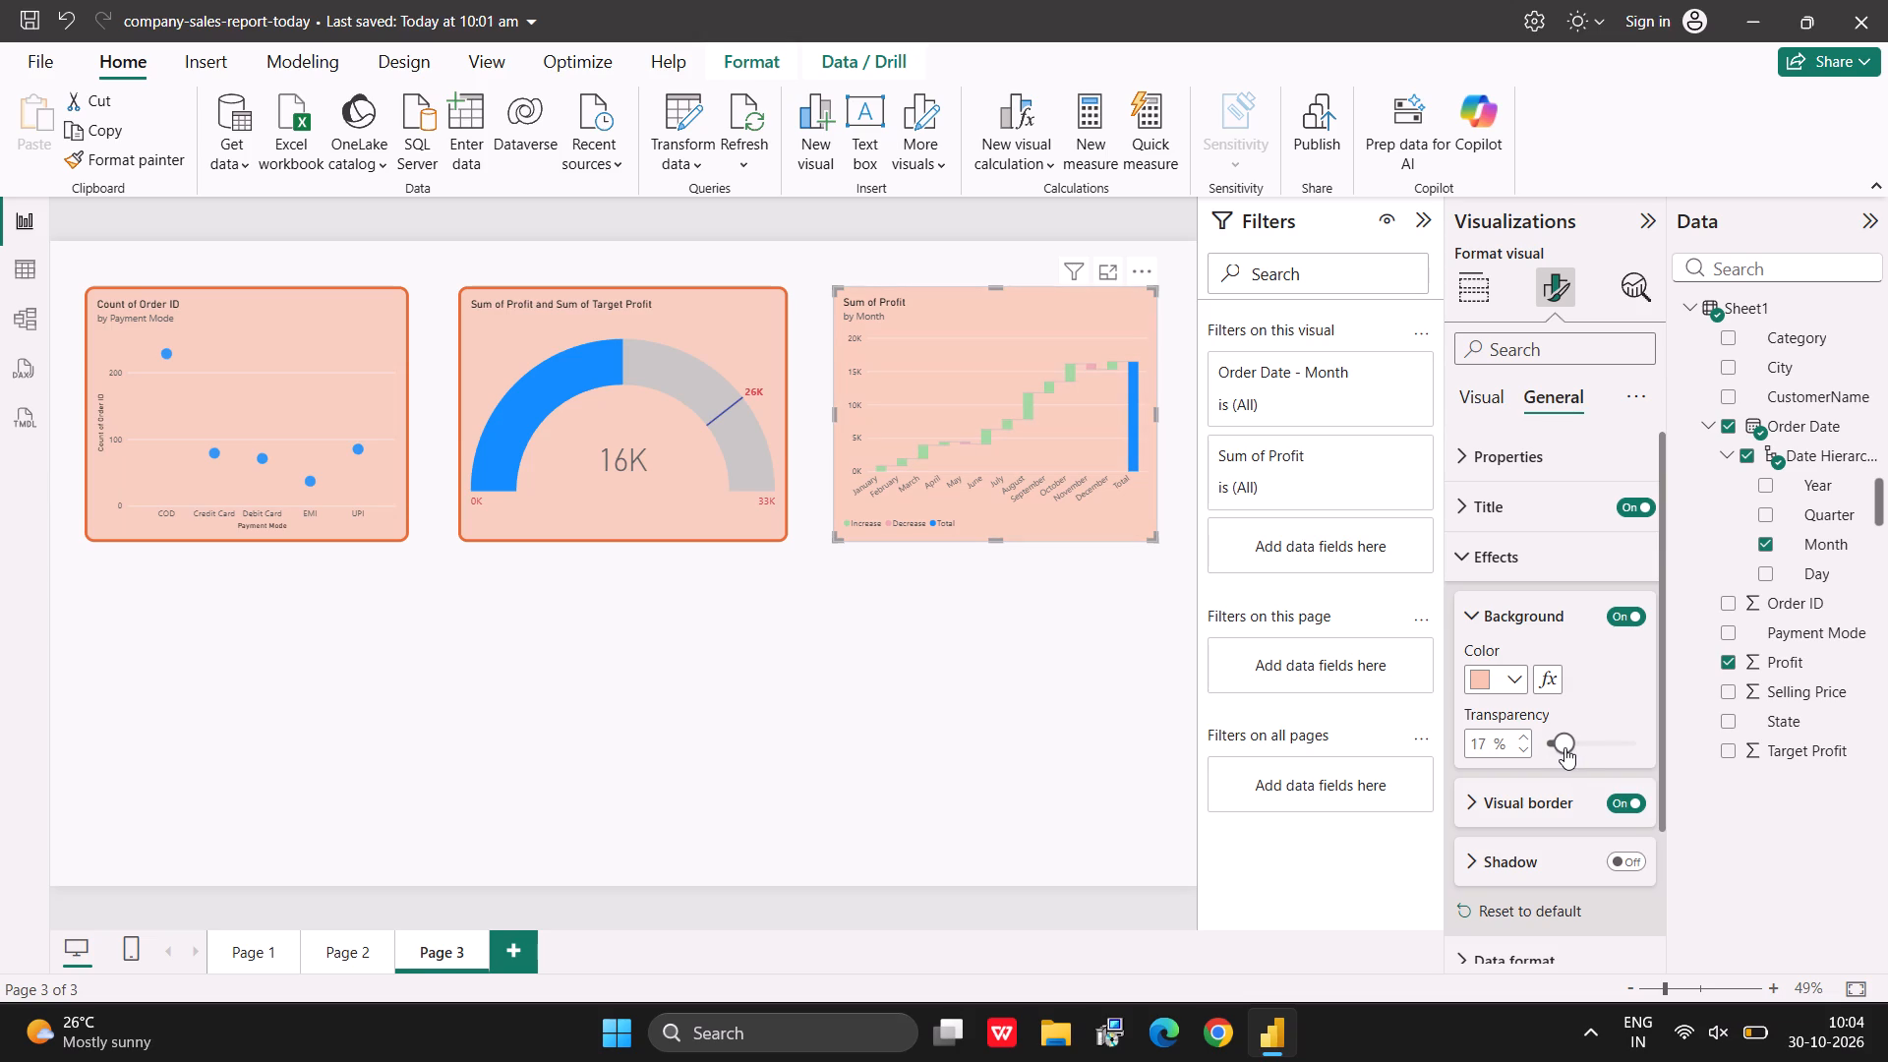
{"action": "left_click", "coordinate": [1564, 747]}
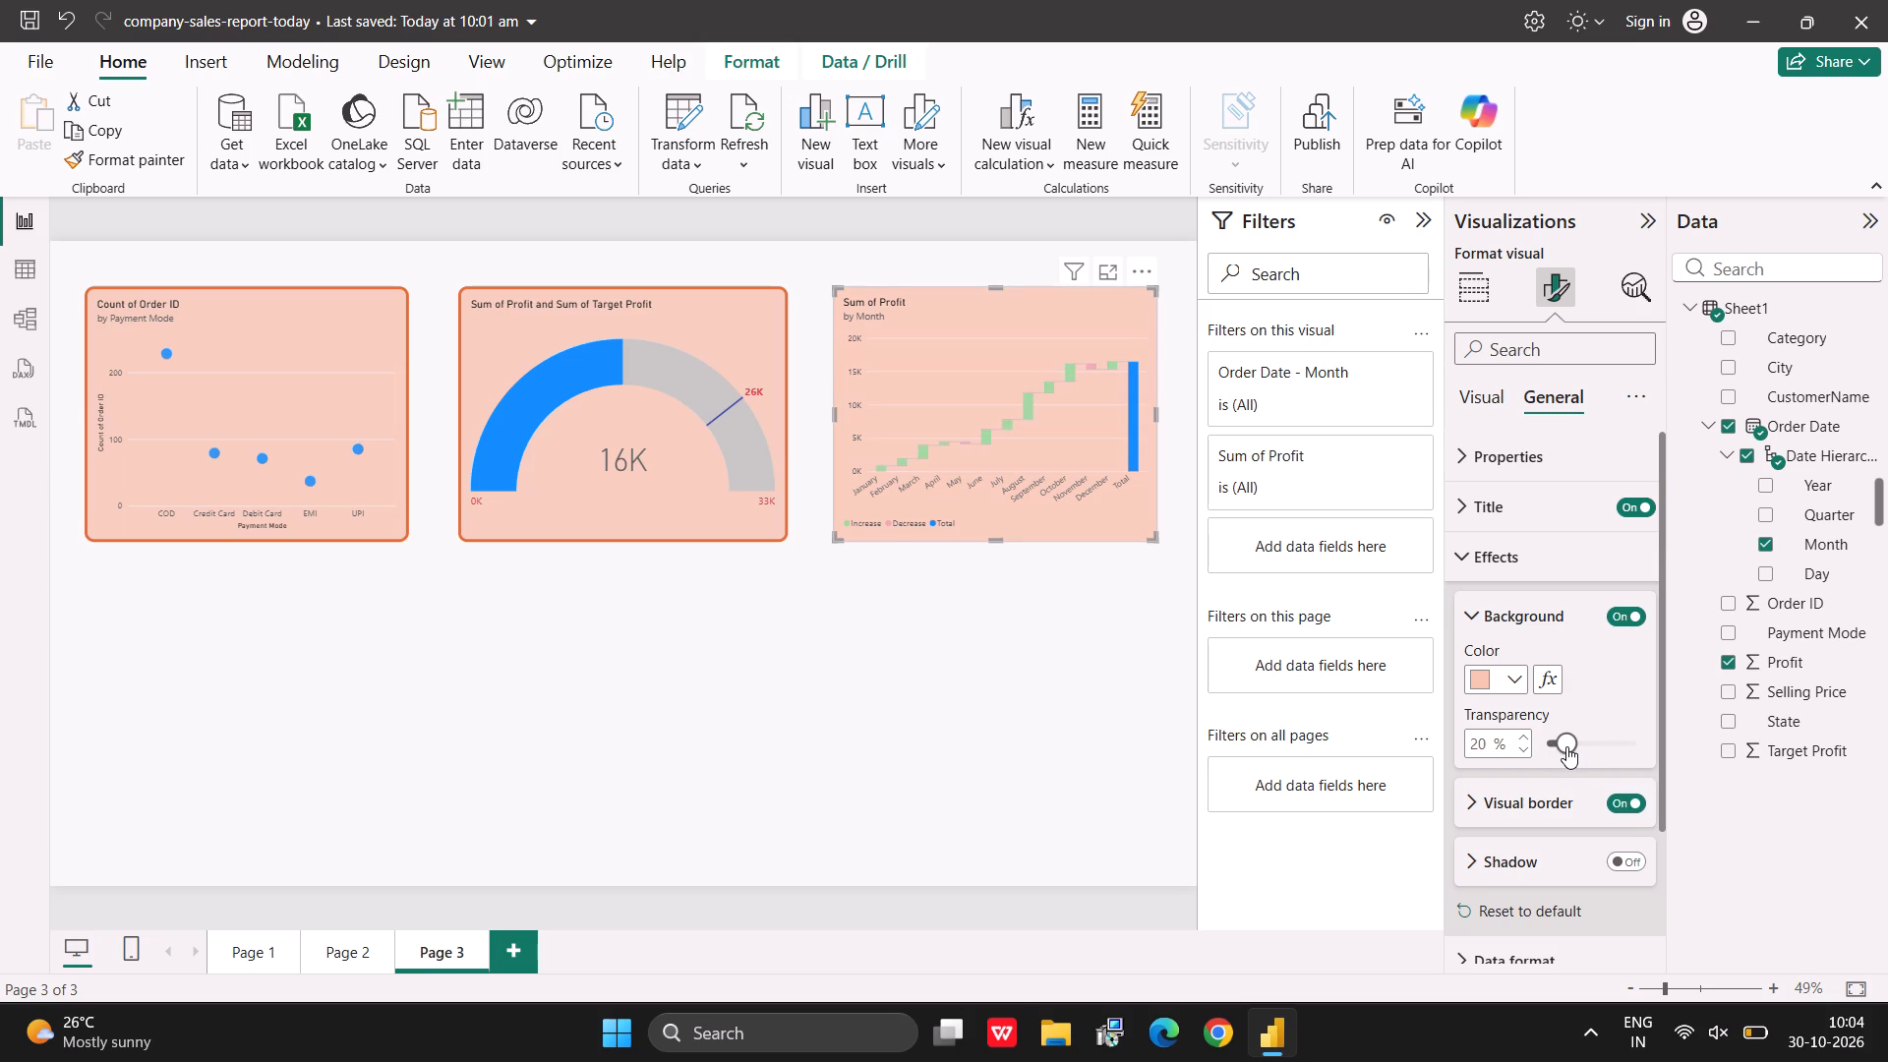
{"action": "left_click", "coordinate": [1566, 746]}
Set the waterfall chart's visual border color to the orange theme color.
{"action": "left_click", "coordinate": [1553, 795]}
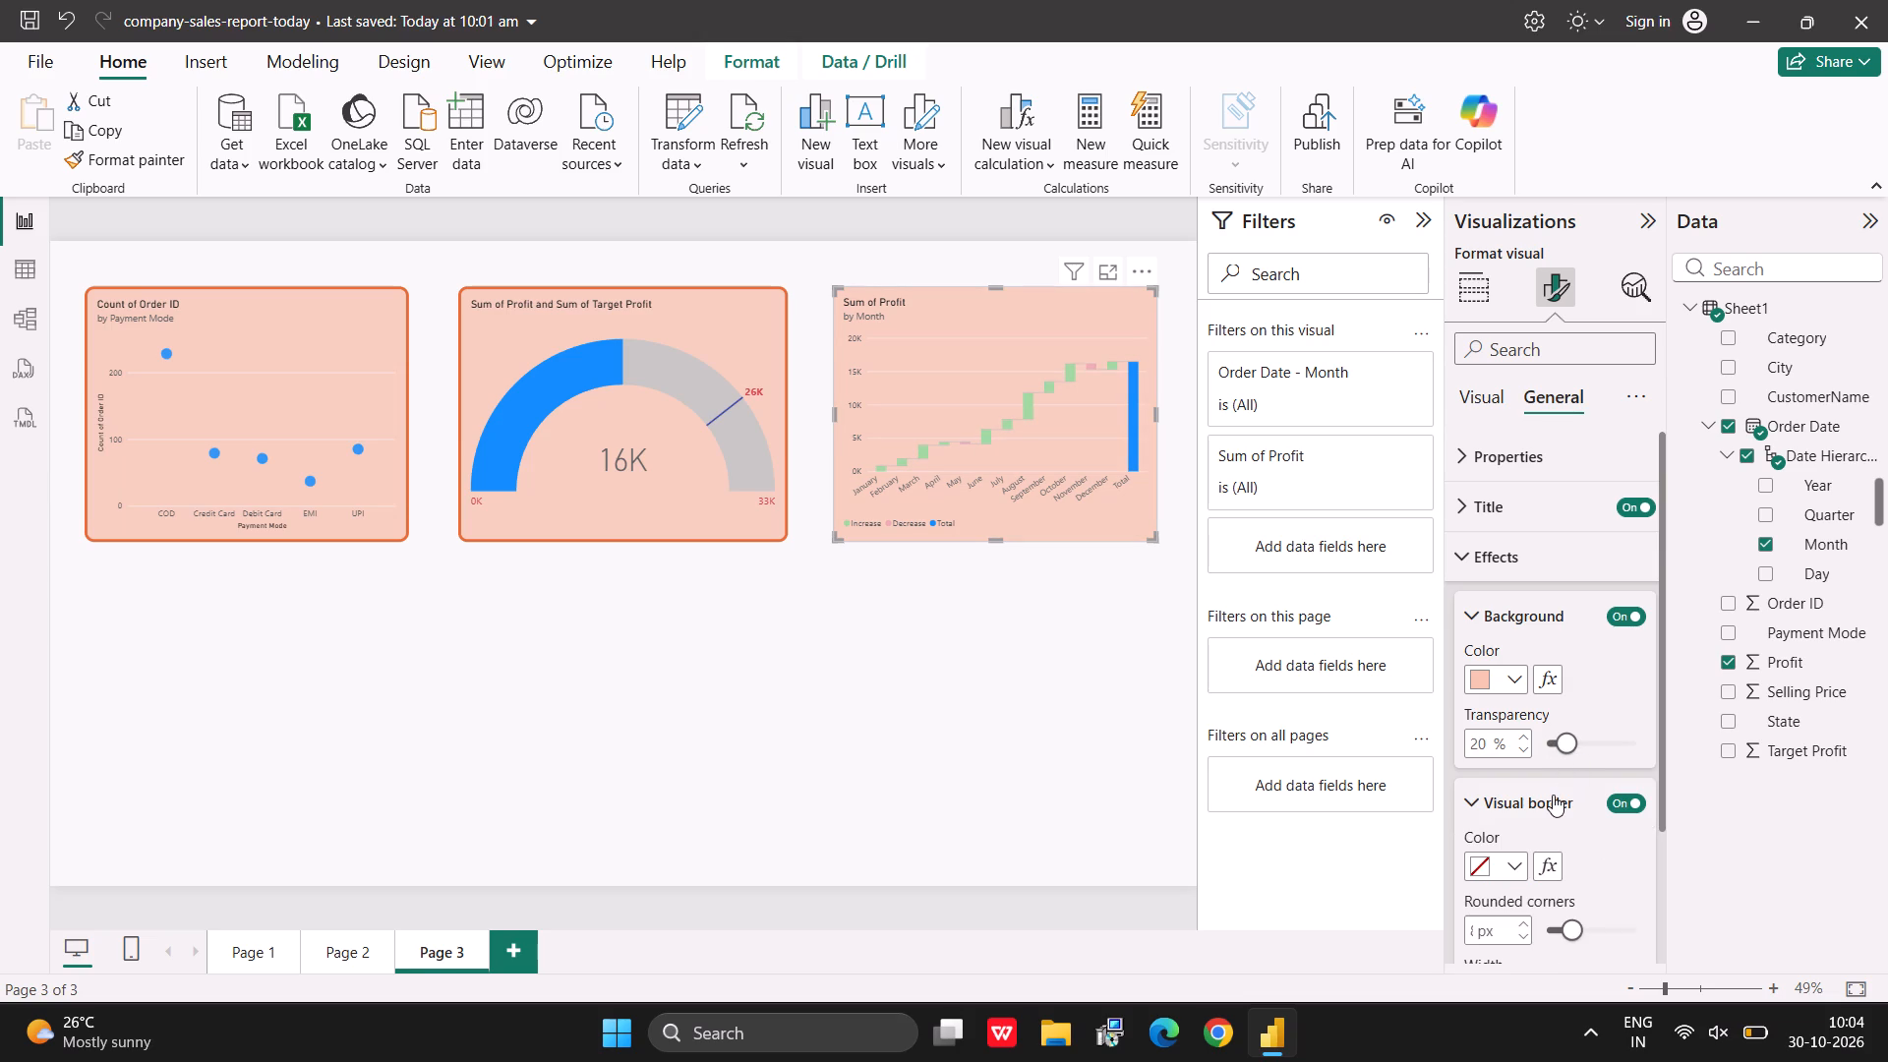
{"action": "scroll", "coordinate": [1553, 795], "scroll_direction": "down", "scroll_amount": 1}
{"action": "left_click", "coordinate": [1518, 772]}
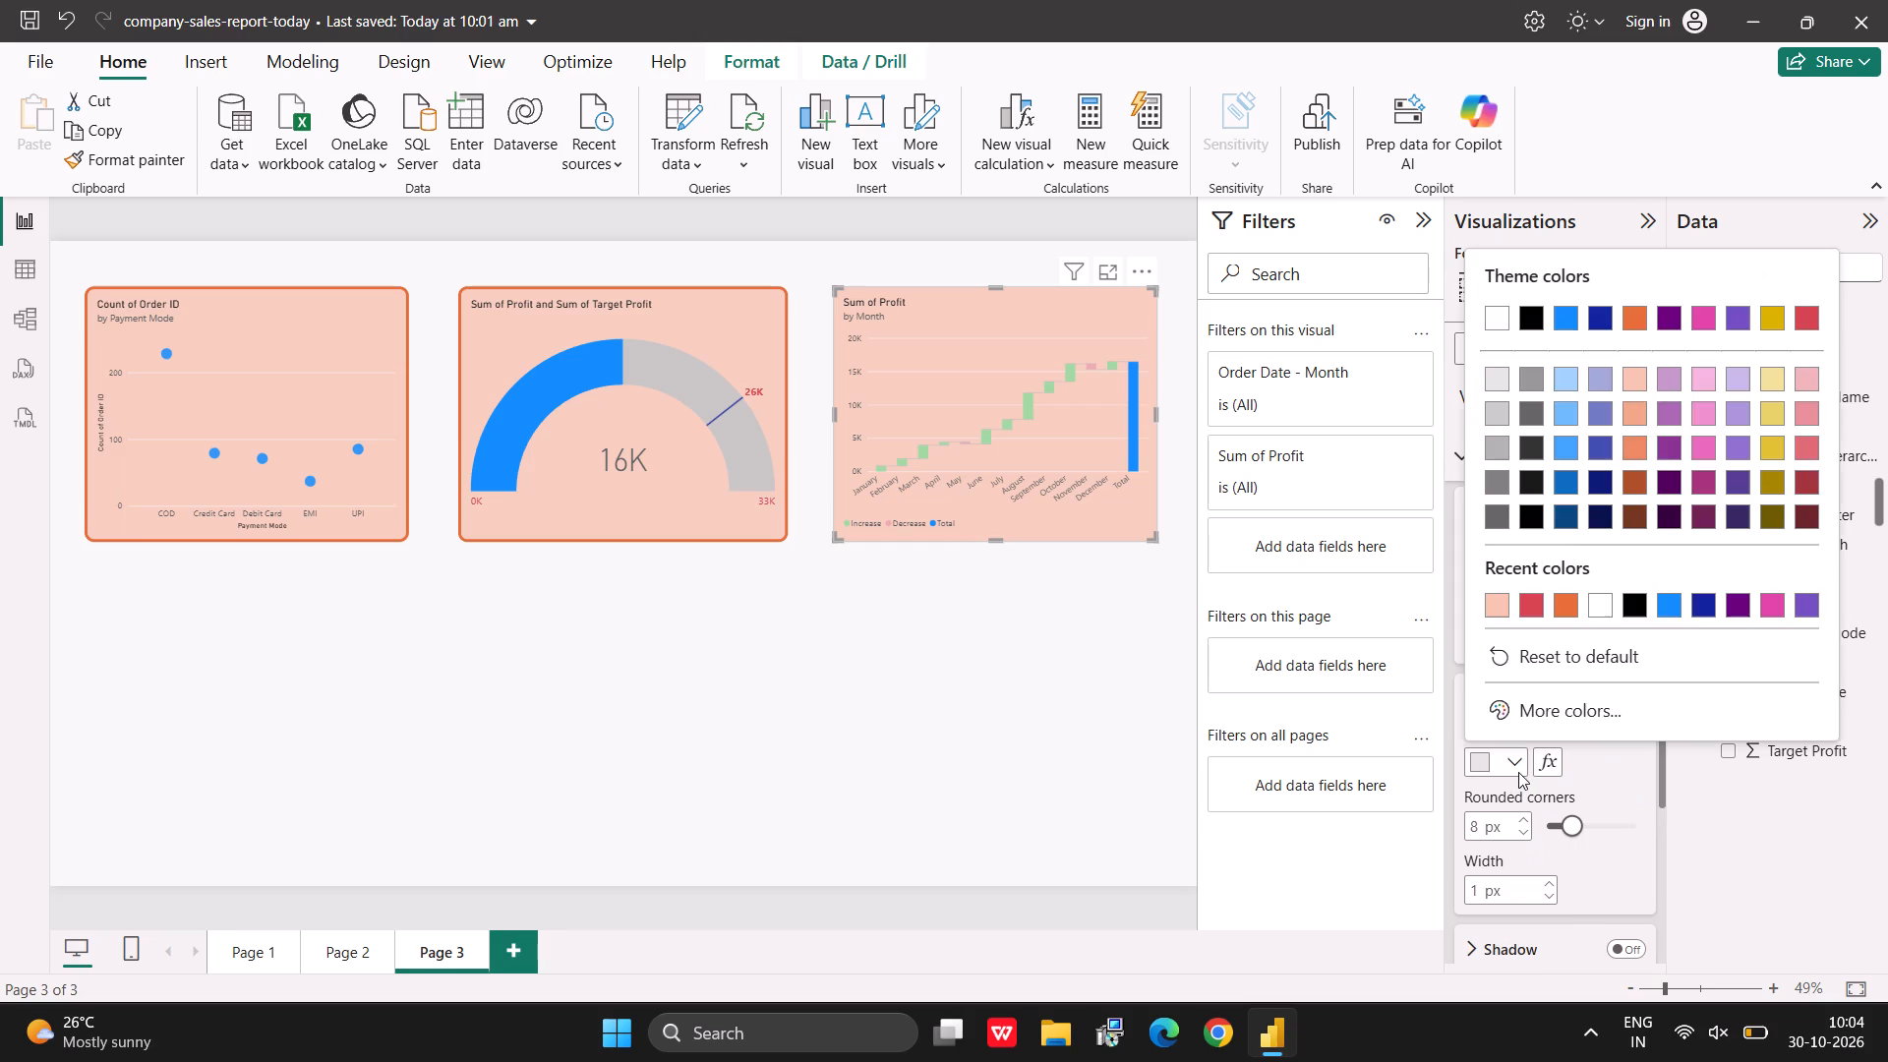
{"action": "left_click", "coordinate": [1629, 314]}
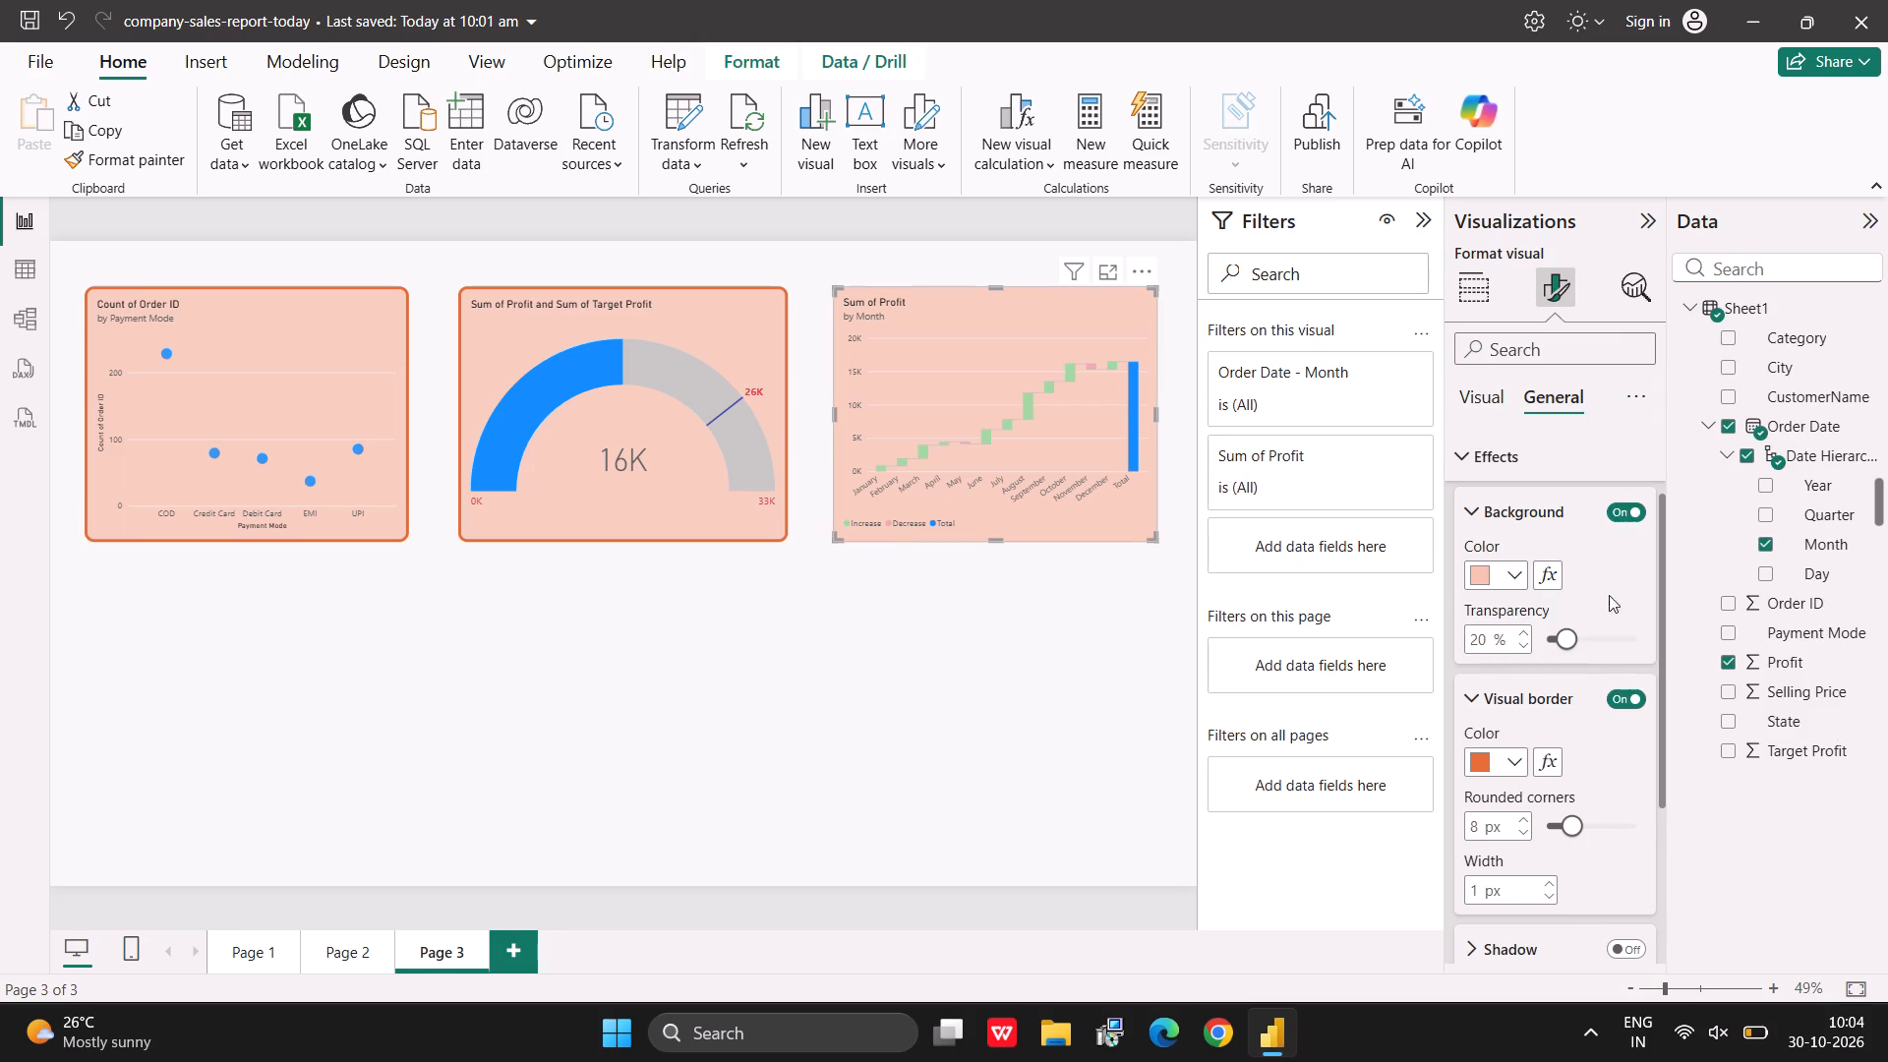
Set the waterfall chart's border to 16 px rounded corners and a width of 6 px.
{"action": "scroll", "coordinate": [1518, 828], "scroll_direction": "down", "scroll_amount": 1}
{"action": "triple_click", "coordinate": [1529, 745]}
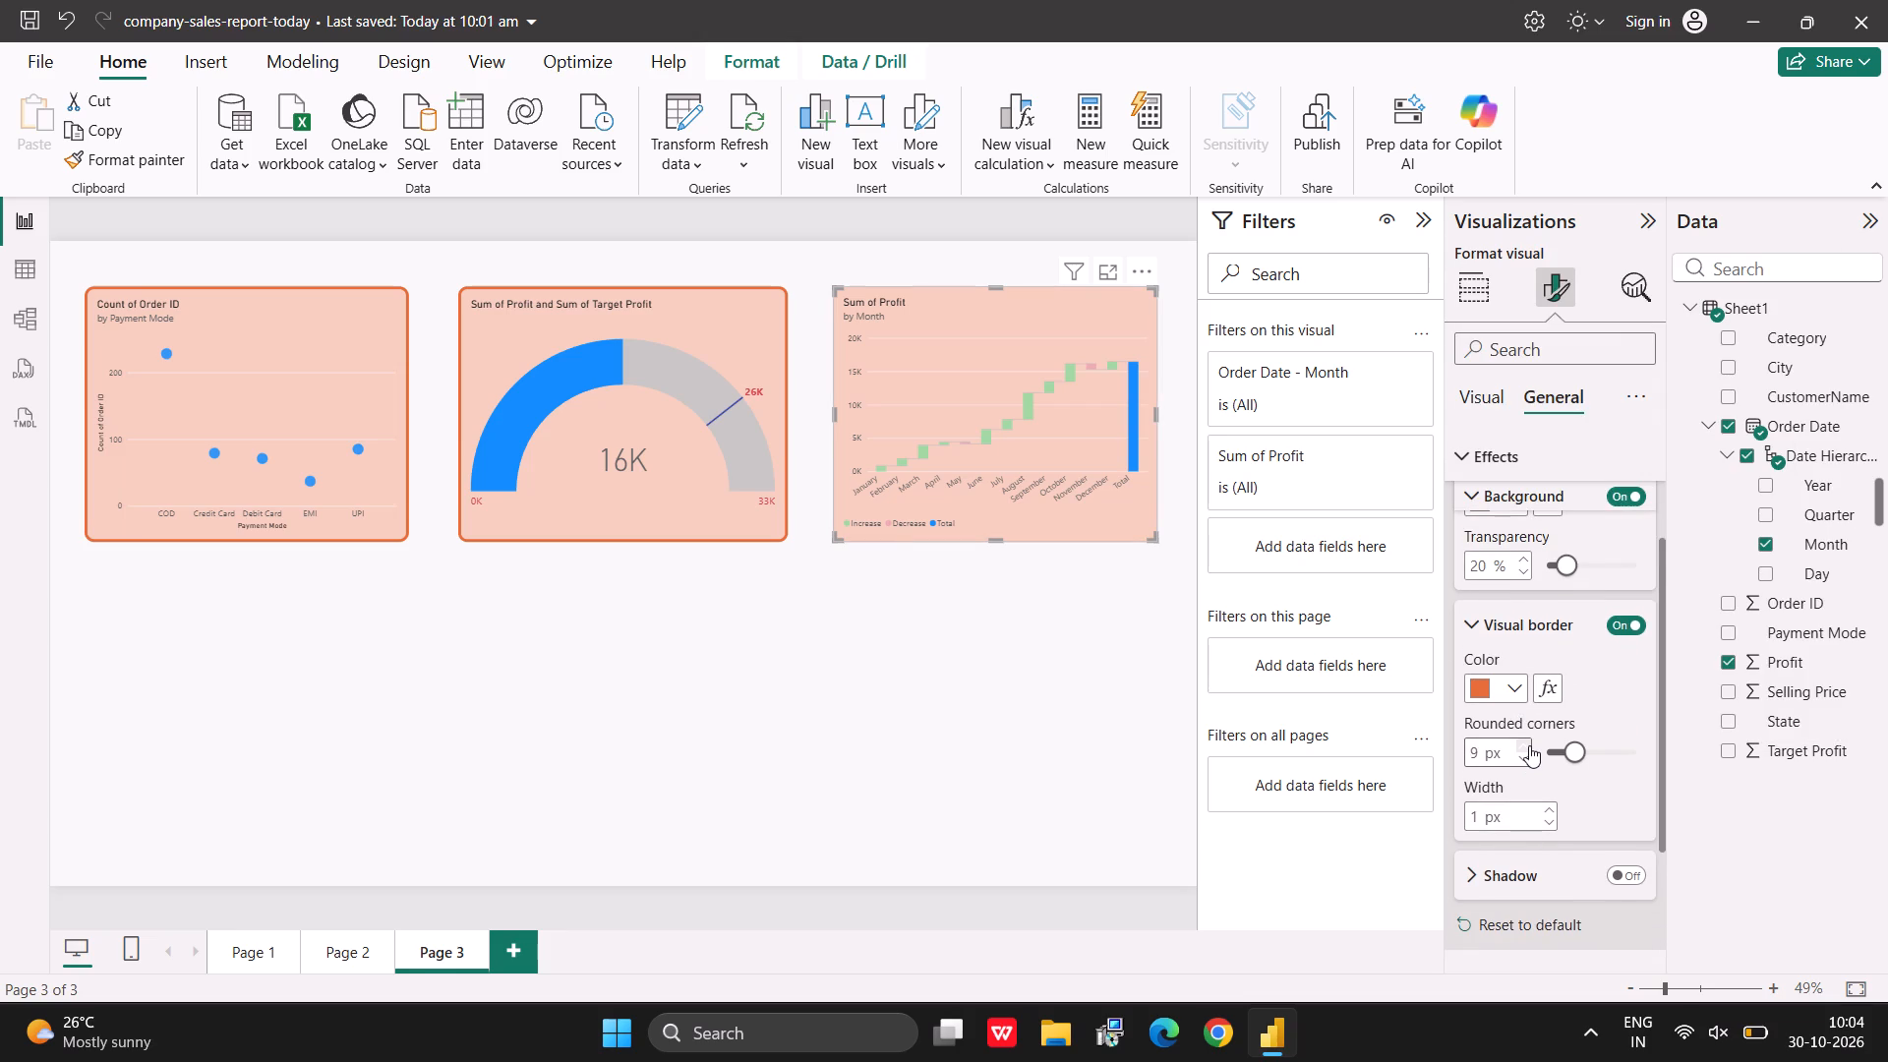
{"action": "double_click", "coordinate": [1529, 745]}
{"action": "left_click", "coordinate": [1529, 745]}
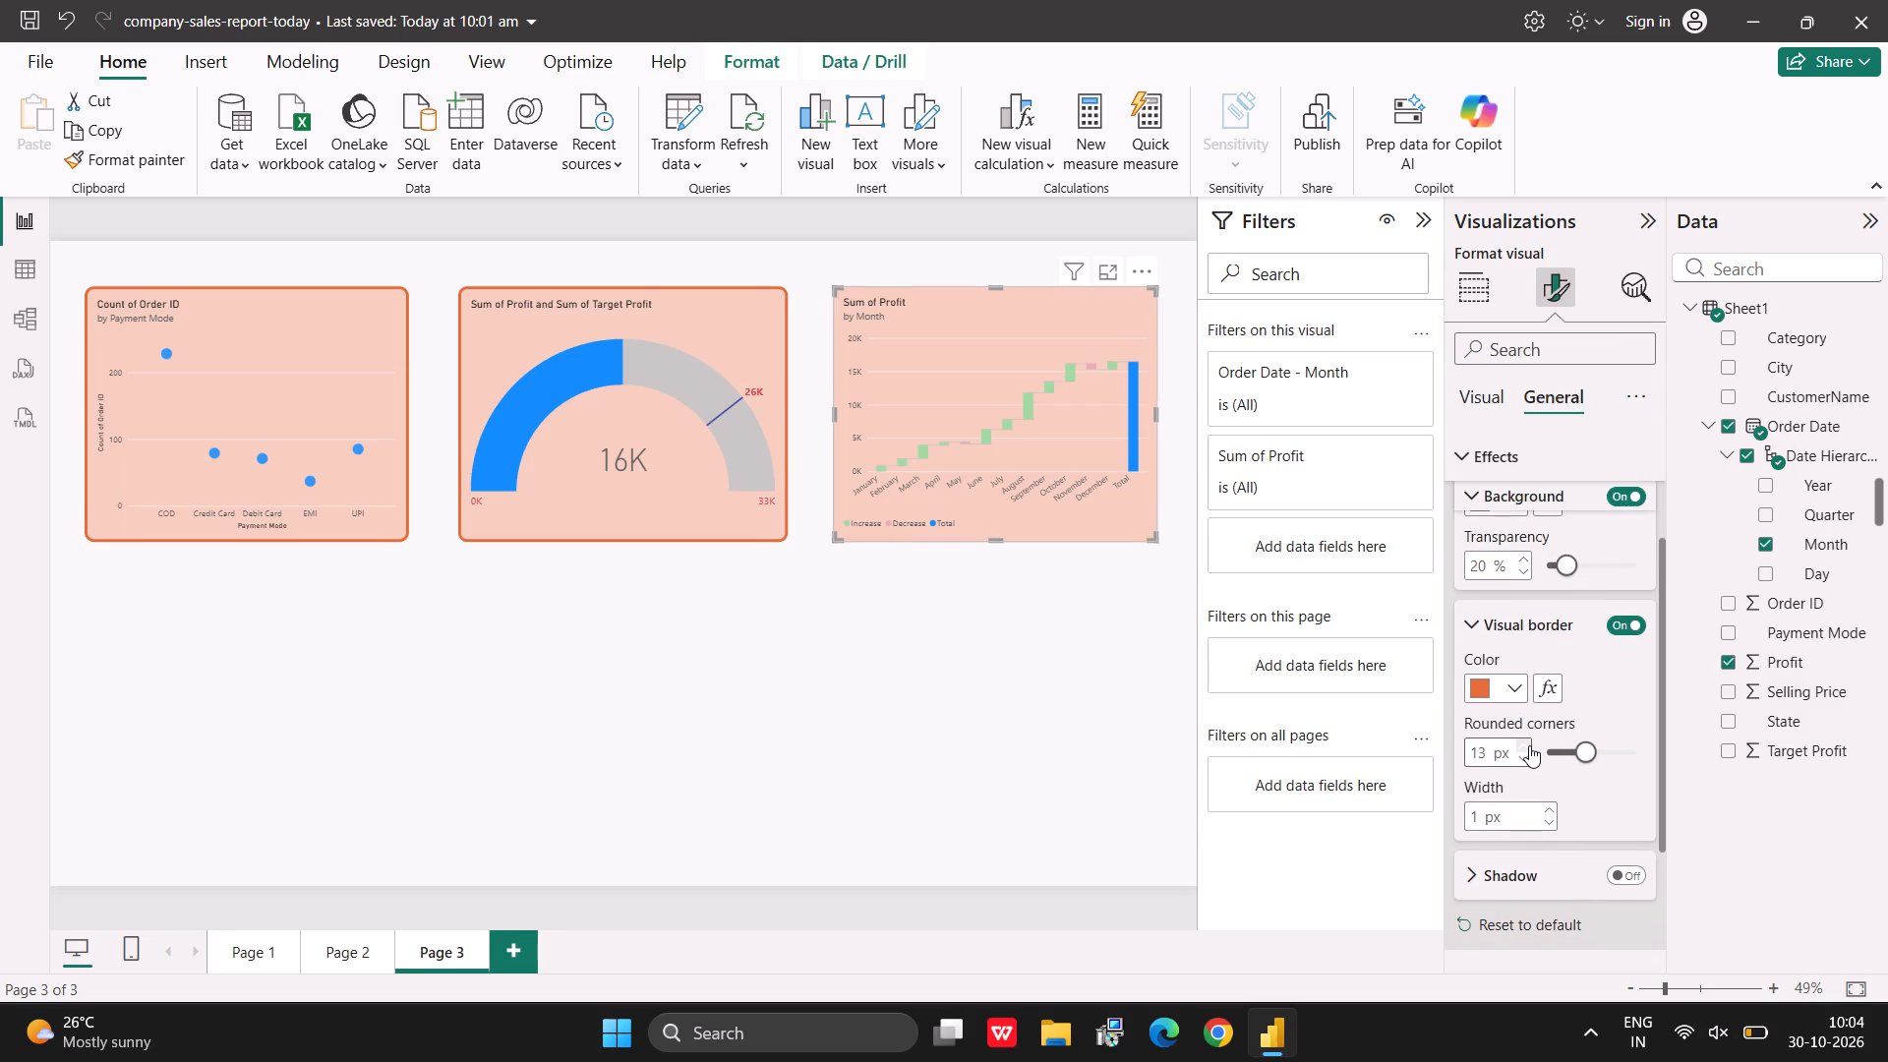
{"action": "left_click", "coordinate": [1529, 745]}
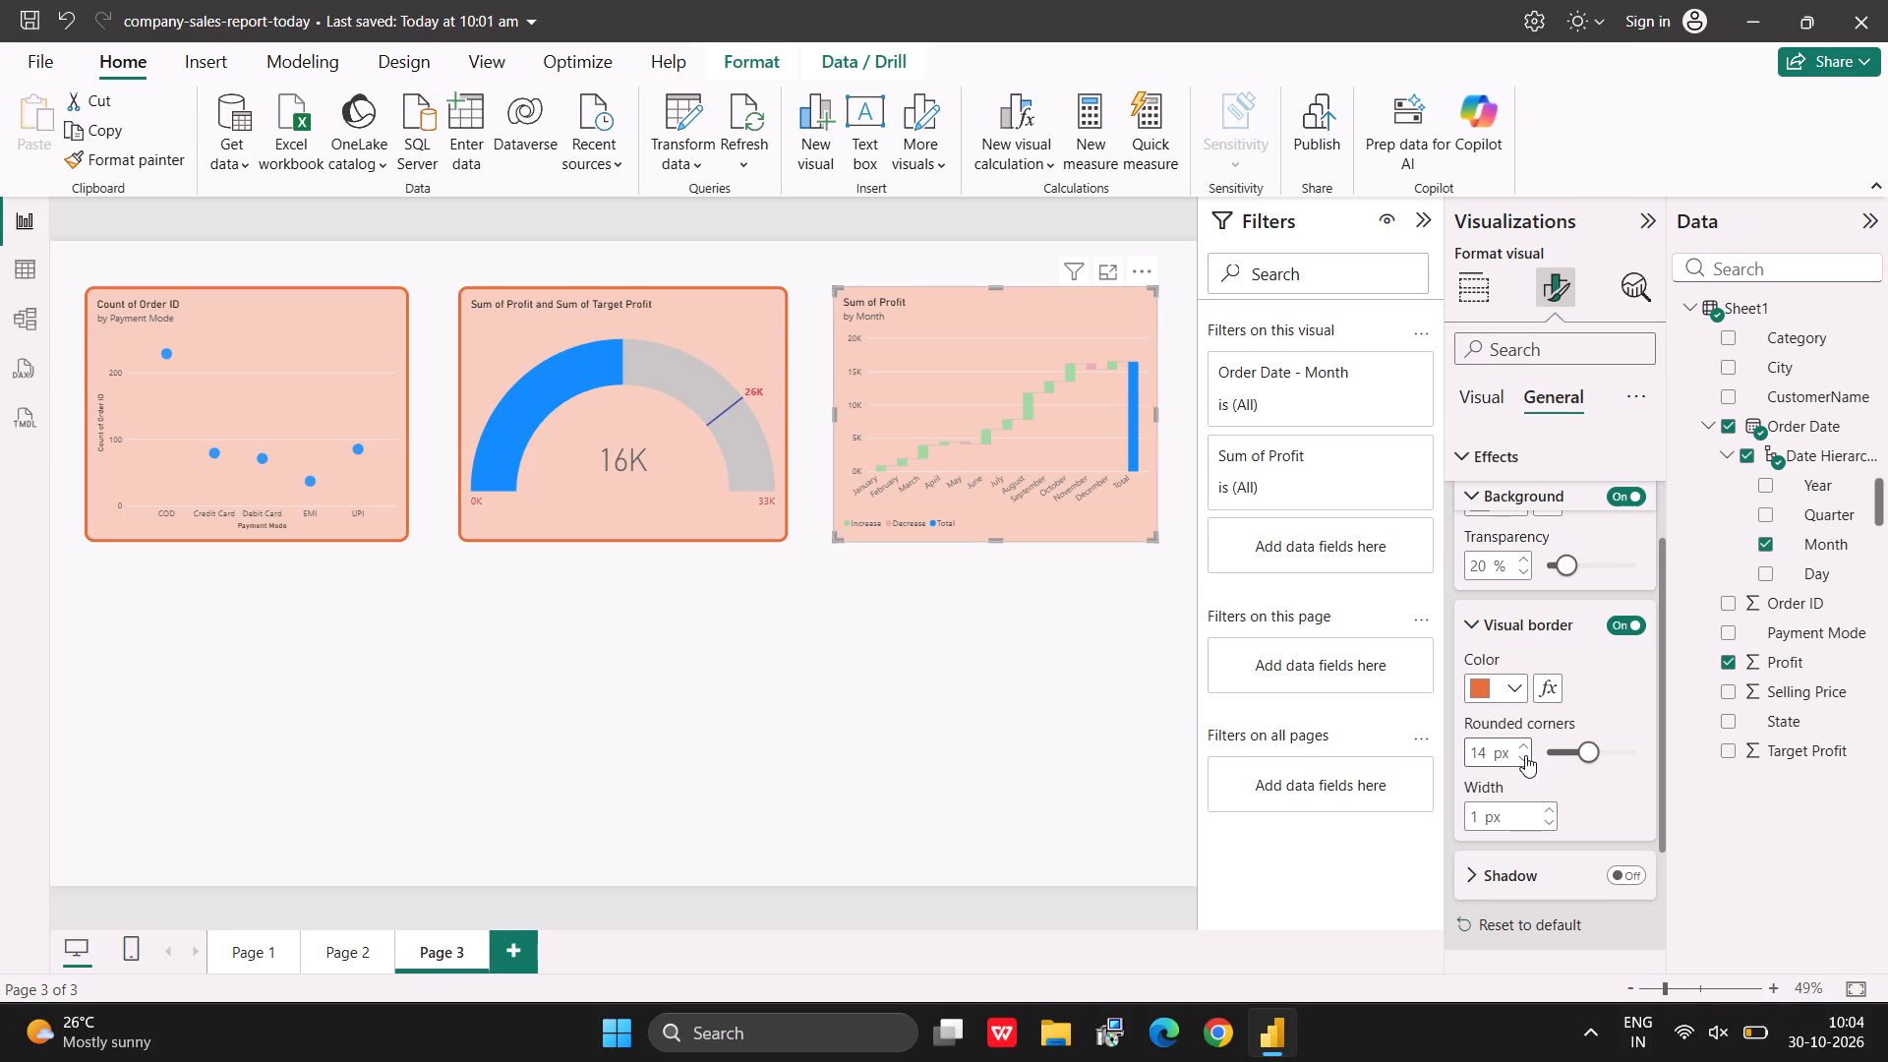
{"action": "double_click", "coordinate": [1524, 746]}
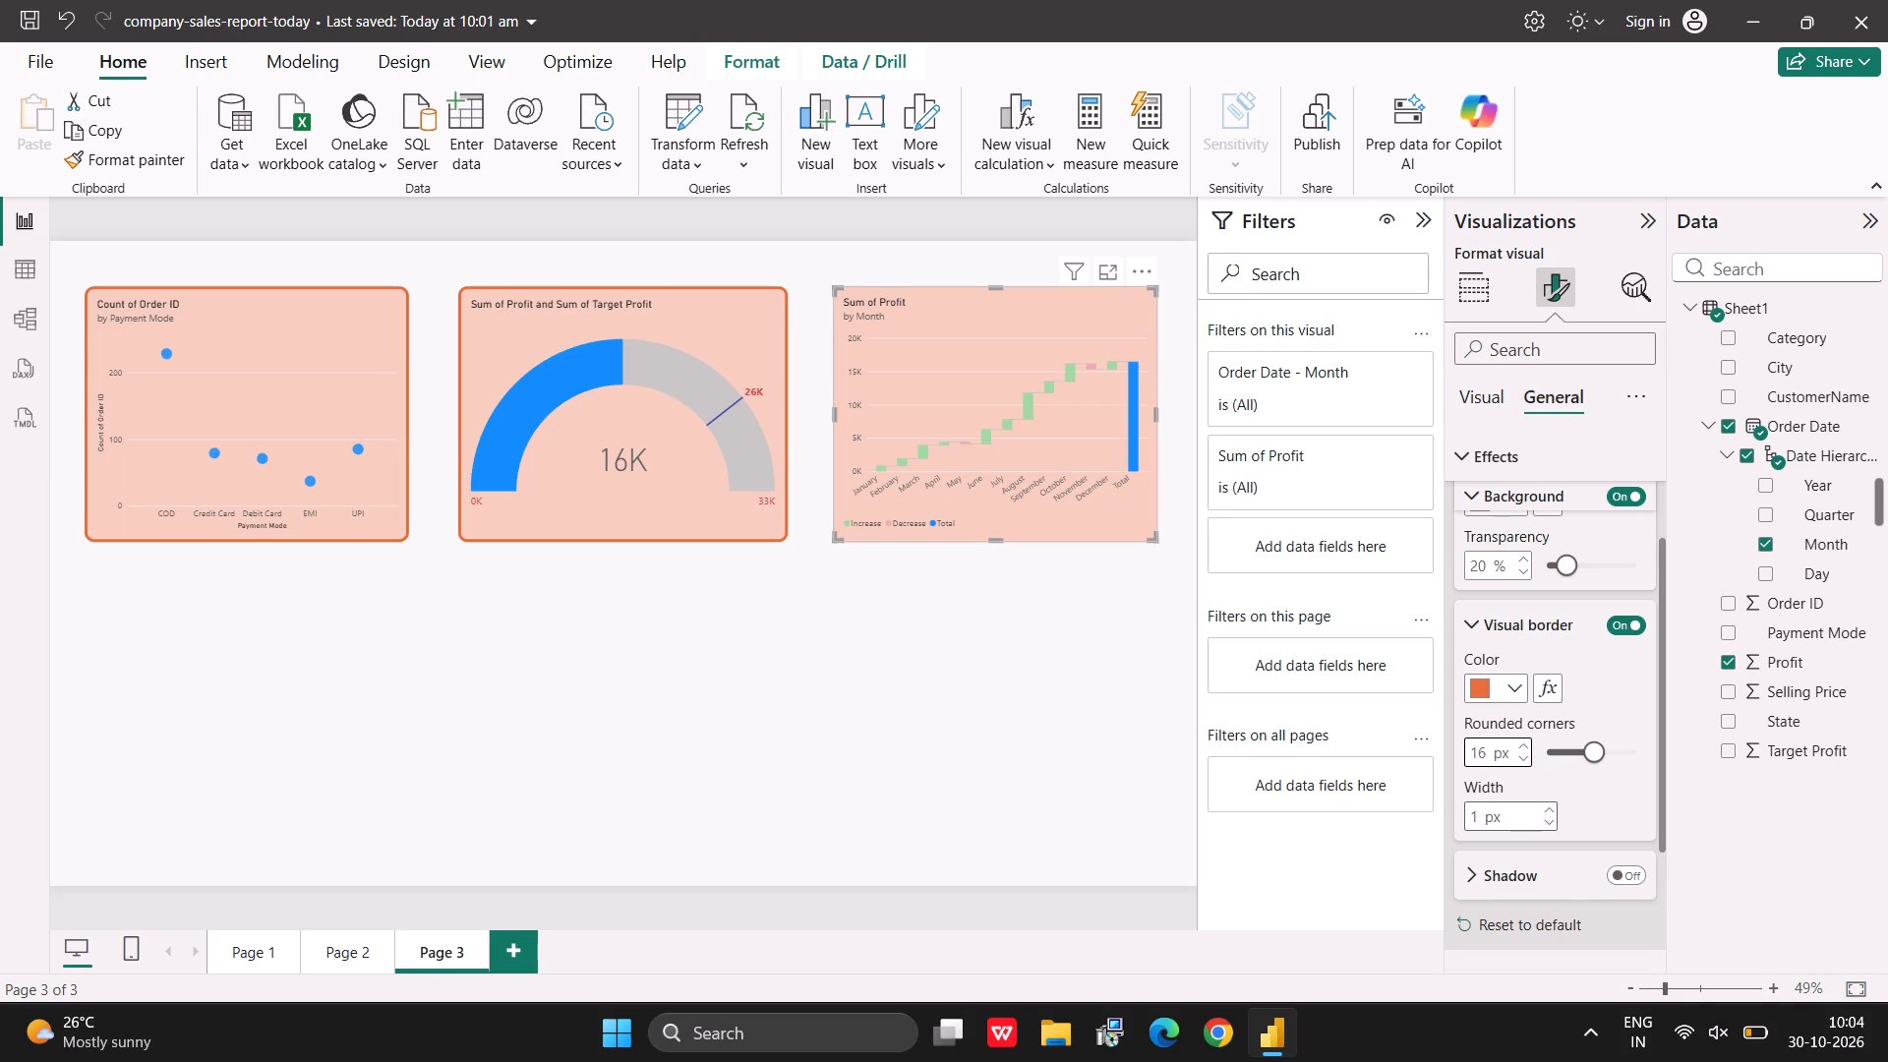
{"action": "left_click", "coordinate": [1551, 807]}
{"action": "double_click", "coordinate": [1551, 807]}
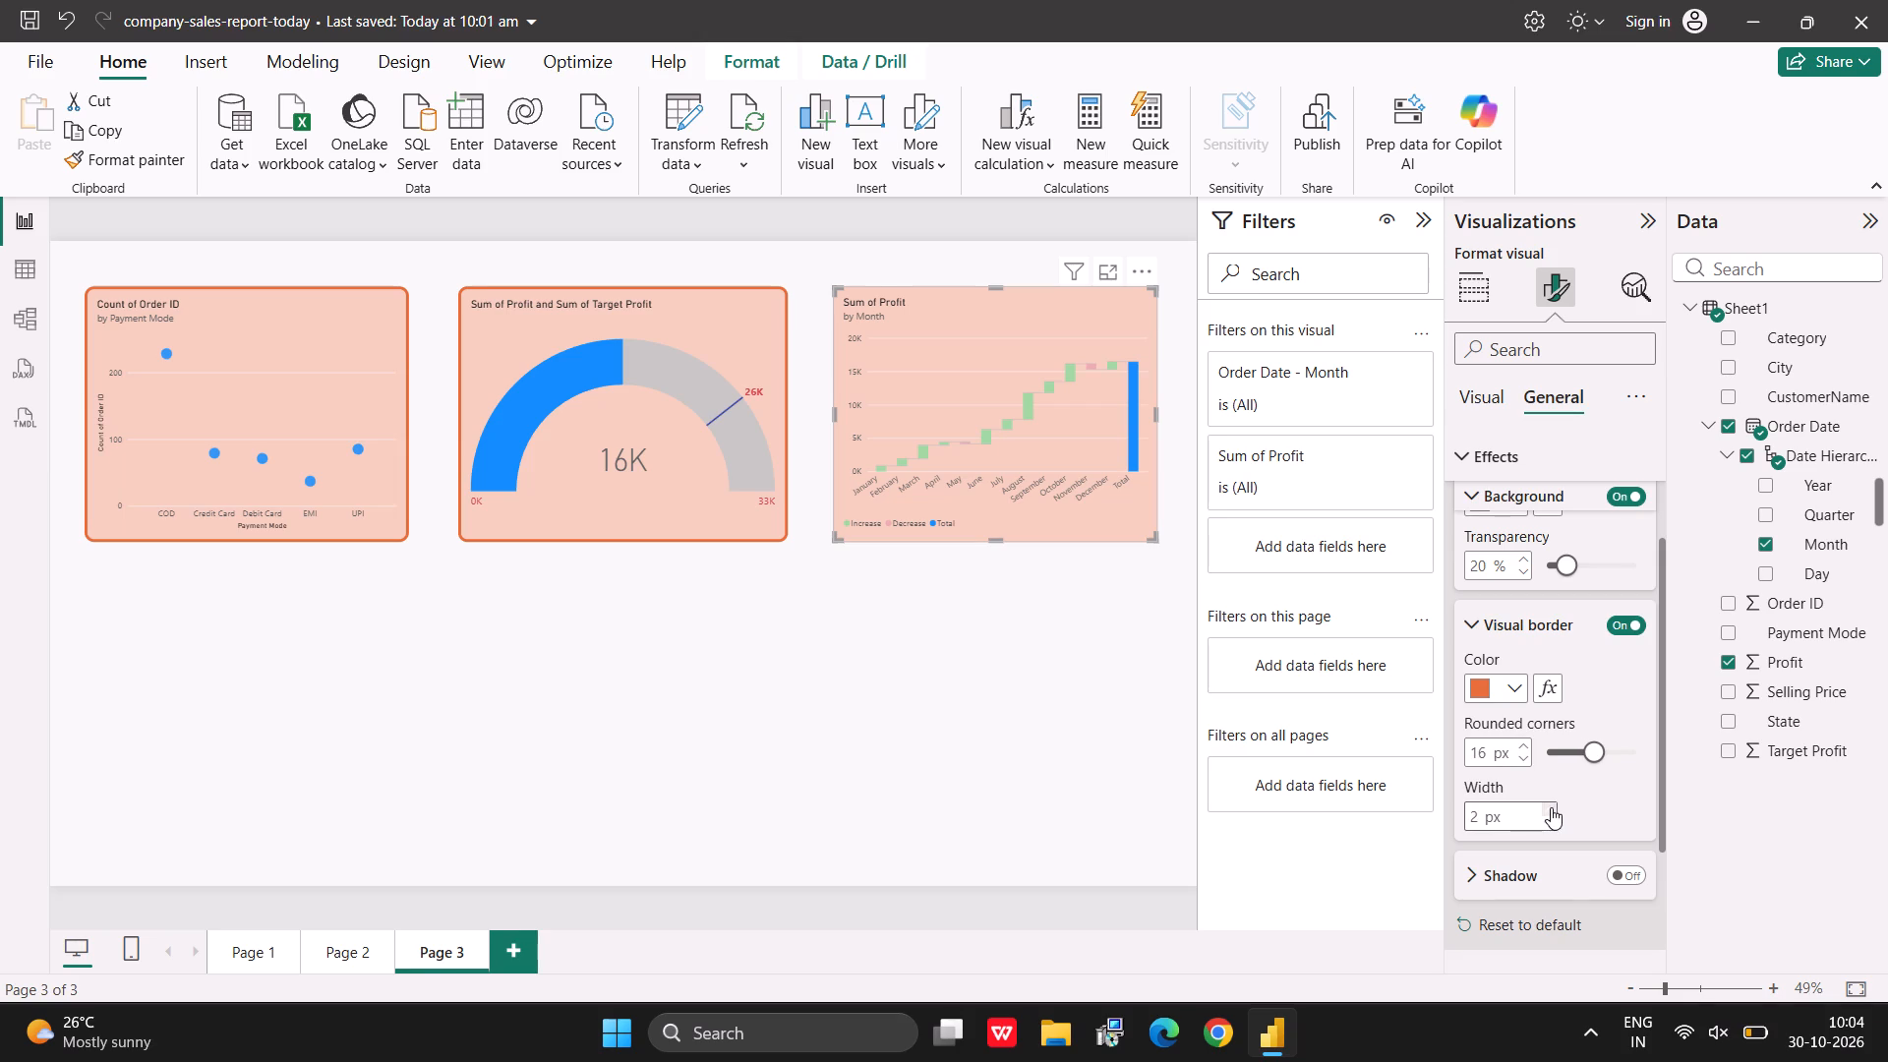
{"action": "left_click", "coordinate": [1551, 807]}
{"action": "left_click", "coordinate": [1551, 807]}
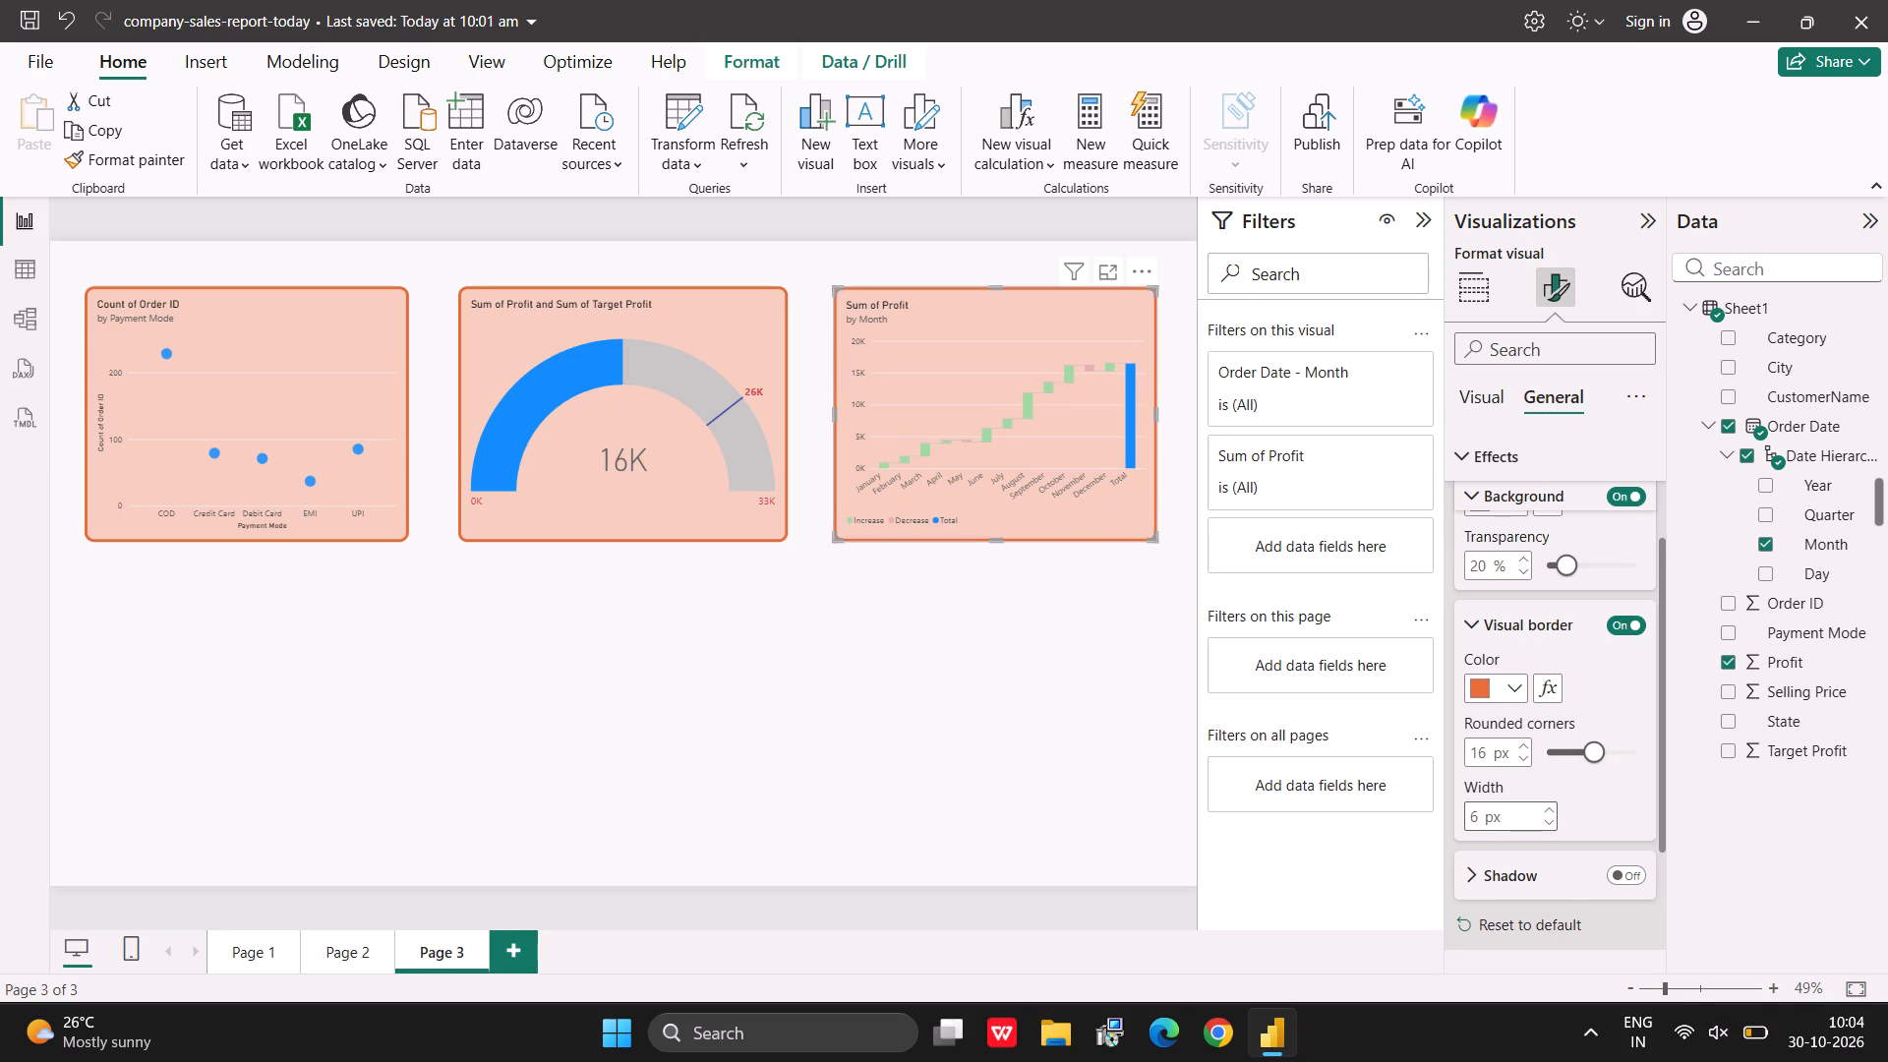
{"action": "left_click", "coordinate": [1150, 704]}
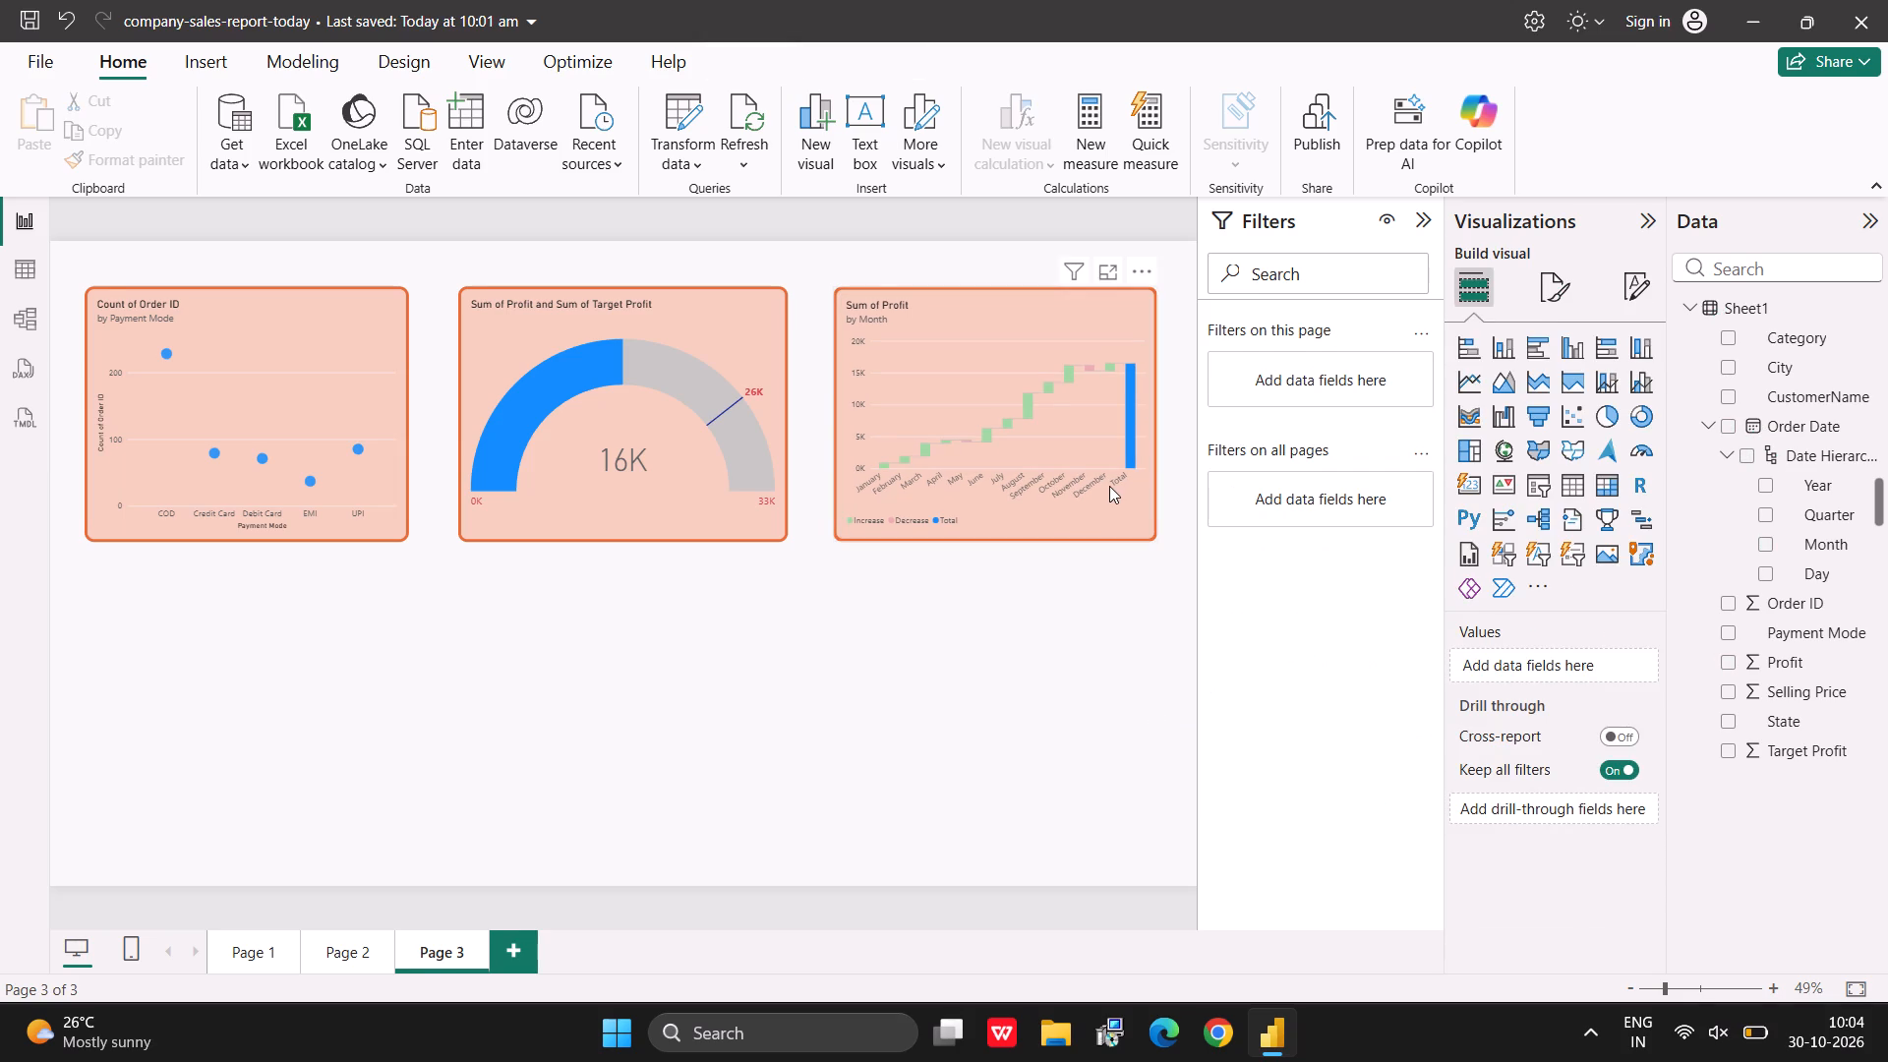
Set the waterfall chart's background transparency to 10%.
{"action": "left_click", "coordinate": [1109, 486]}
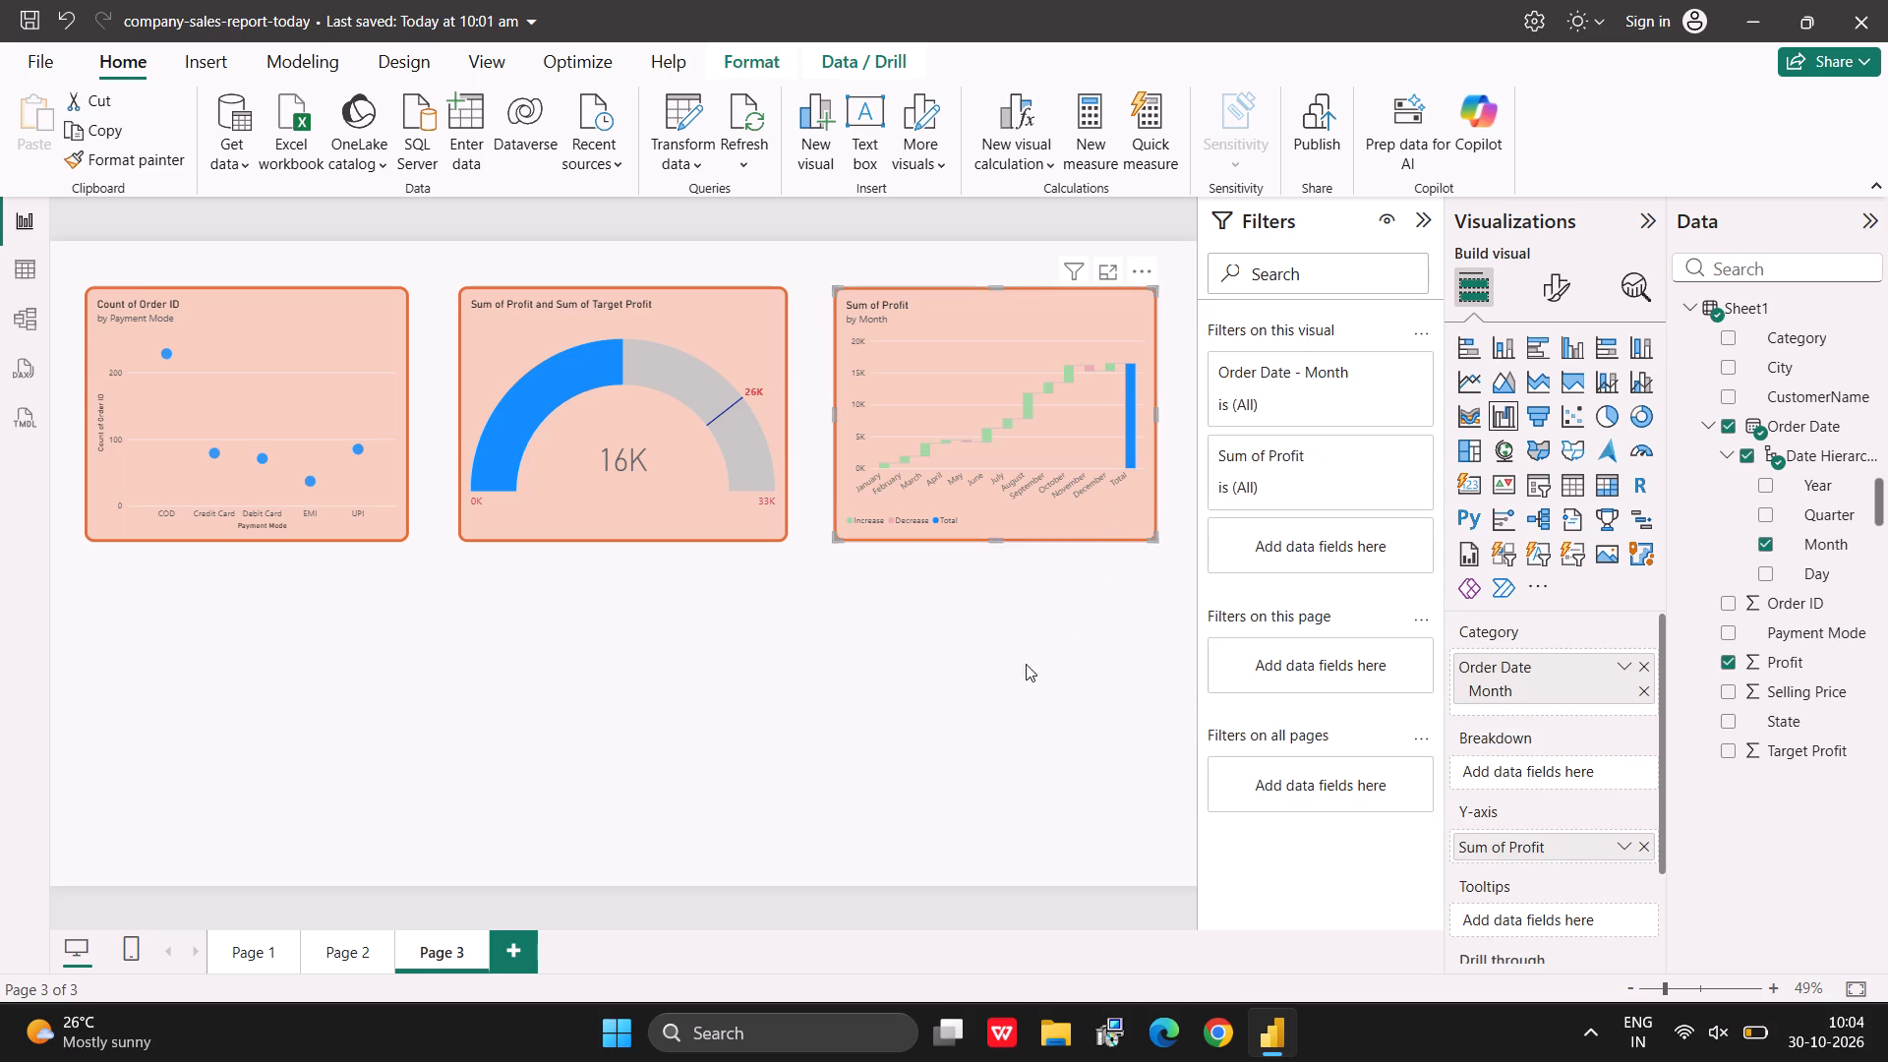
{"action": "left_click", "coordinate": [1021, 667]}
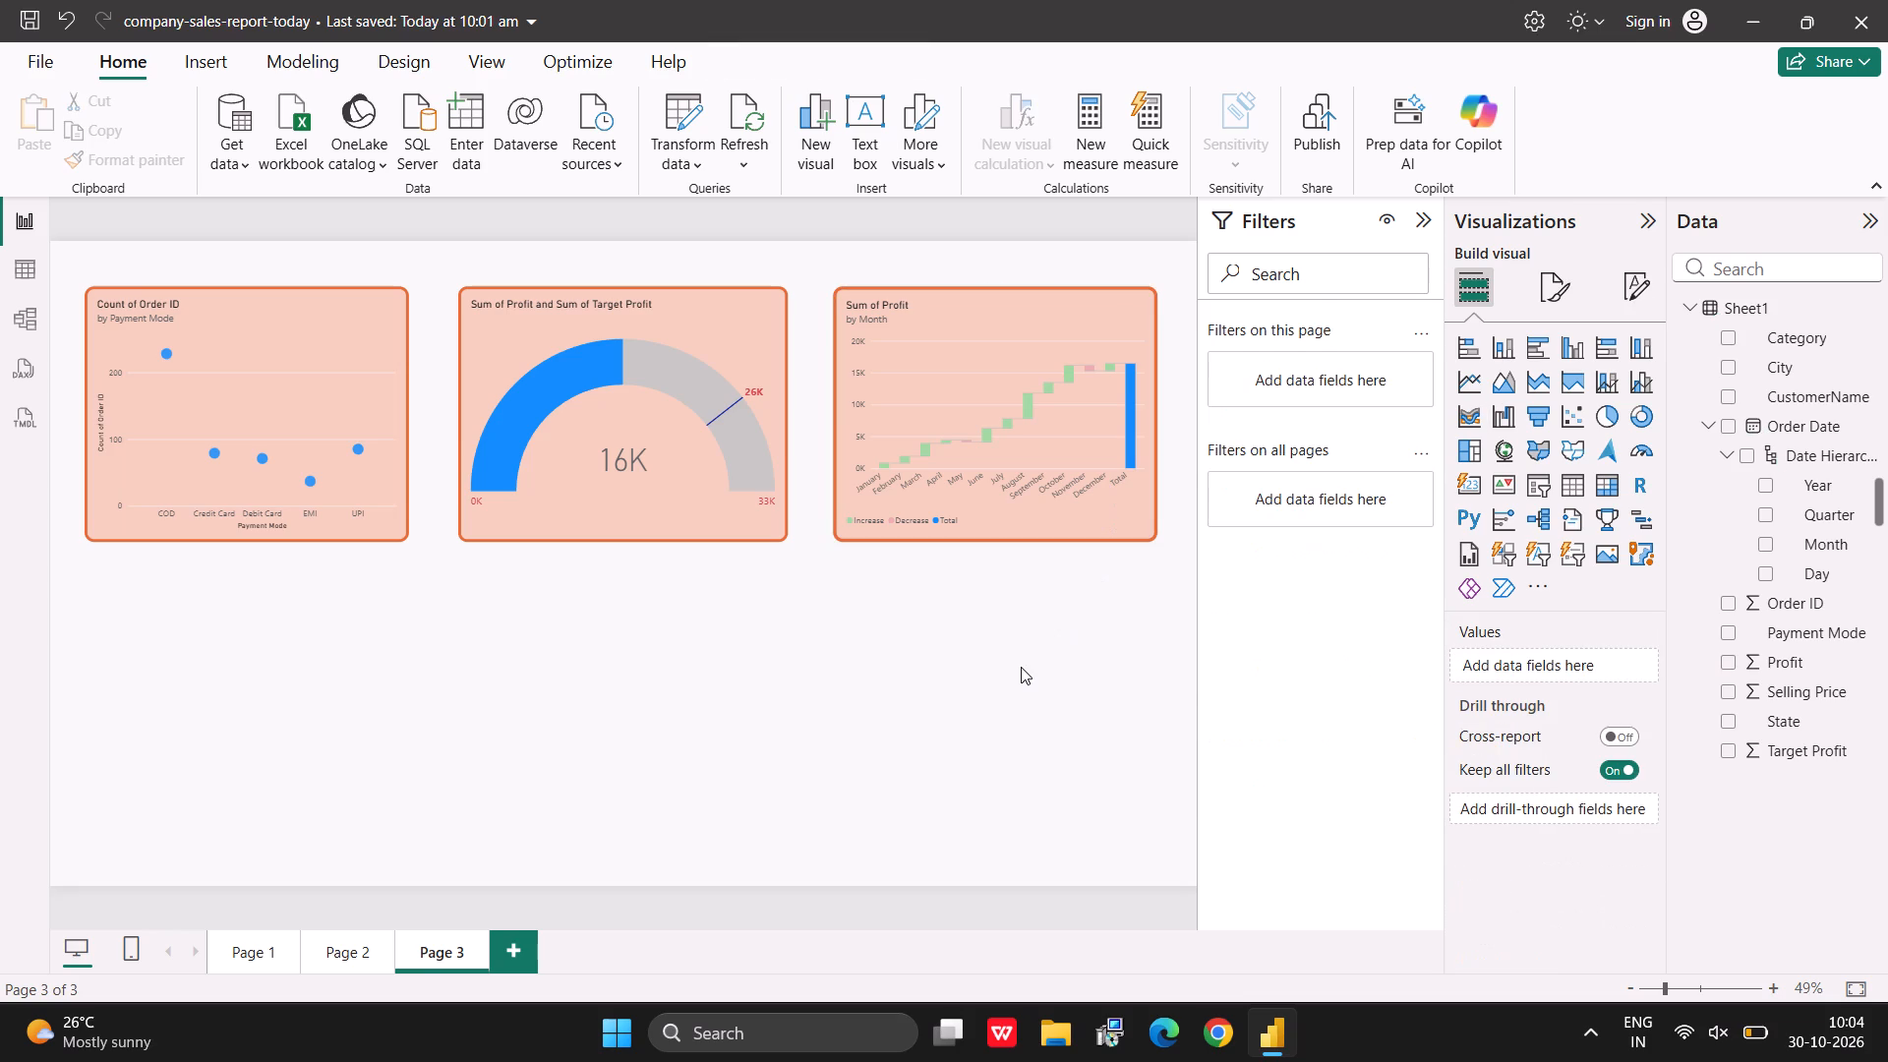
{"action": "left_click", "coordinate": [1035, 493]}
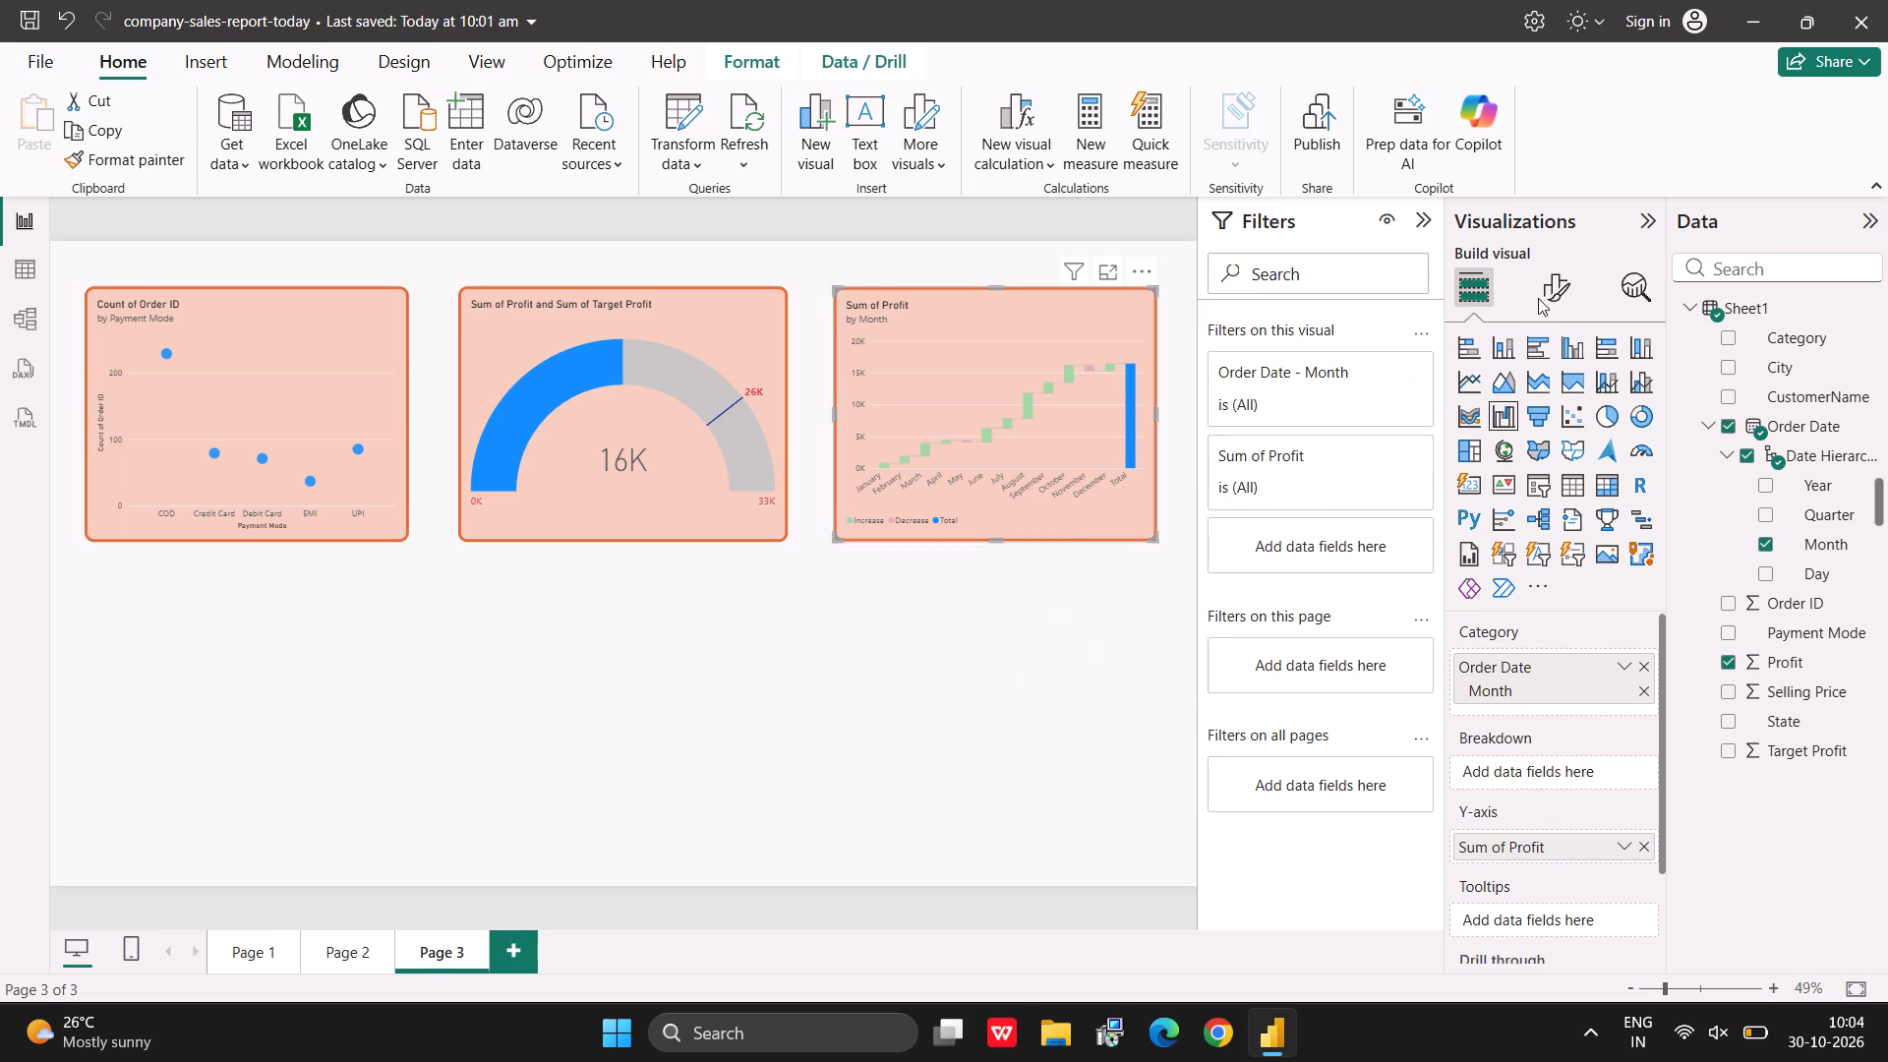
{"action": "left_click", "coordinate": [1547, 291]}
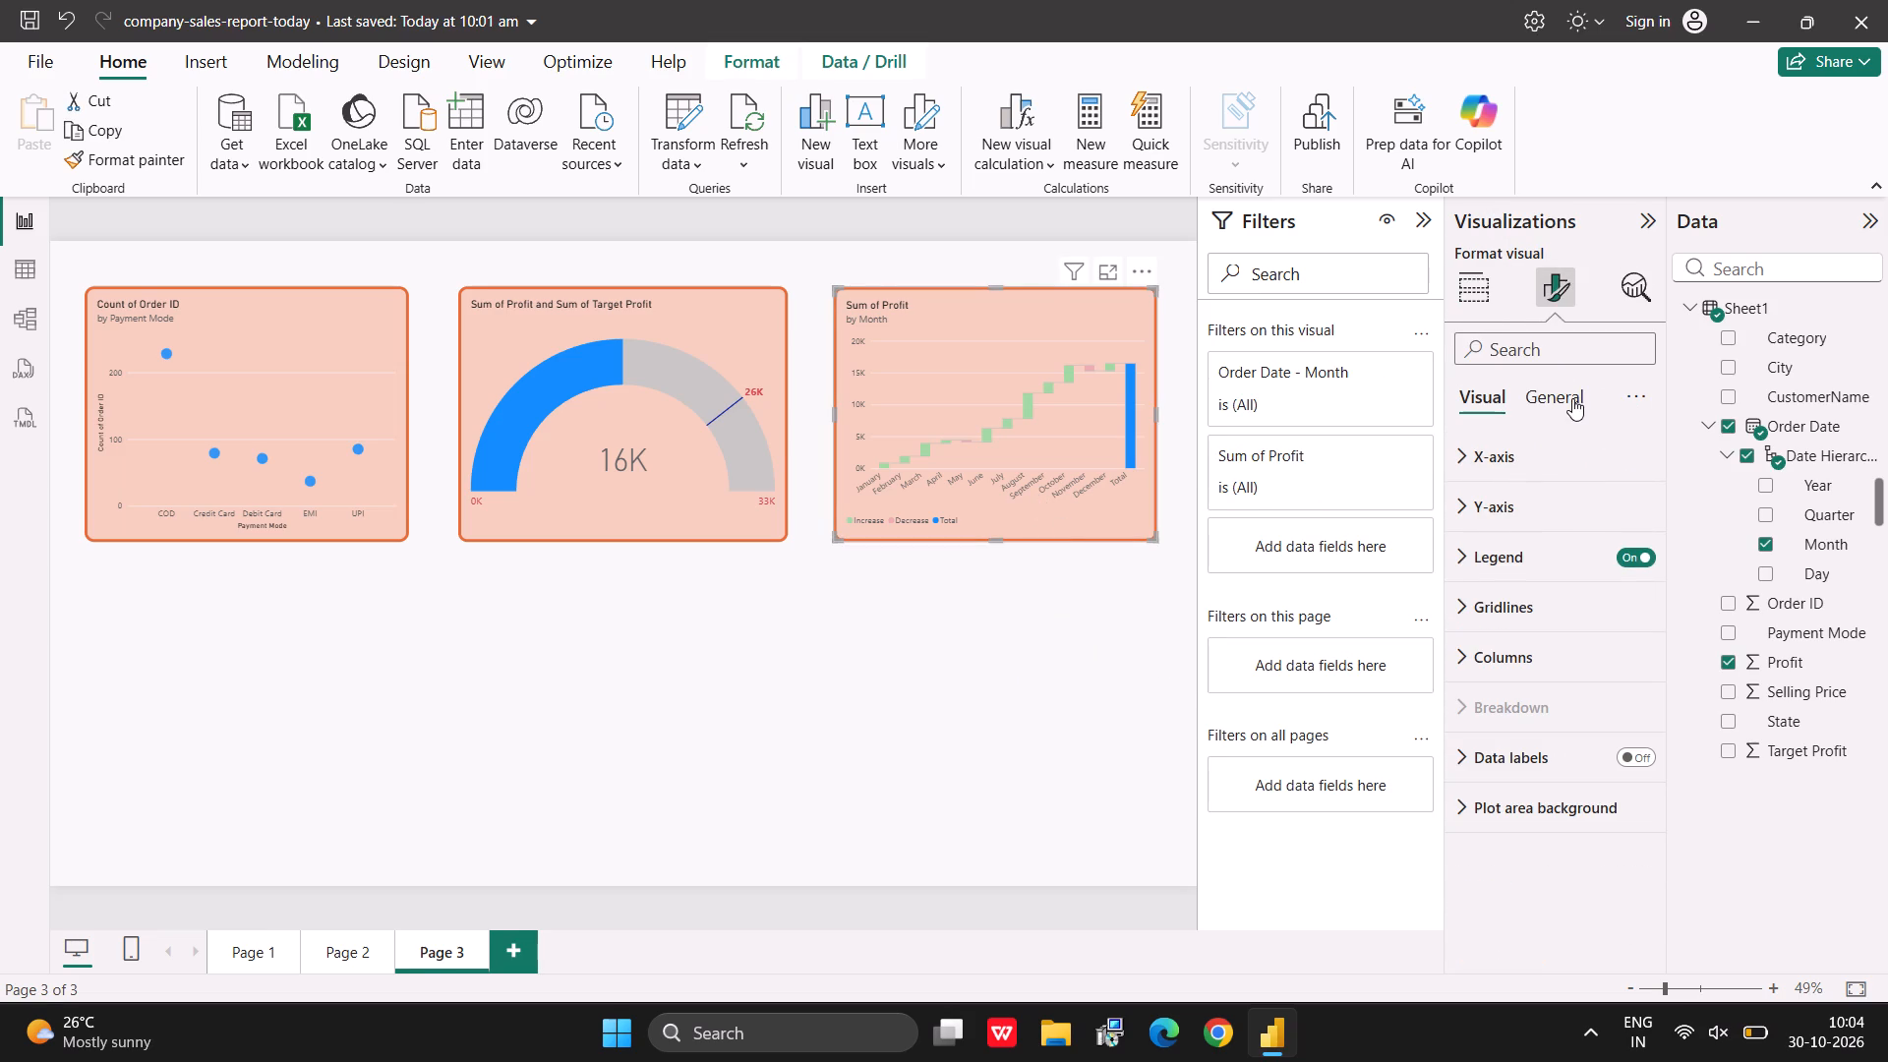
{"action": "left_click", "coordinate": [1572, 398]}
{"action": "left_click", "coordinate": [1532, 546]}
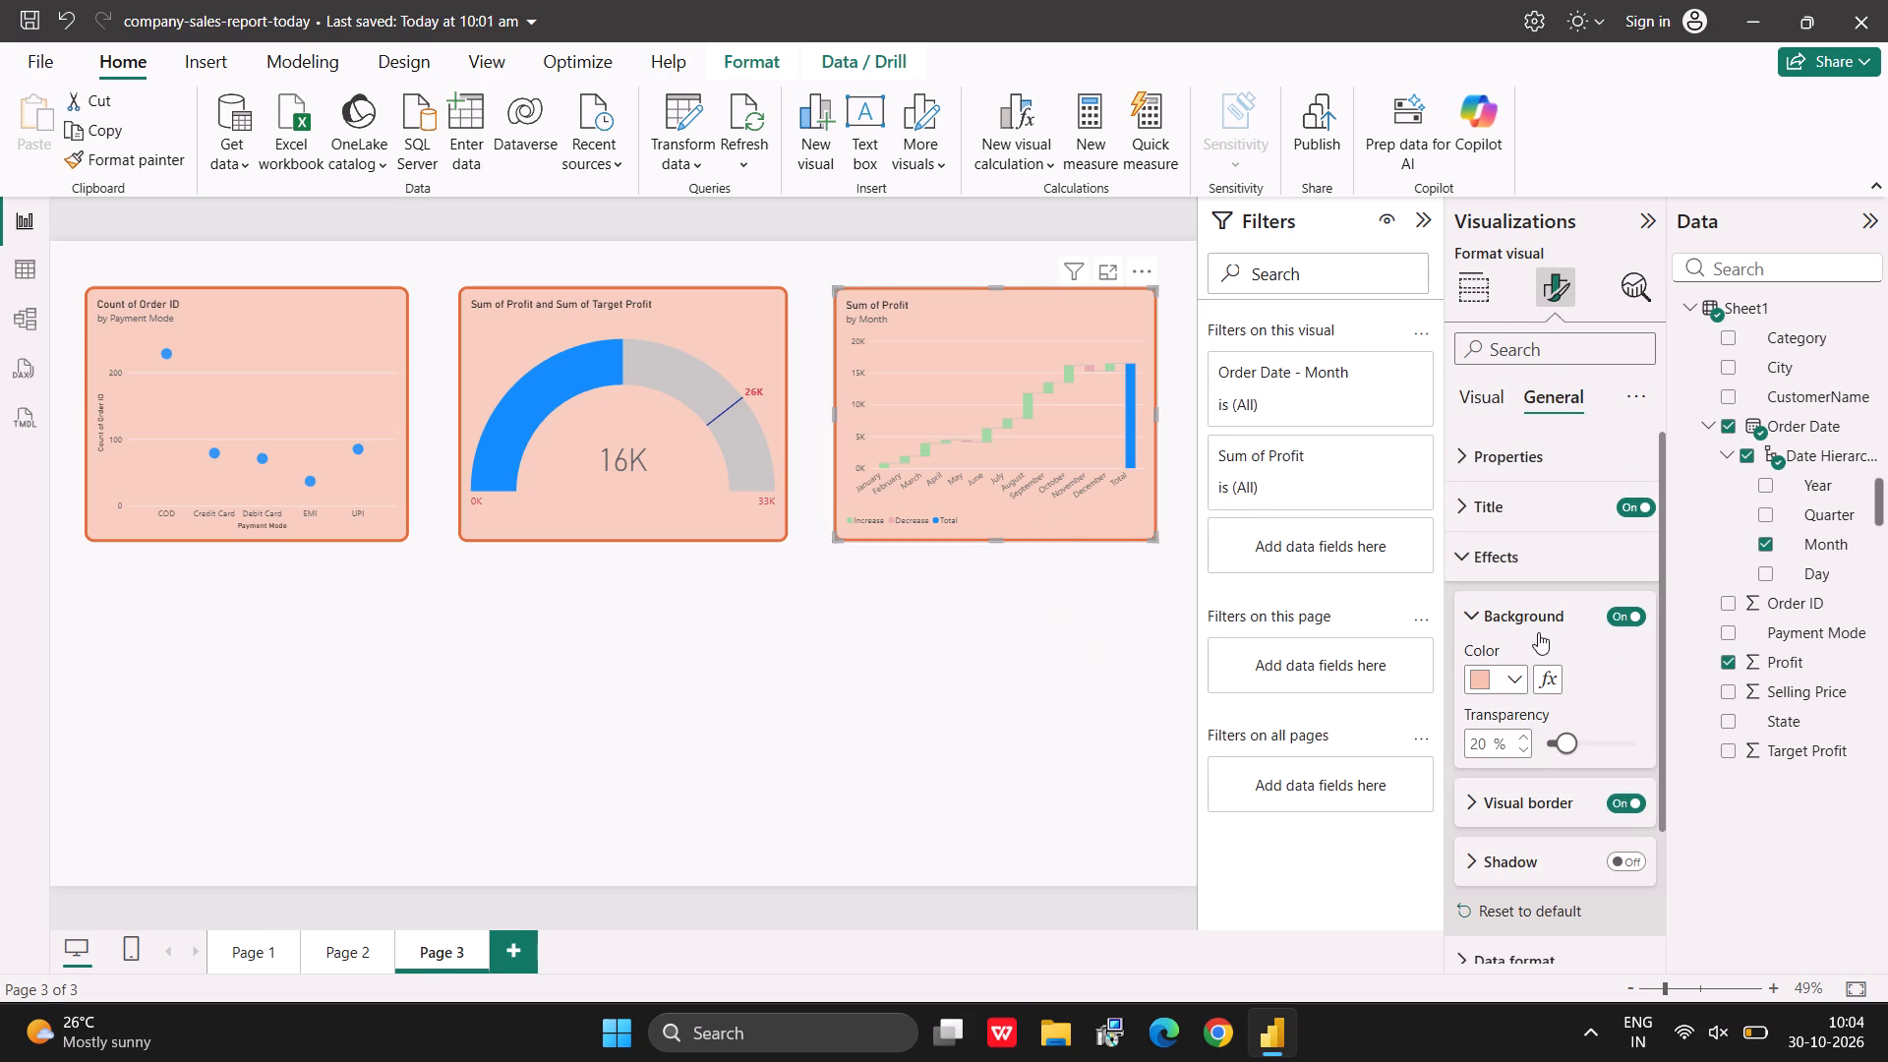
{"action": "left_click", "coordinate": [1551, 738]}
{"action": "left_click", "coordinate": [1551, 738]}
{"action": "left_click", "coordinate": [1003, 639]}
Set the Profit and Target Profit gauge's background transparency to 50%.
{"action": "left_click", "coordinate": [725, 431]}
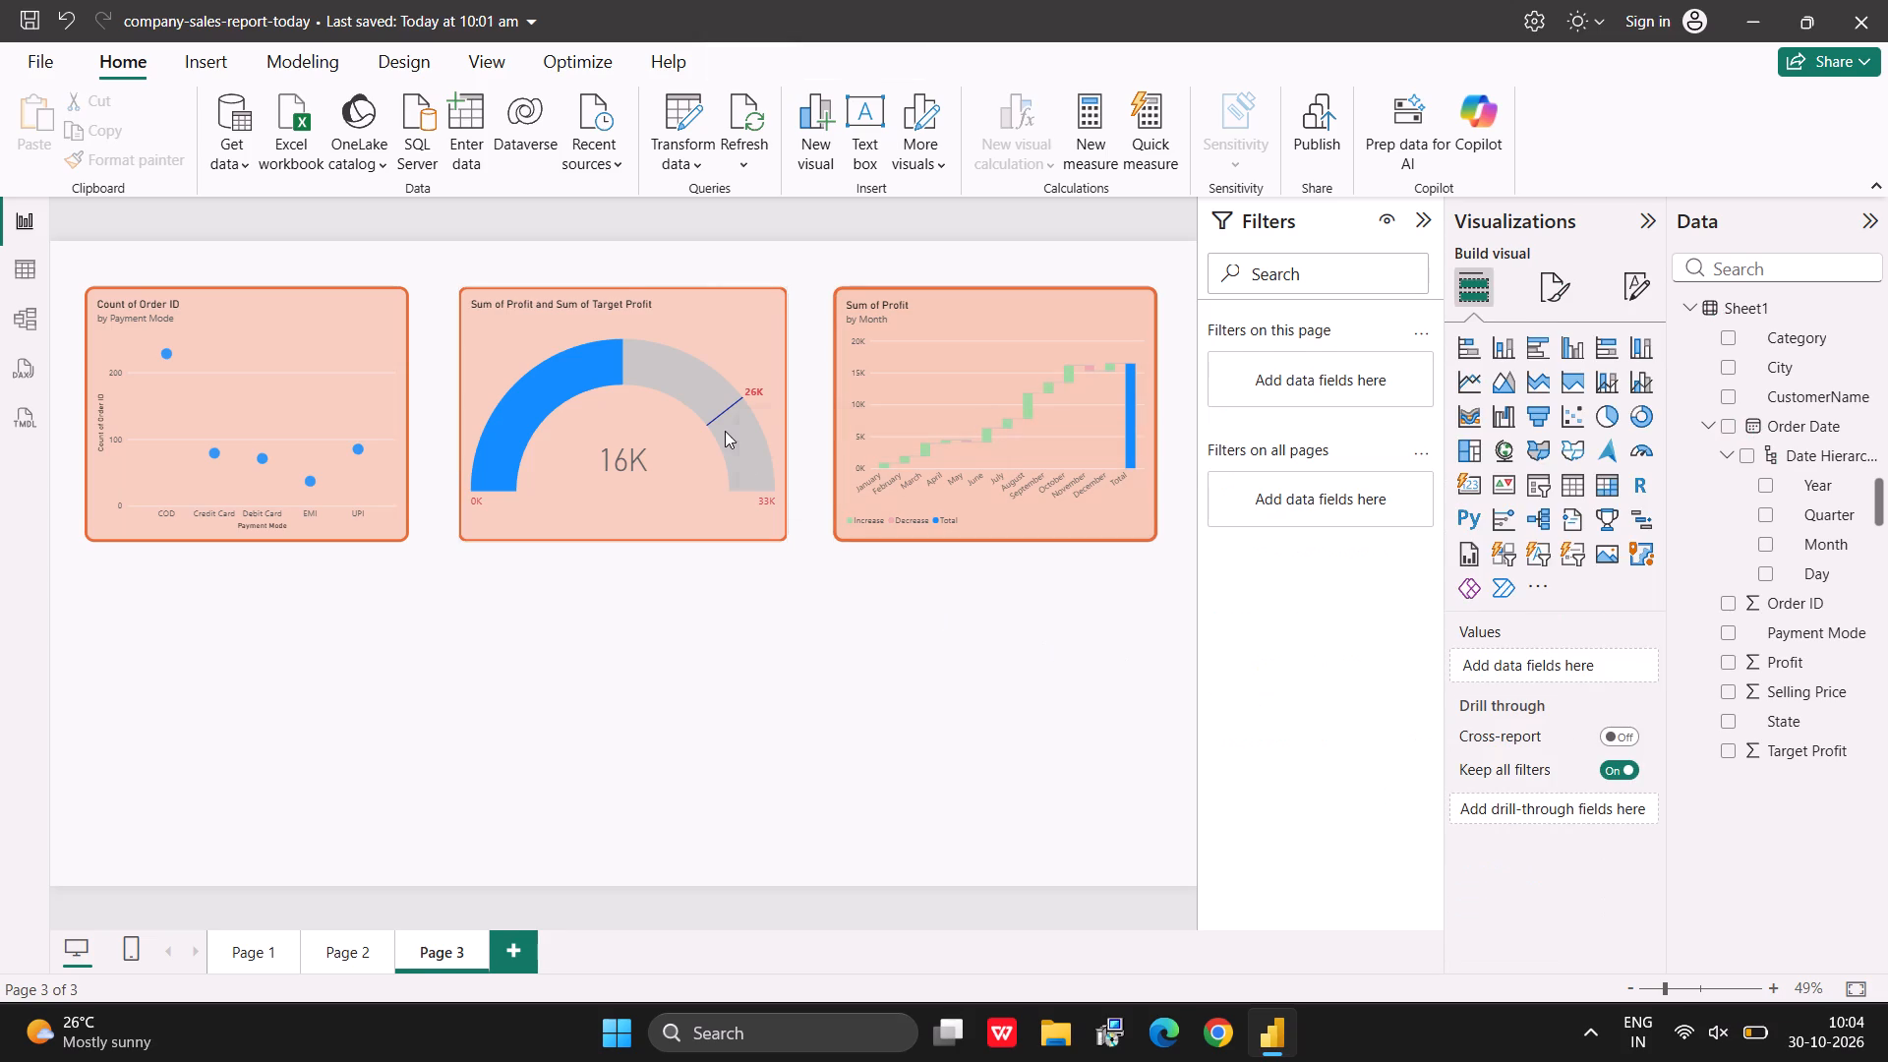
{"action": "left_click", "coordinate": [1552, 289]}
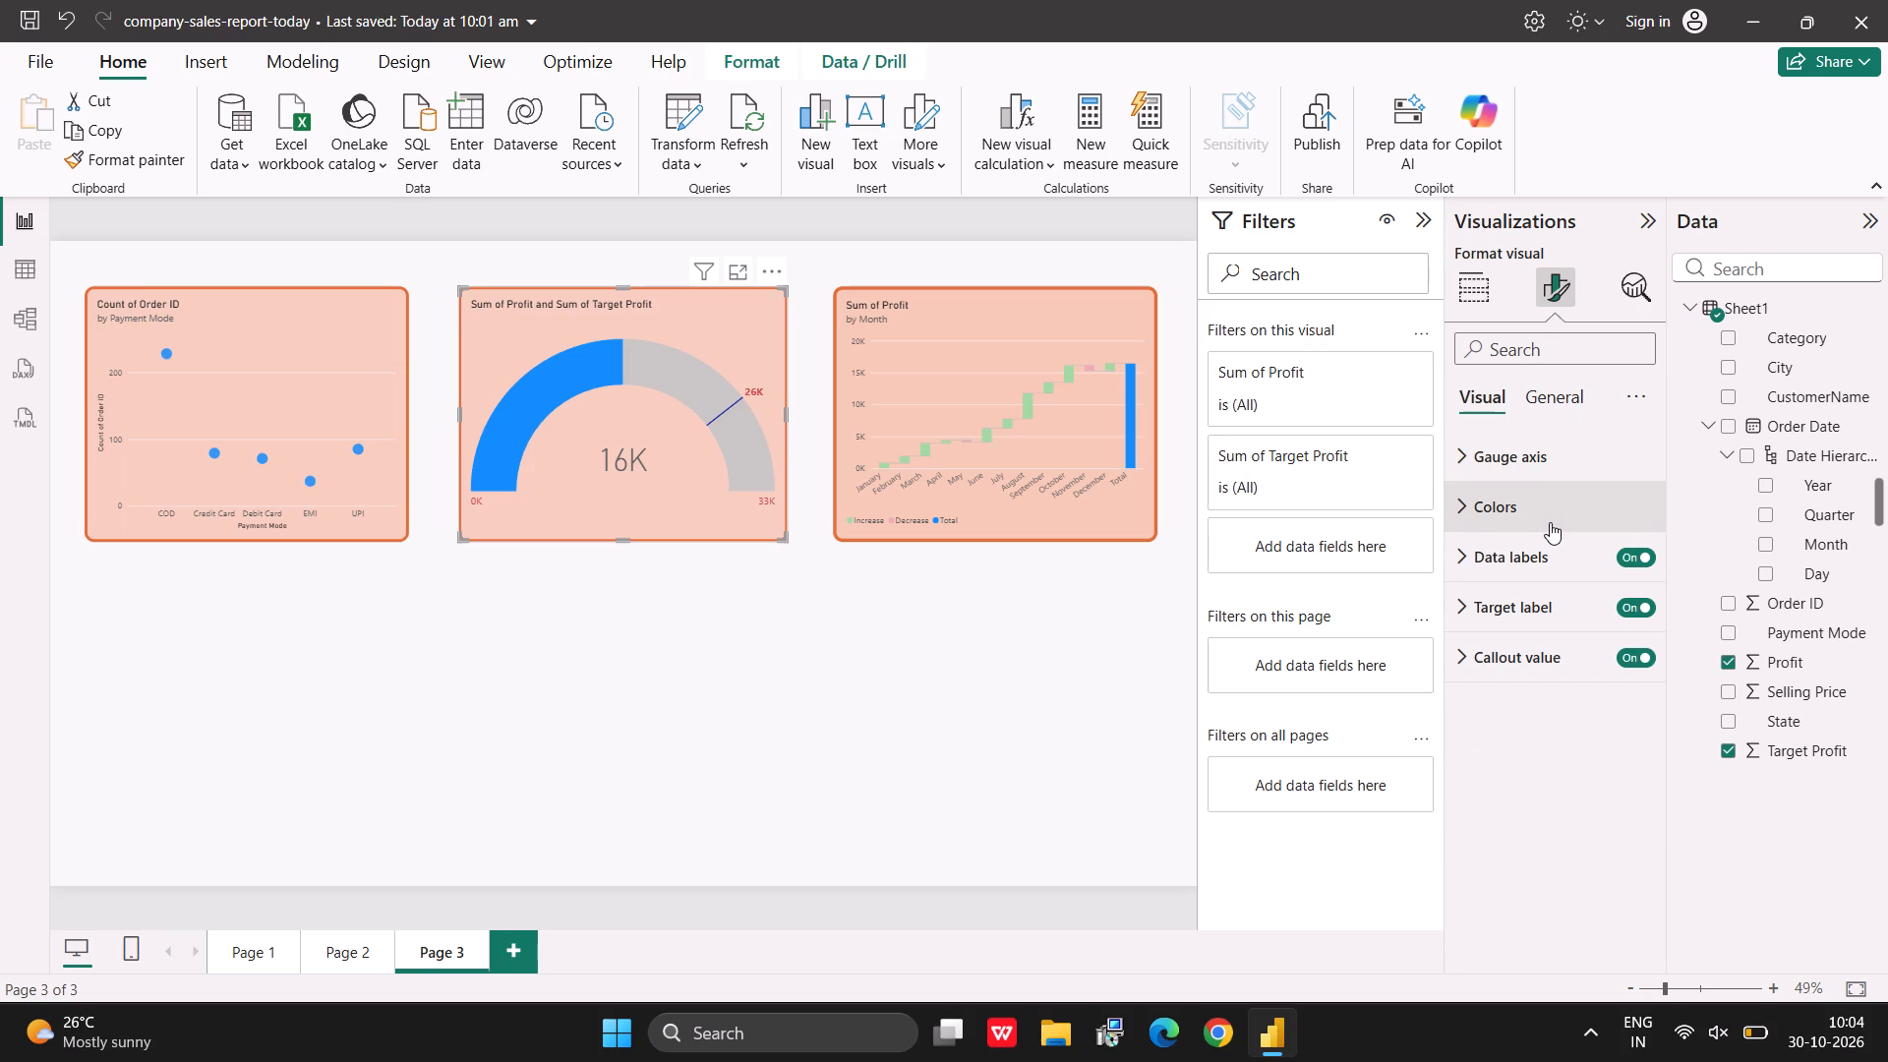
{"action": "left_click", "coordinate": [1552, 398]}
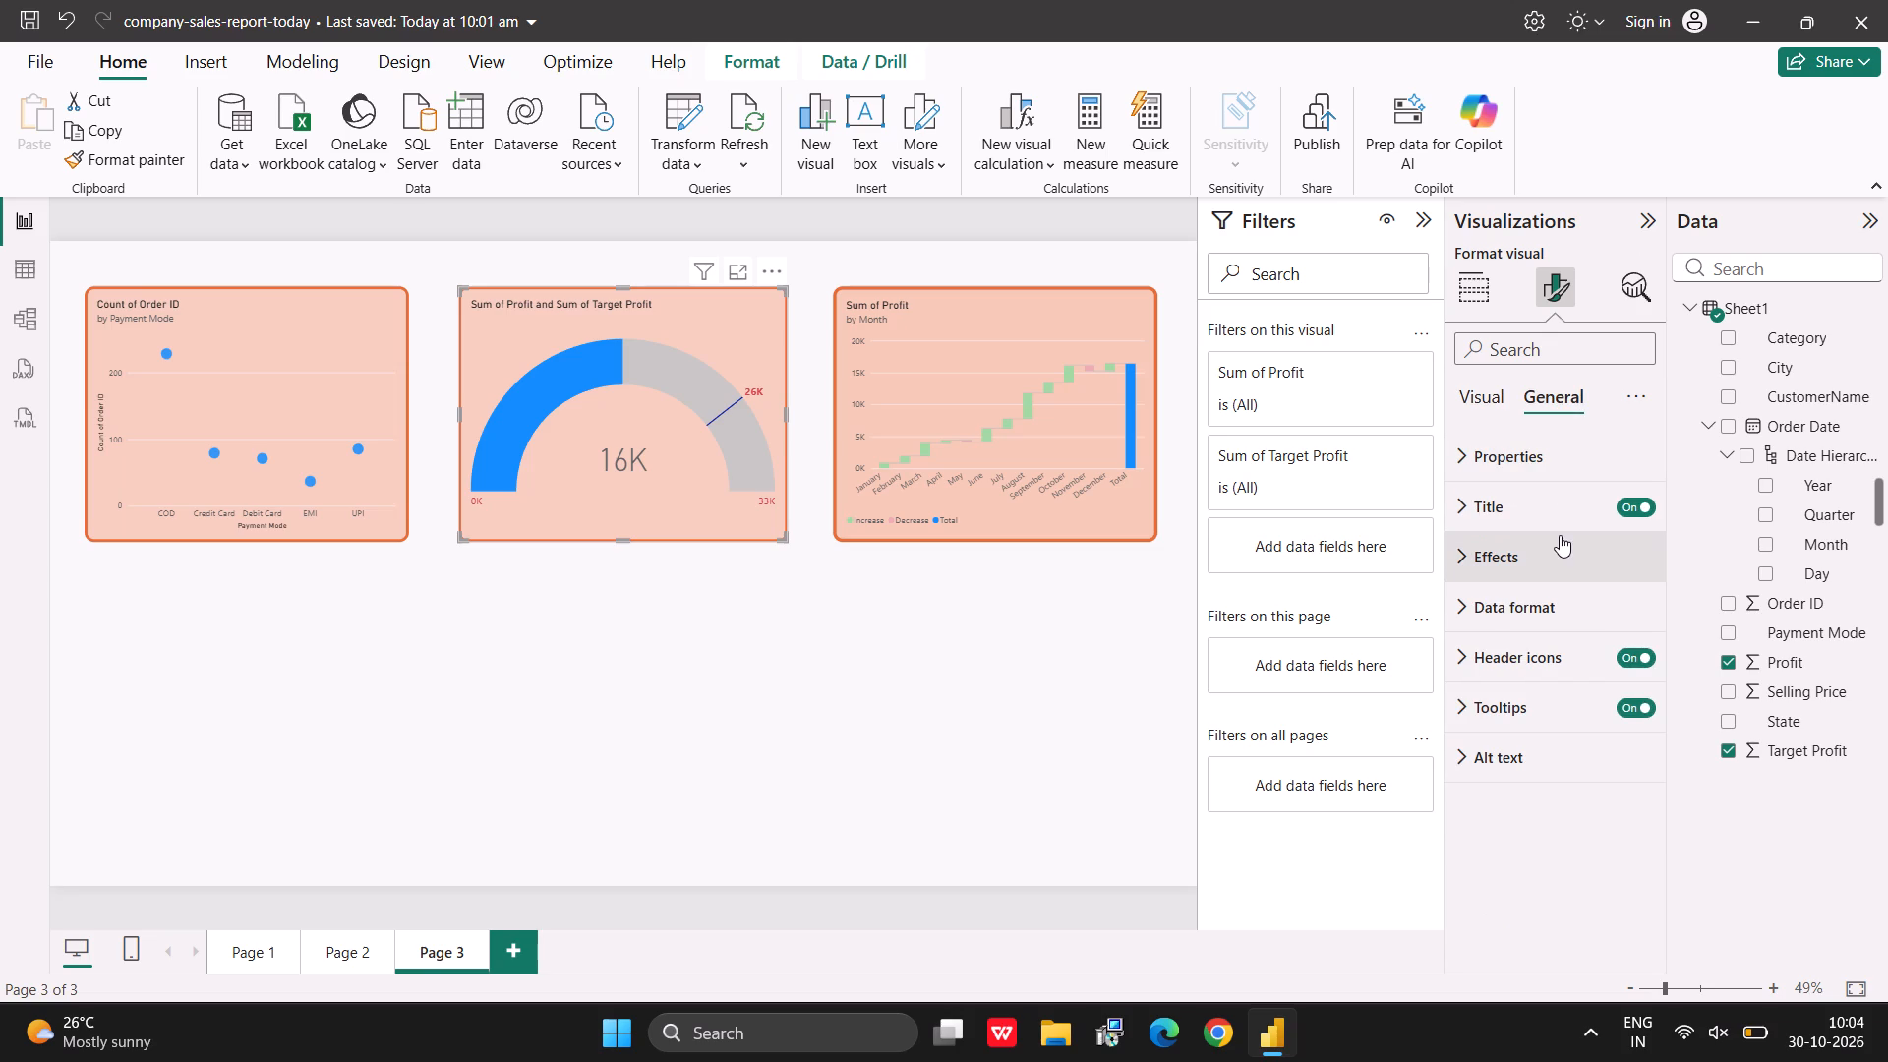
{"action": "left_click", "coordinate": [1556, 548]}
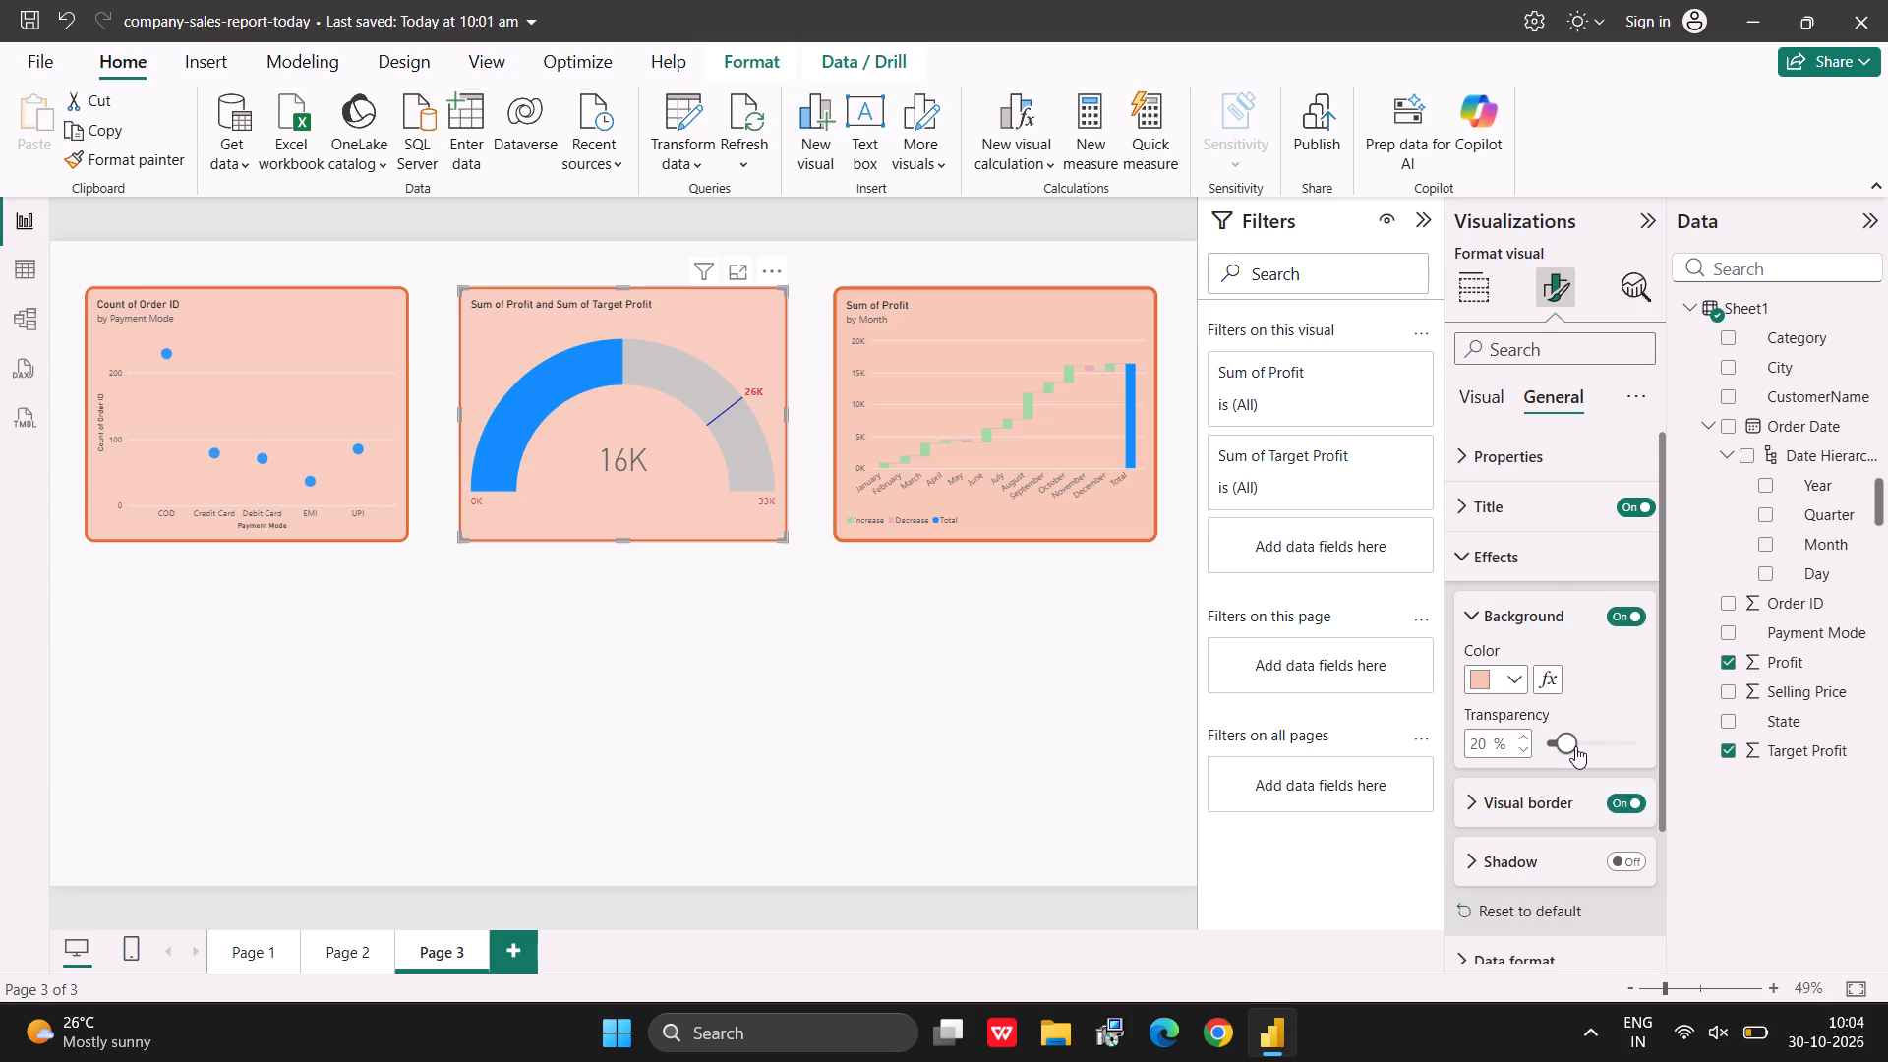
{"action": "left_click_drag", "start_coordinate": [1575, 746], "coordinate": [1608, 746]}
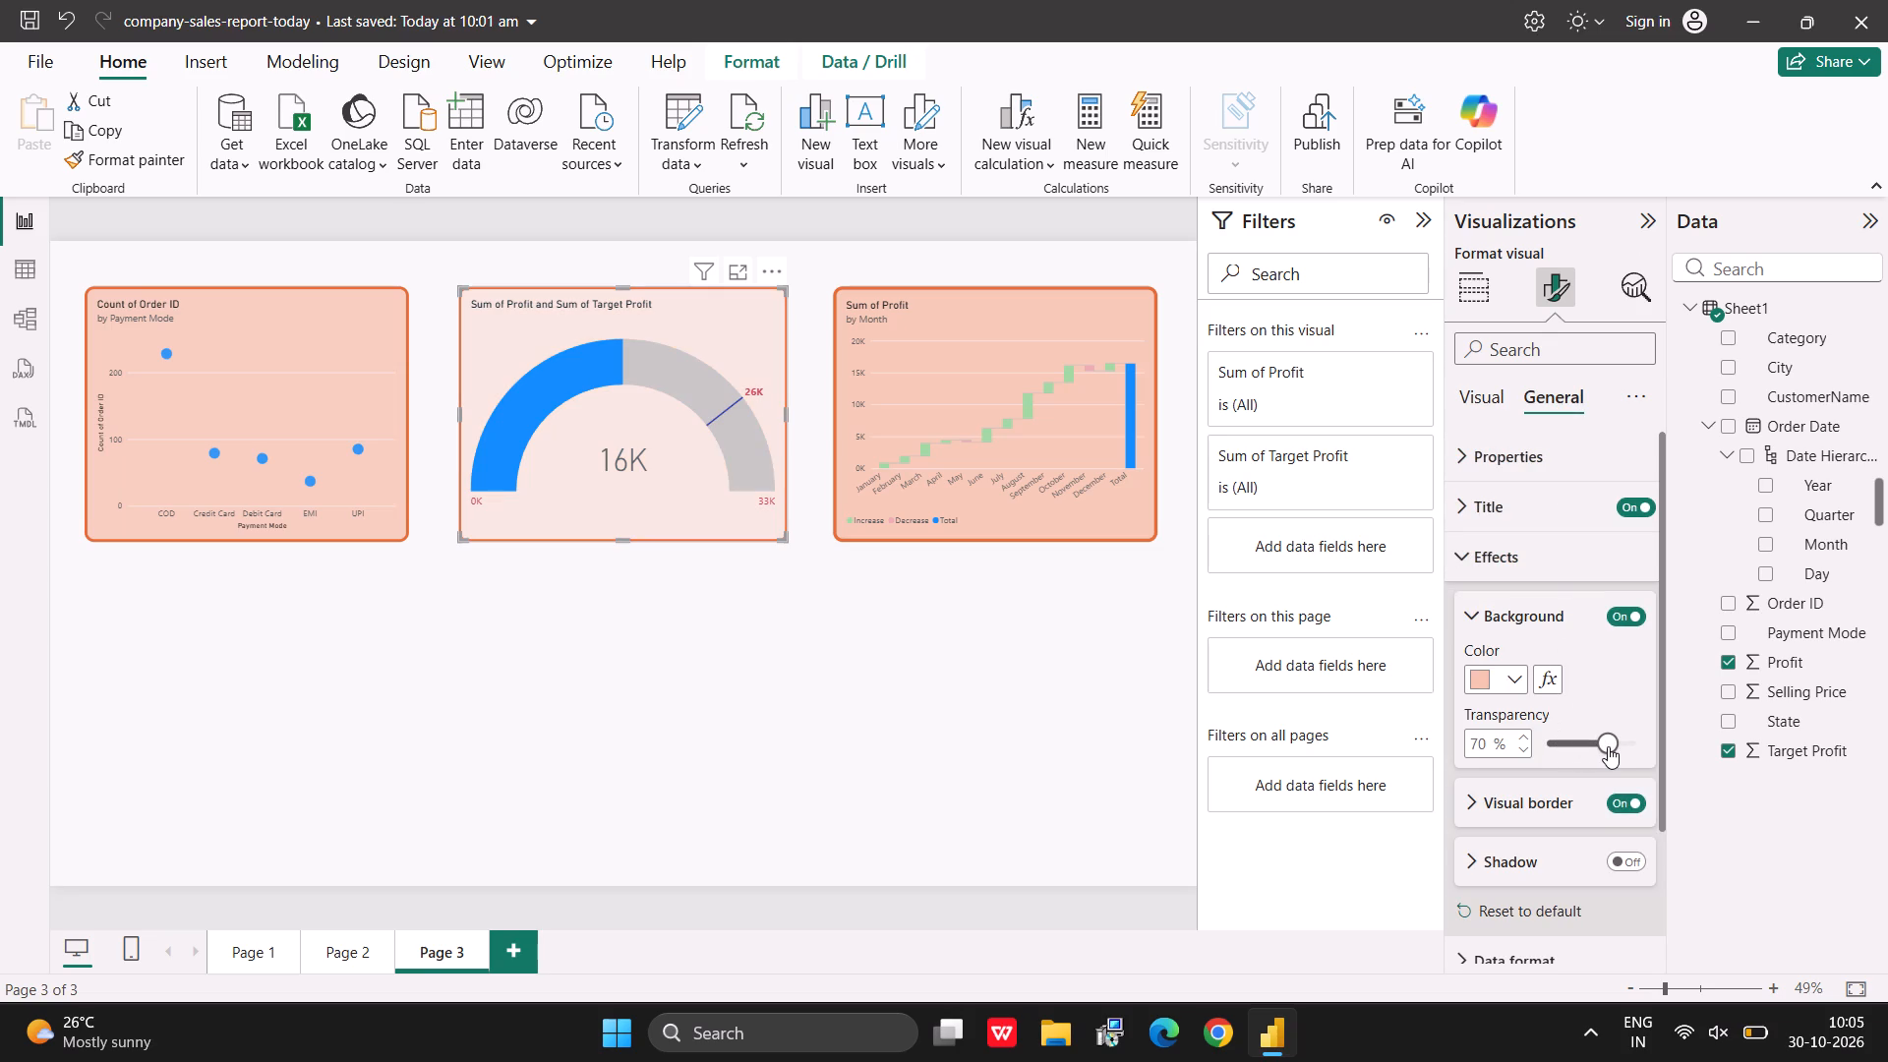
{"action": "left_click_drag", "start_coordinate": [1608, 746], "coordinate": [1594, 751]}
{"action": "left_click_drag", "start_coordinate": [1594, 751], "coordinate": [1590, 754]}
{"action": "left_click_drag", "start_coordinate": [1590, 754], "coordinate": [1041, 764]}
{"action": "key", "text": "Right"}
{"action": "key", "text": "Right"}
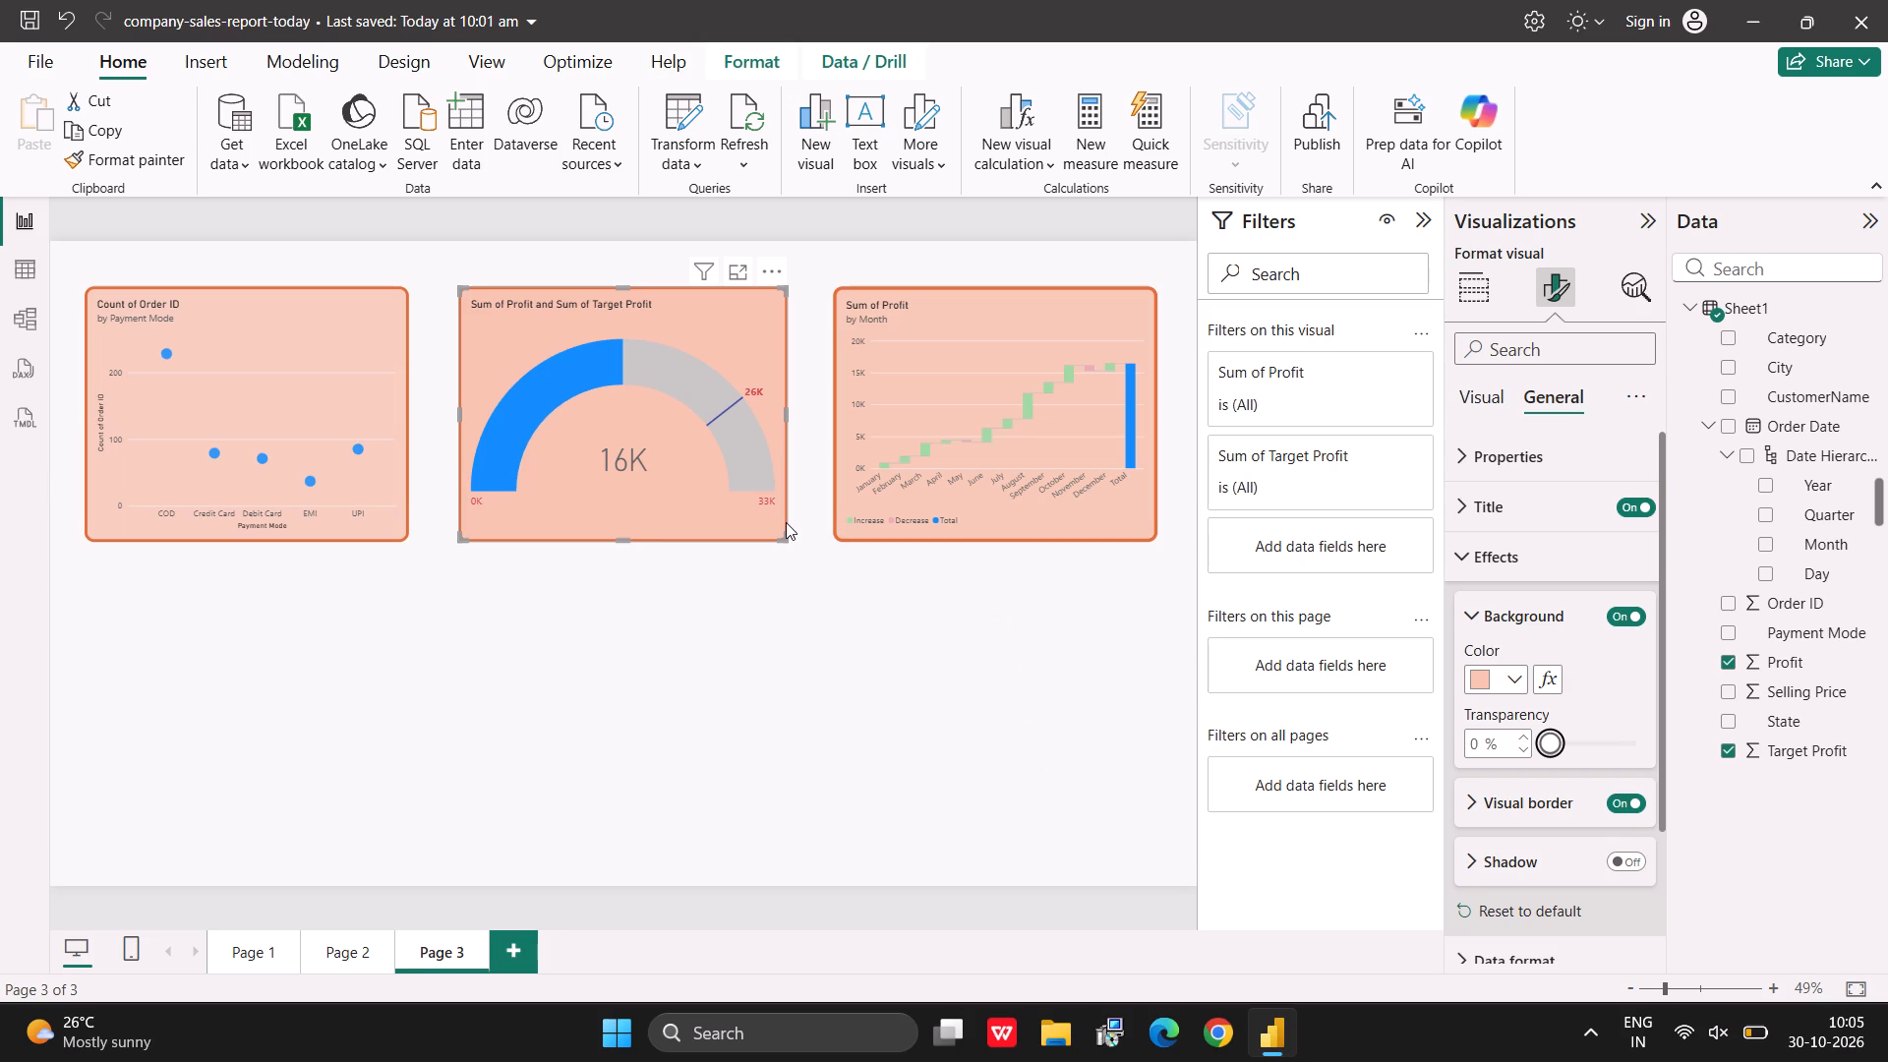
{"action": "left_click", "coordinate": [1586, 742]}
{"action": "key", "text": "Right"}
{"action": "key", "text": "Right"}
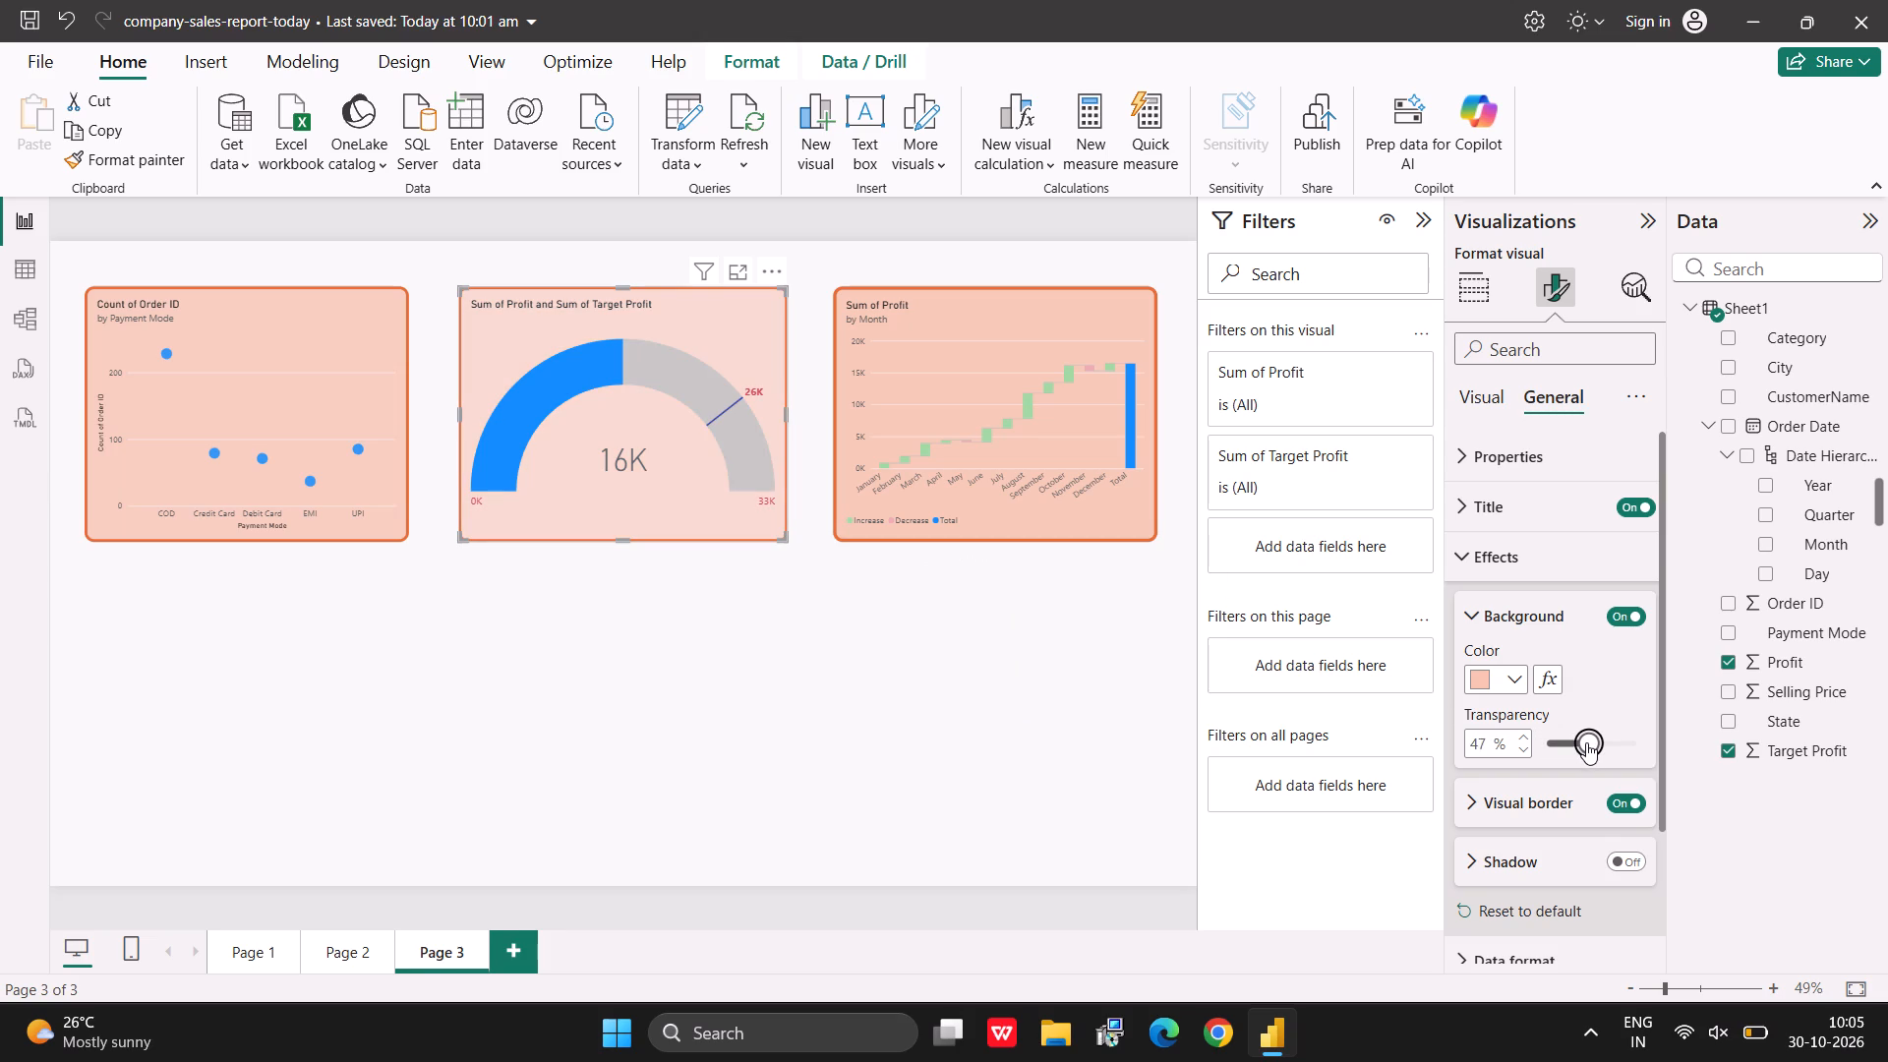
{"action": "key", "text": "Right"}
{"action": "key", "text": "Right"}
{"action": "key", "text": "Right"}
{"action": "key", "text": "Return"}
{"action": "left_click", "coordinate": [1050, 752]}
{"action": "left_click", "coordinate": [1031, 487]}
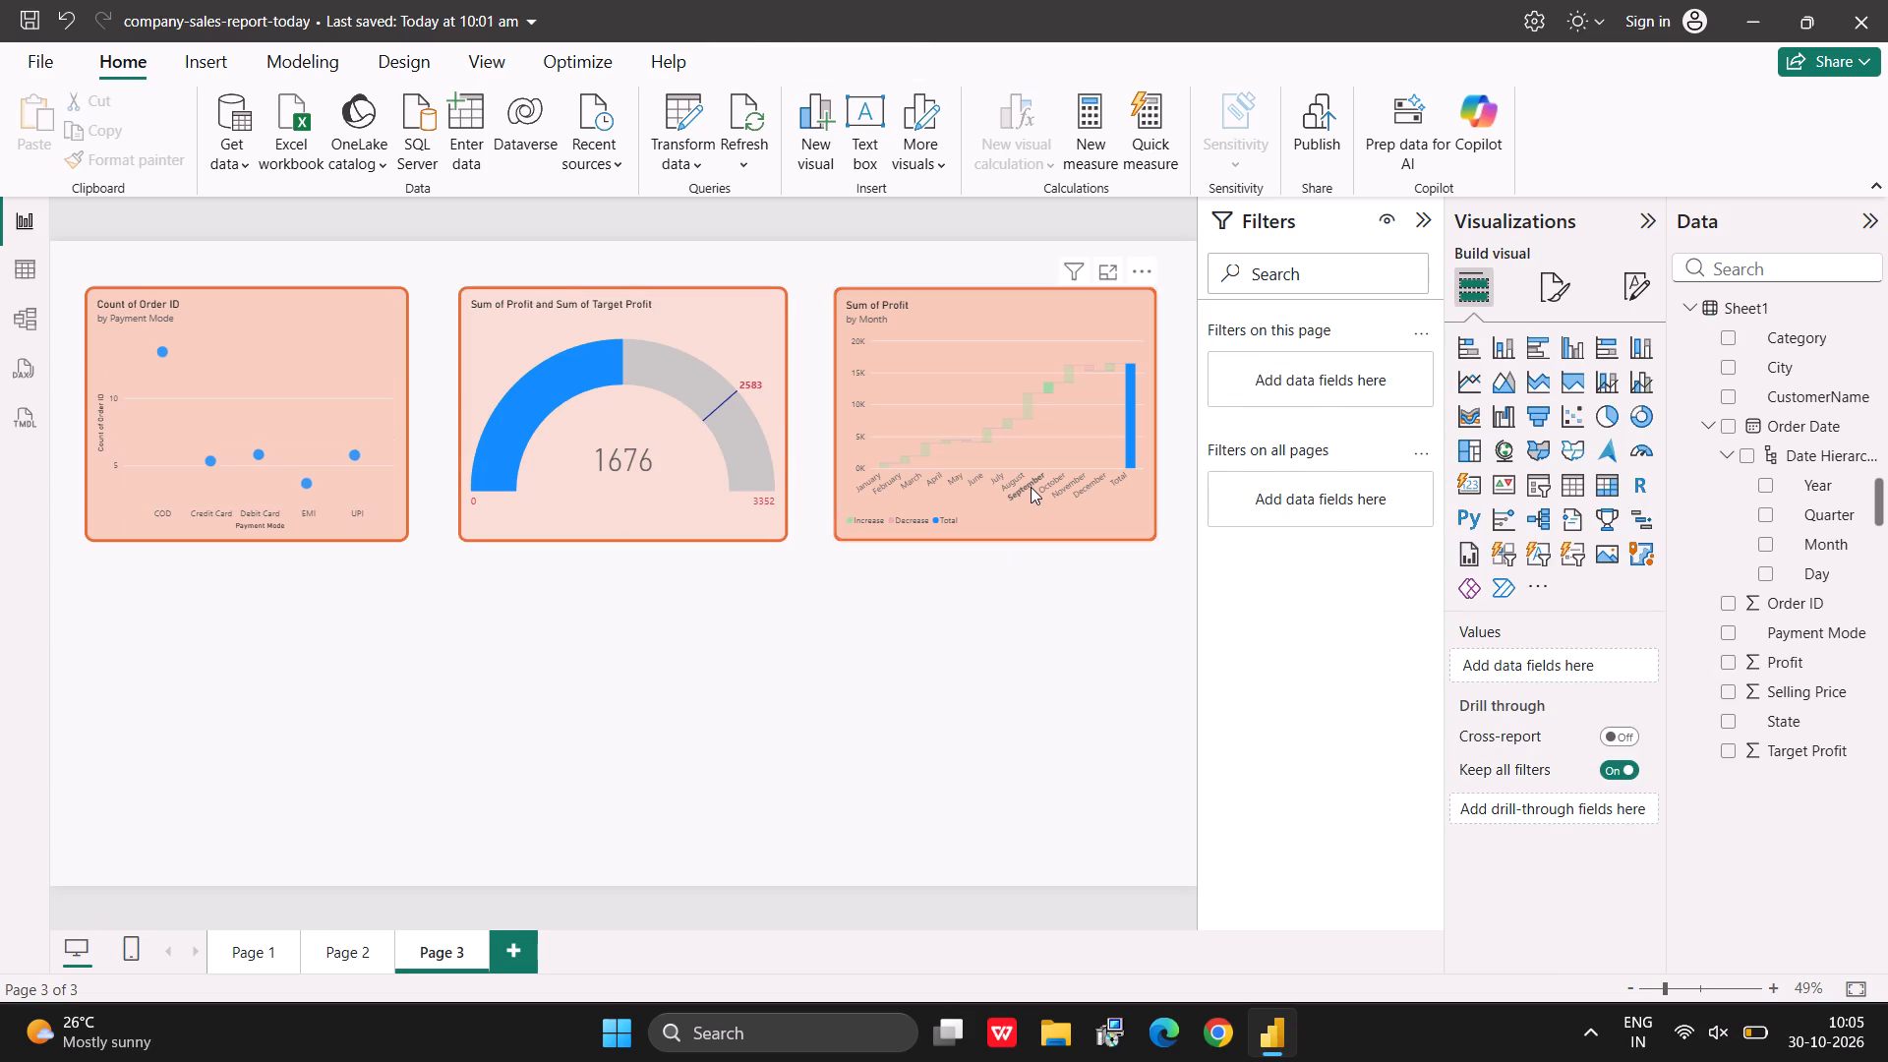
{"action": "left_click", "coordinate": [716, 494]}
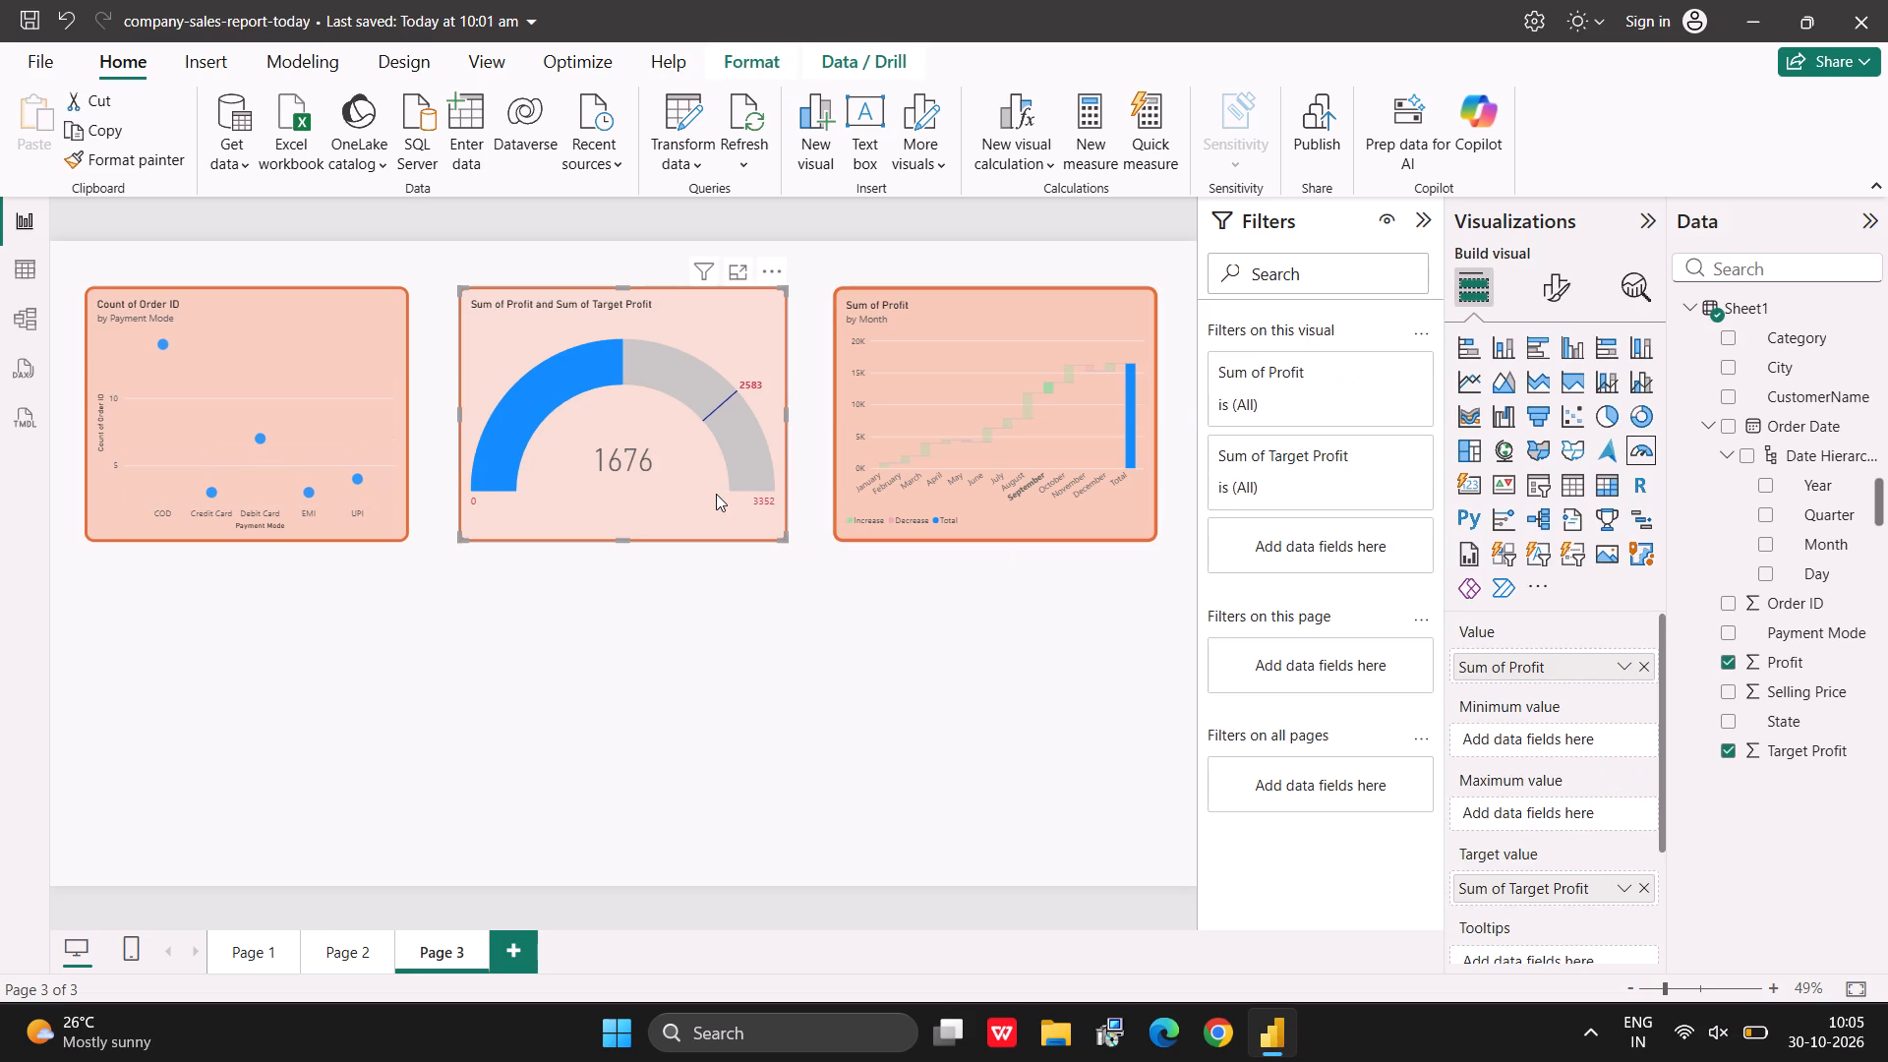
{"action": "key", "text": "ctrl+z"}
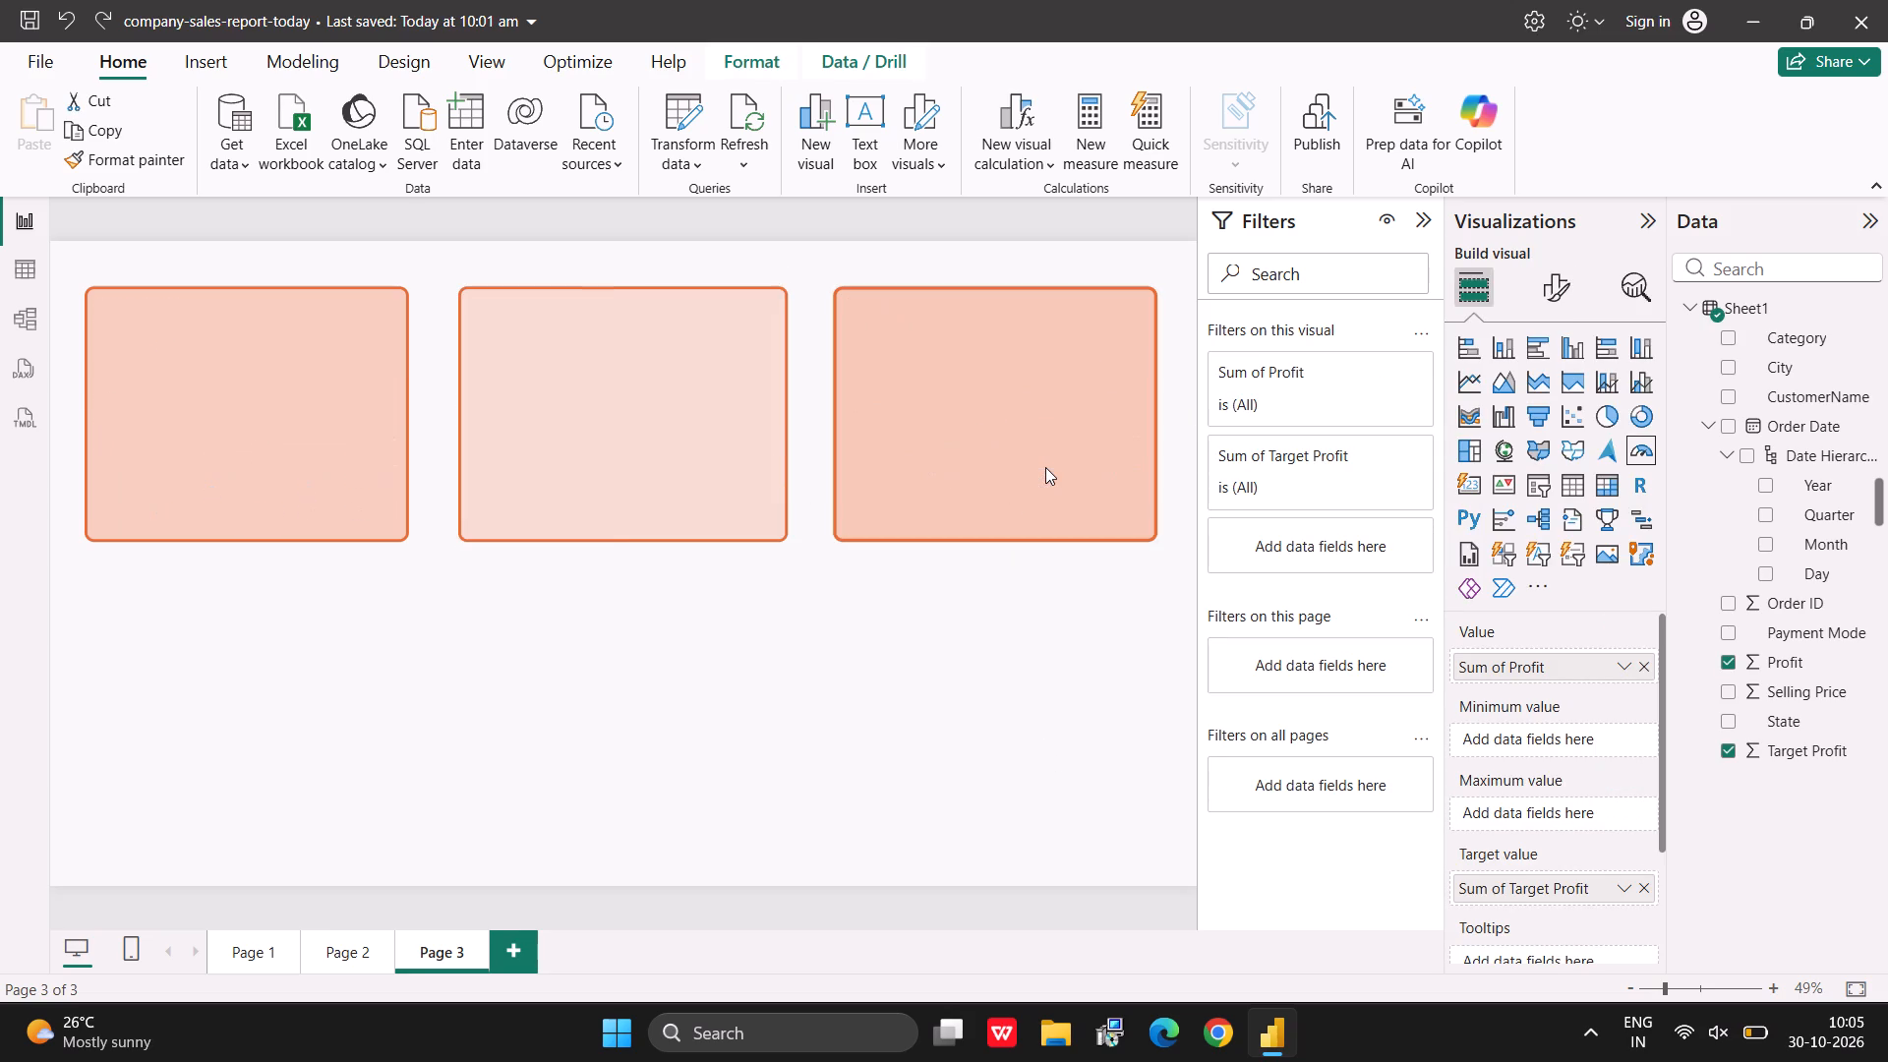
Set the monthly Profit waterfall chart's background transparency to 50%.
{"action": "left_click", "coordinate": [1544, 274]}
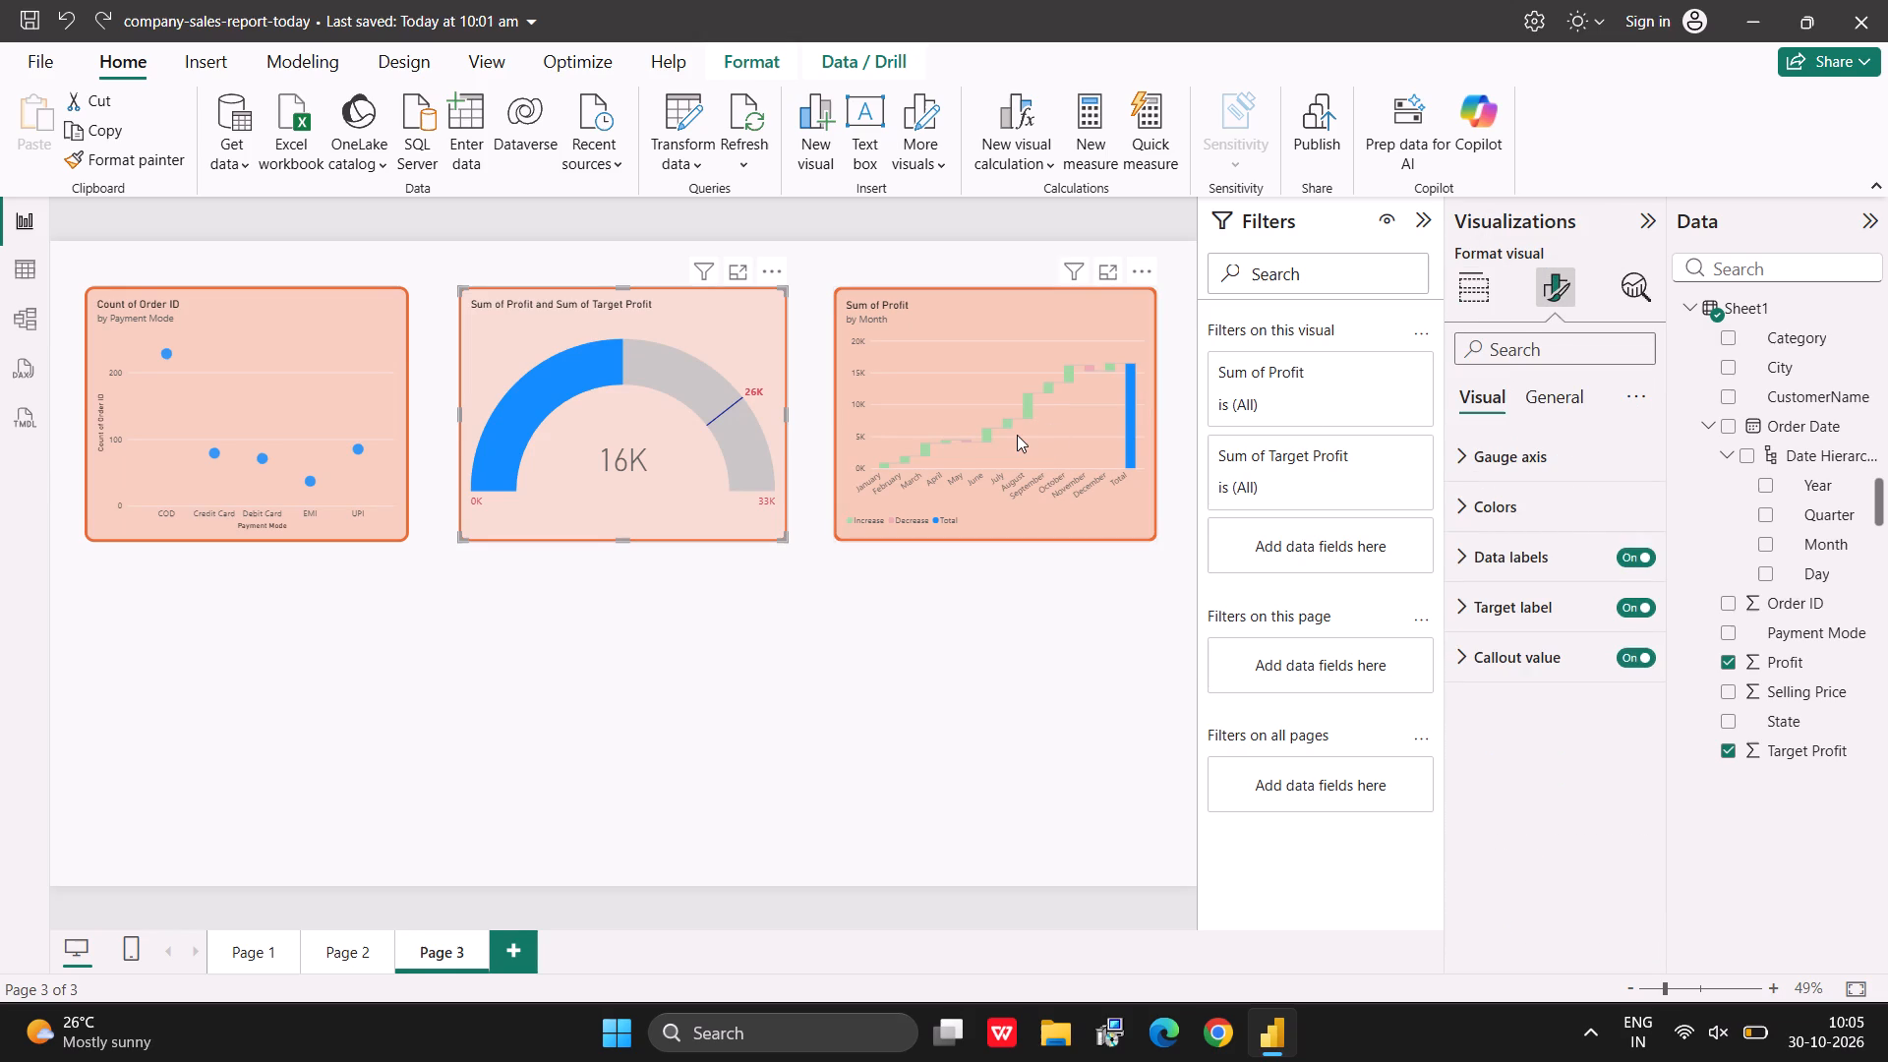
{"action": "left_click", "coordinate": [1017, 435]}
{"action": "left_click", "coordinate": [1573, 396]}
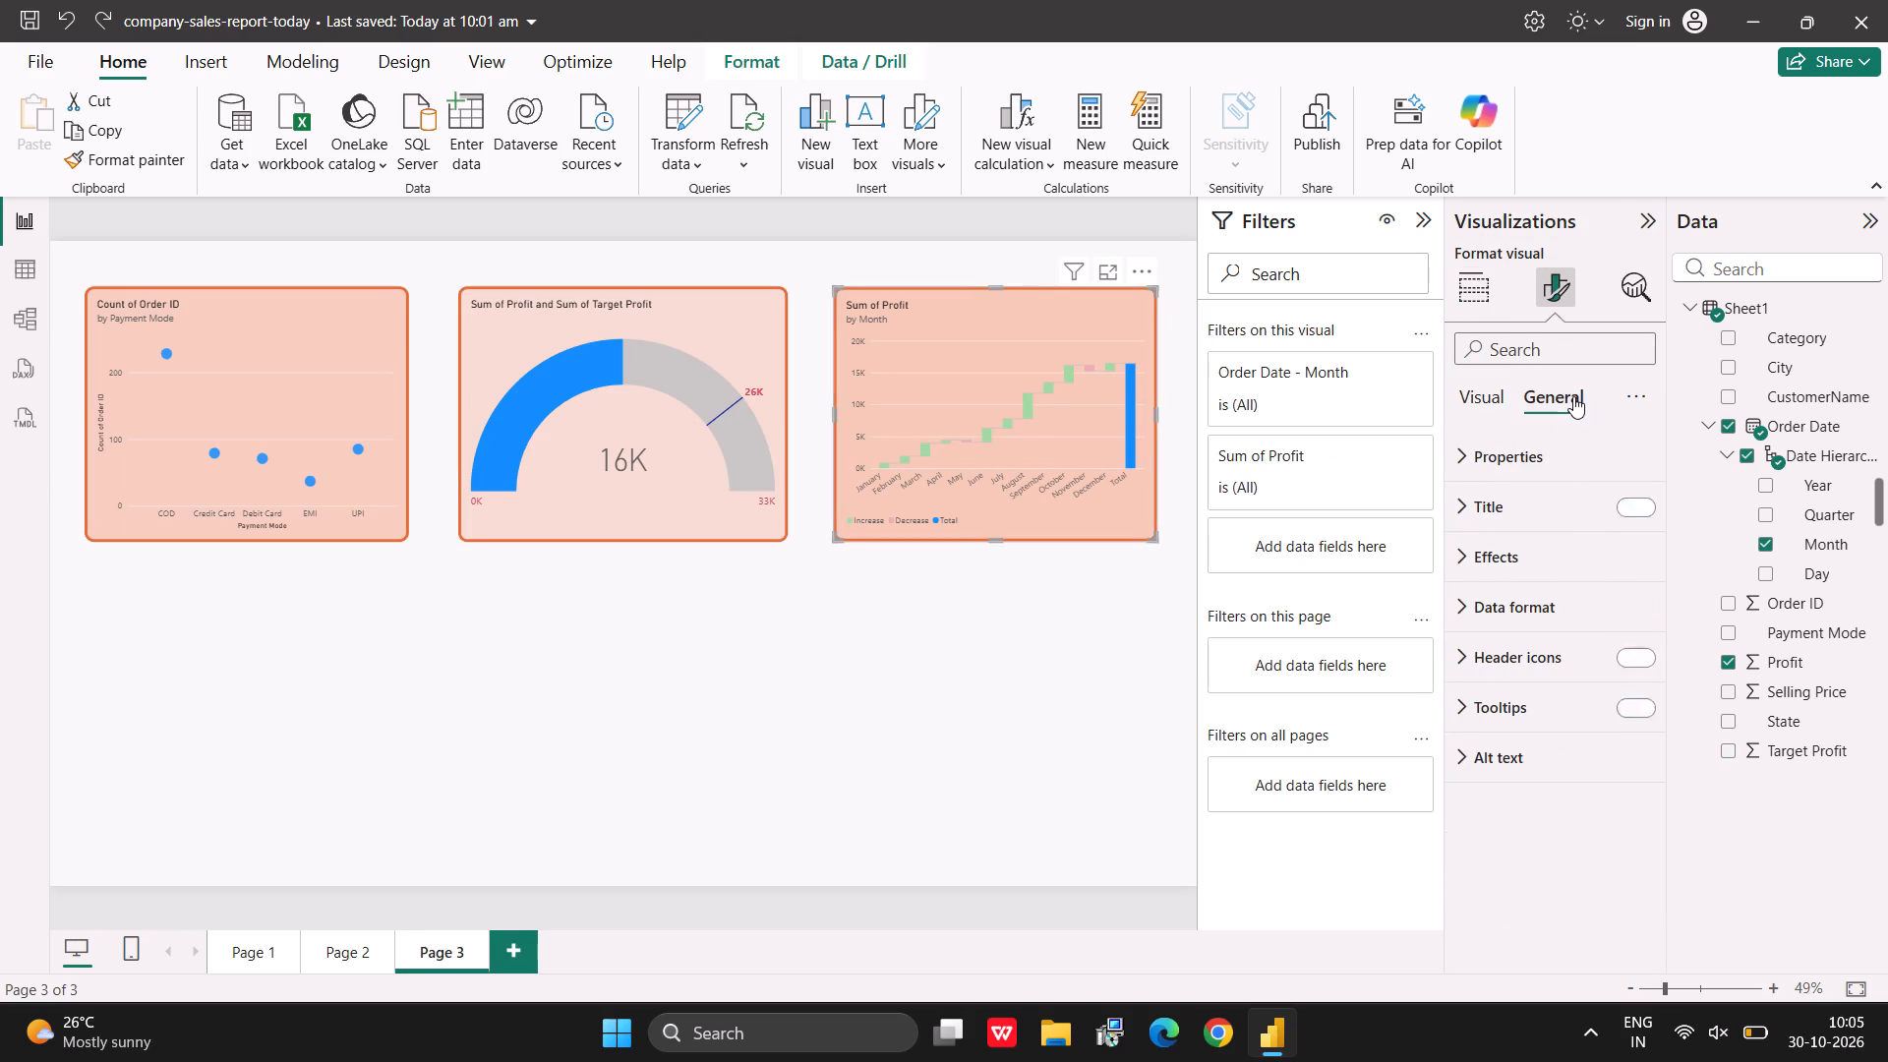
{"action": "left_click", "coordinate": [1545, 557]}
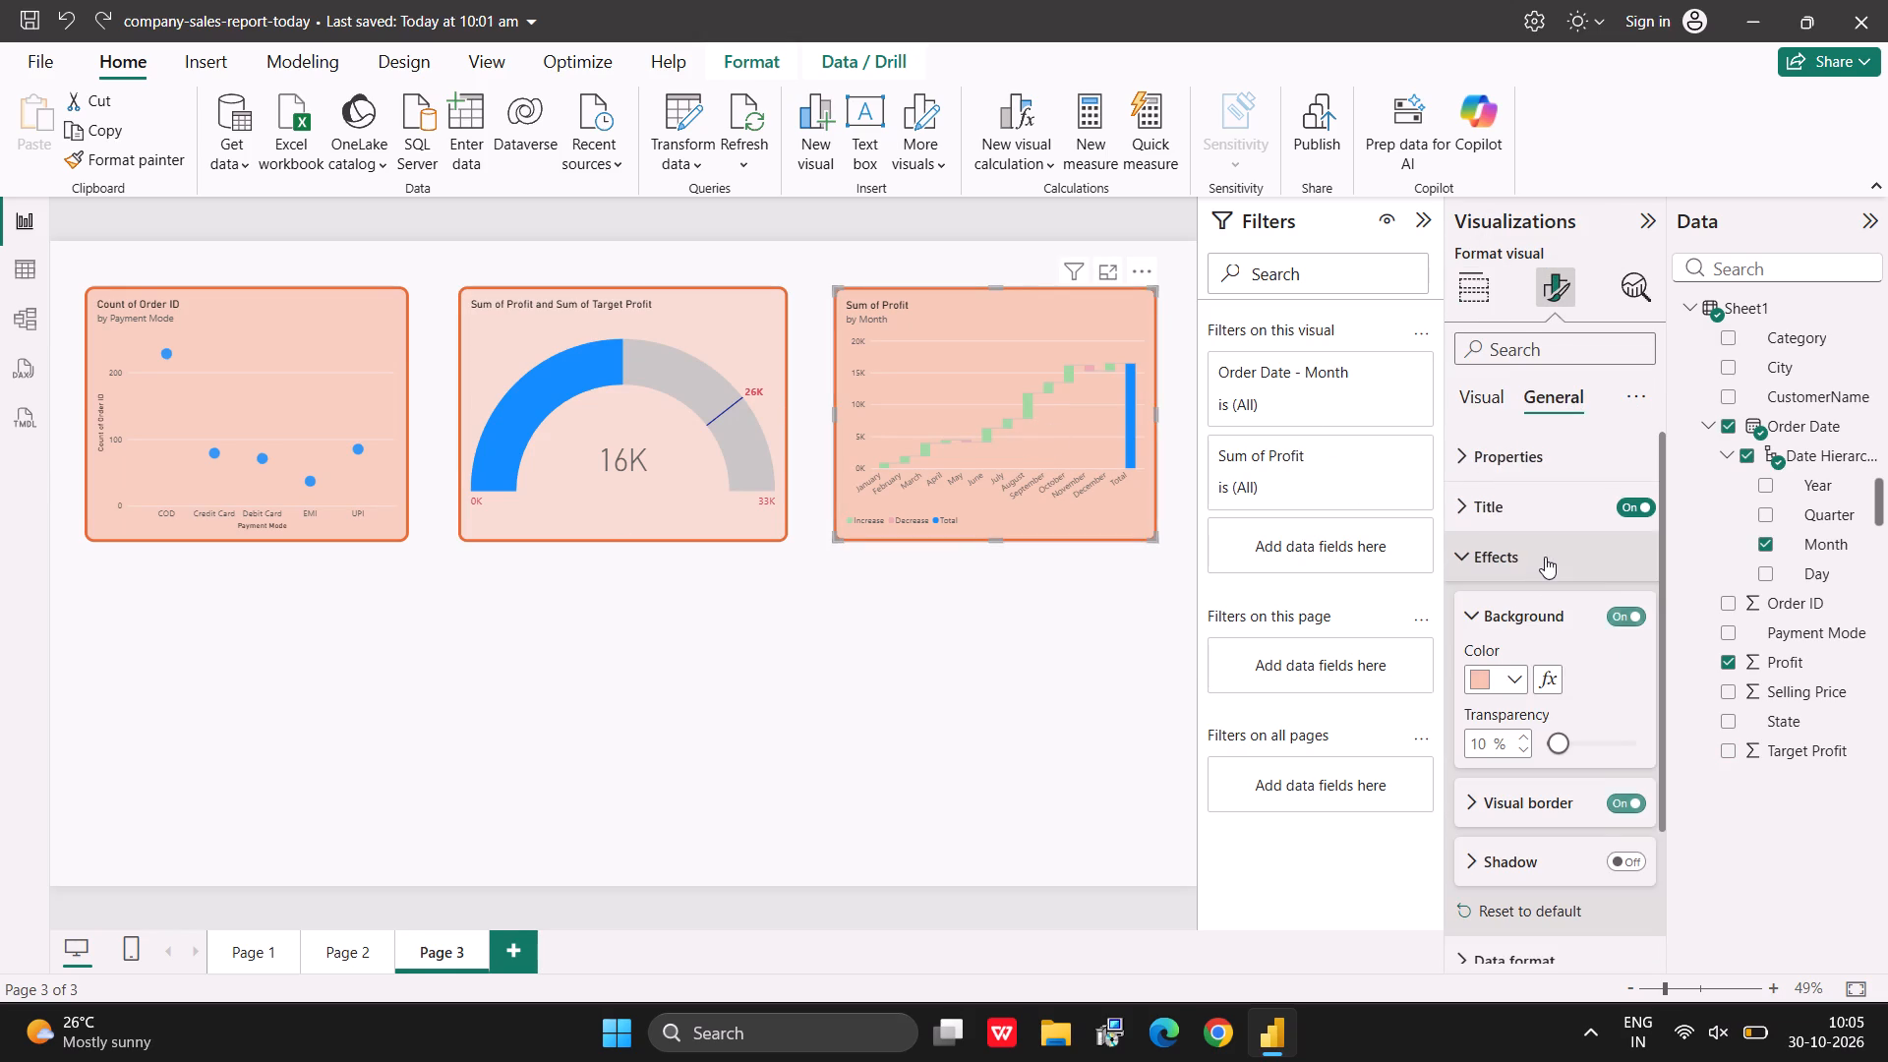
{"action": "left_click", "coordinate": [1589, 743]}
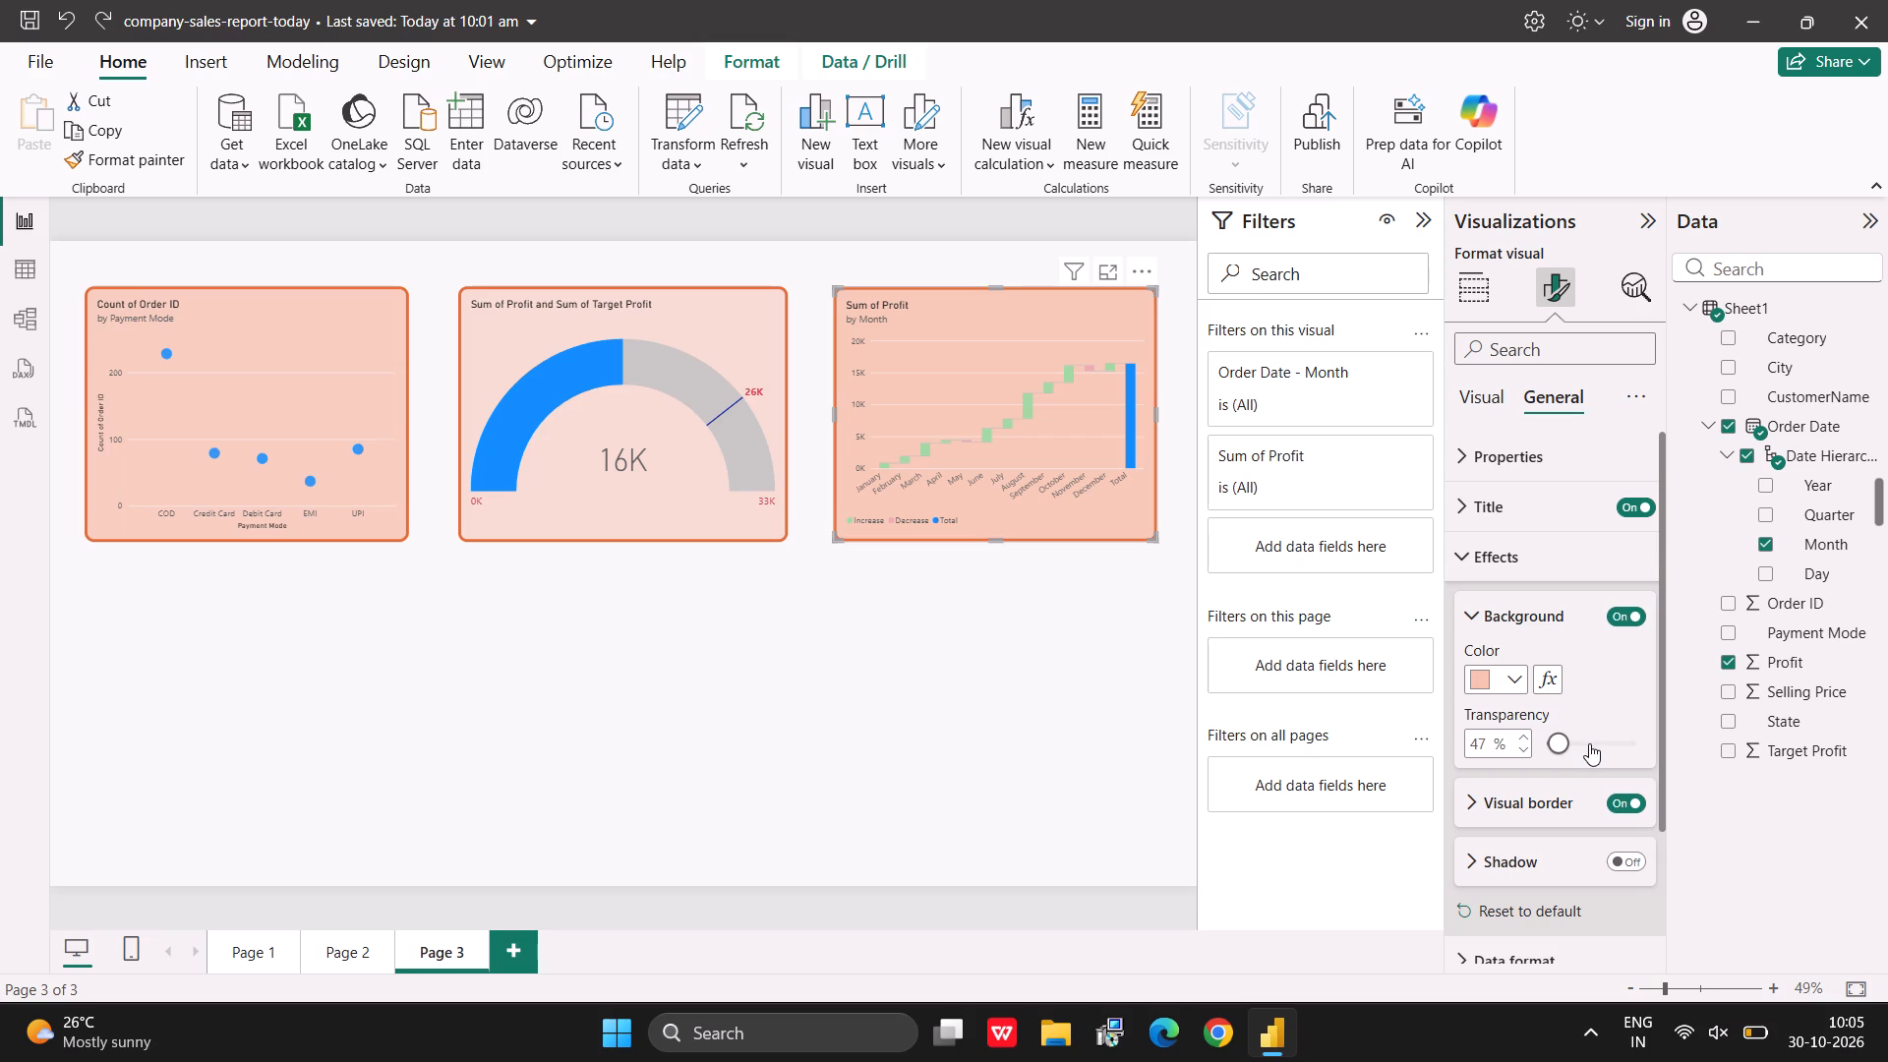
{"action": "left_click", "coordinate": [1599, 744]}
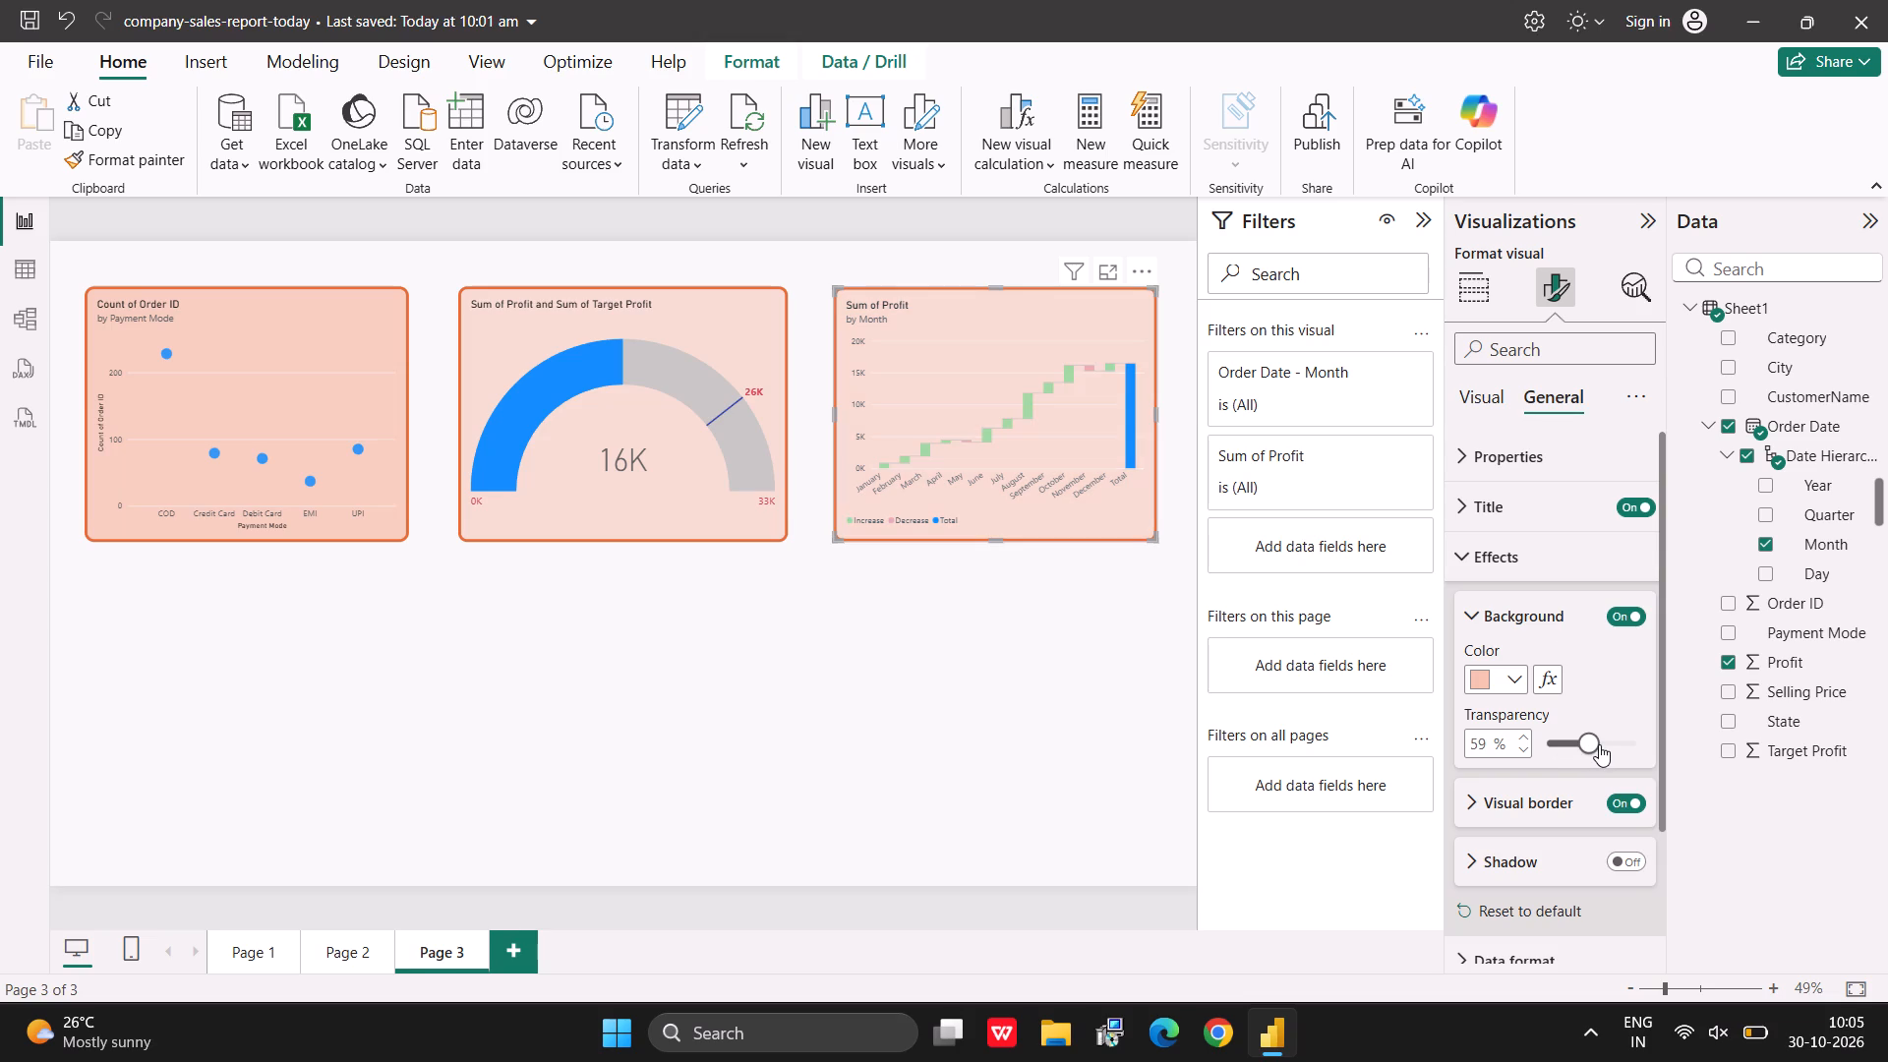
{"action": "left_click", "coordinate": [1590, 744]}
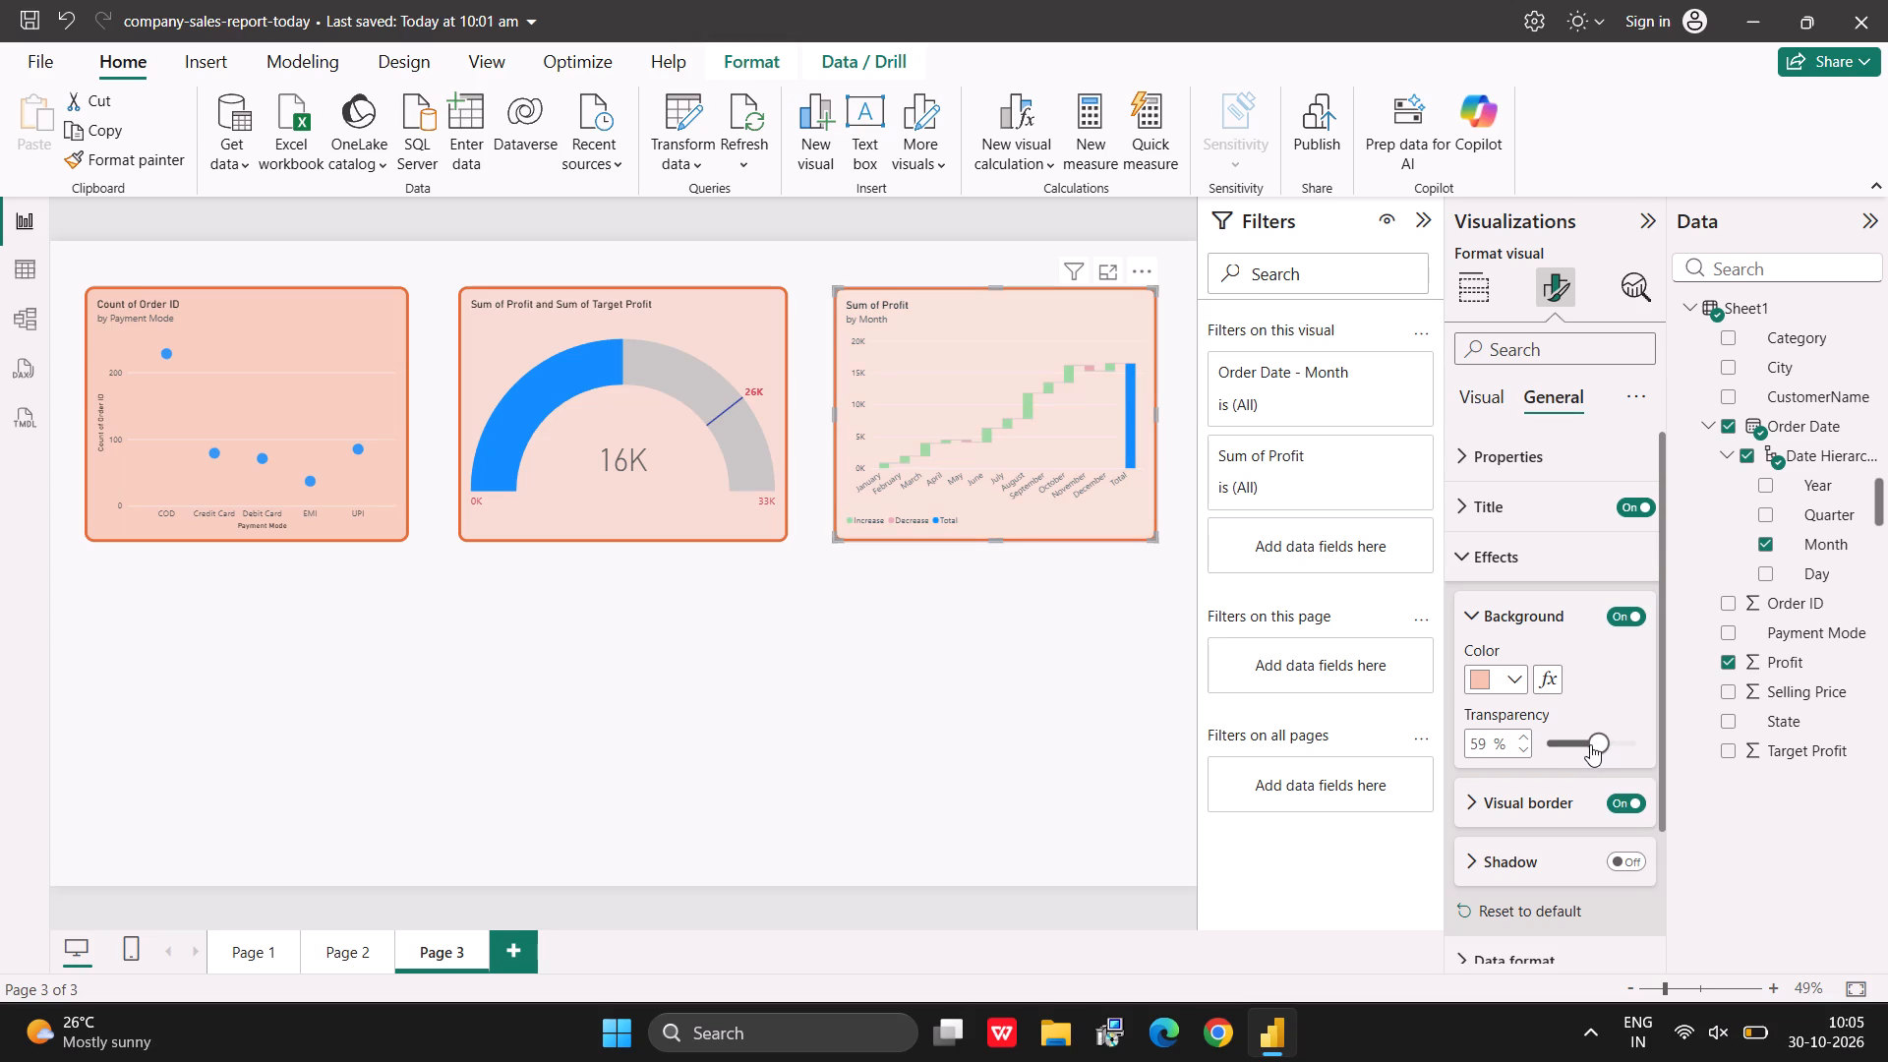
{"action": "left_click", "coordinate": [1590, 744]}
Raise the payment-mode scatter chart's background transparency to roughly match the waterfall chart's 50%.
{"action": "left_click", "coordinate": [326, 445]}
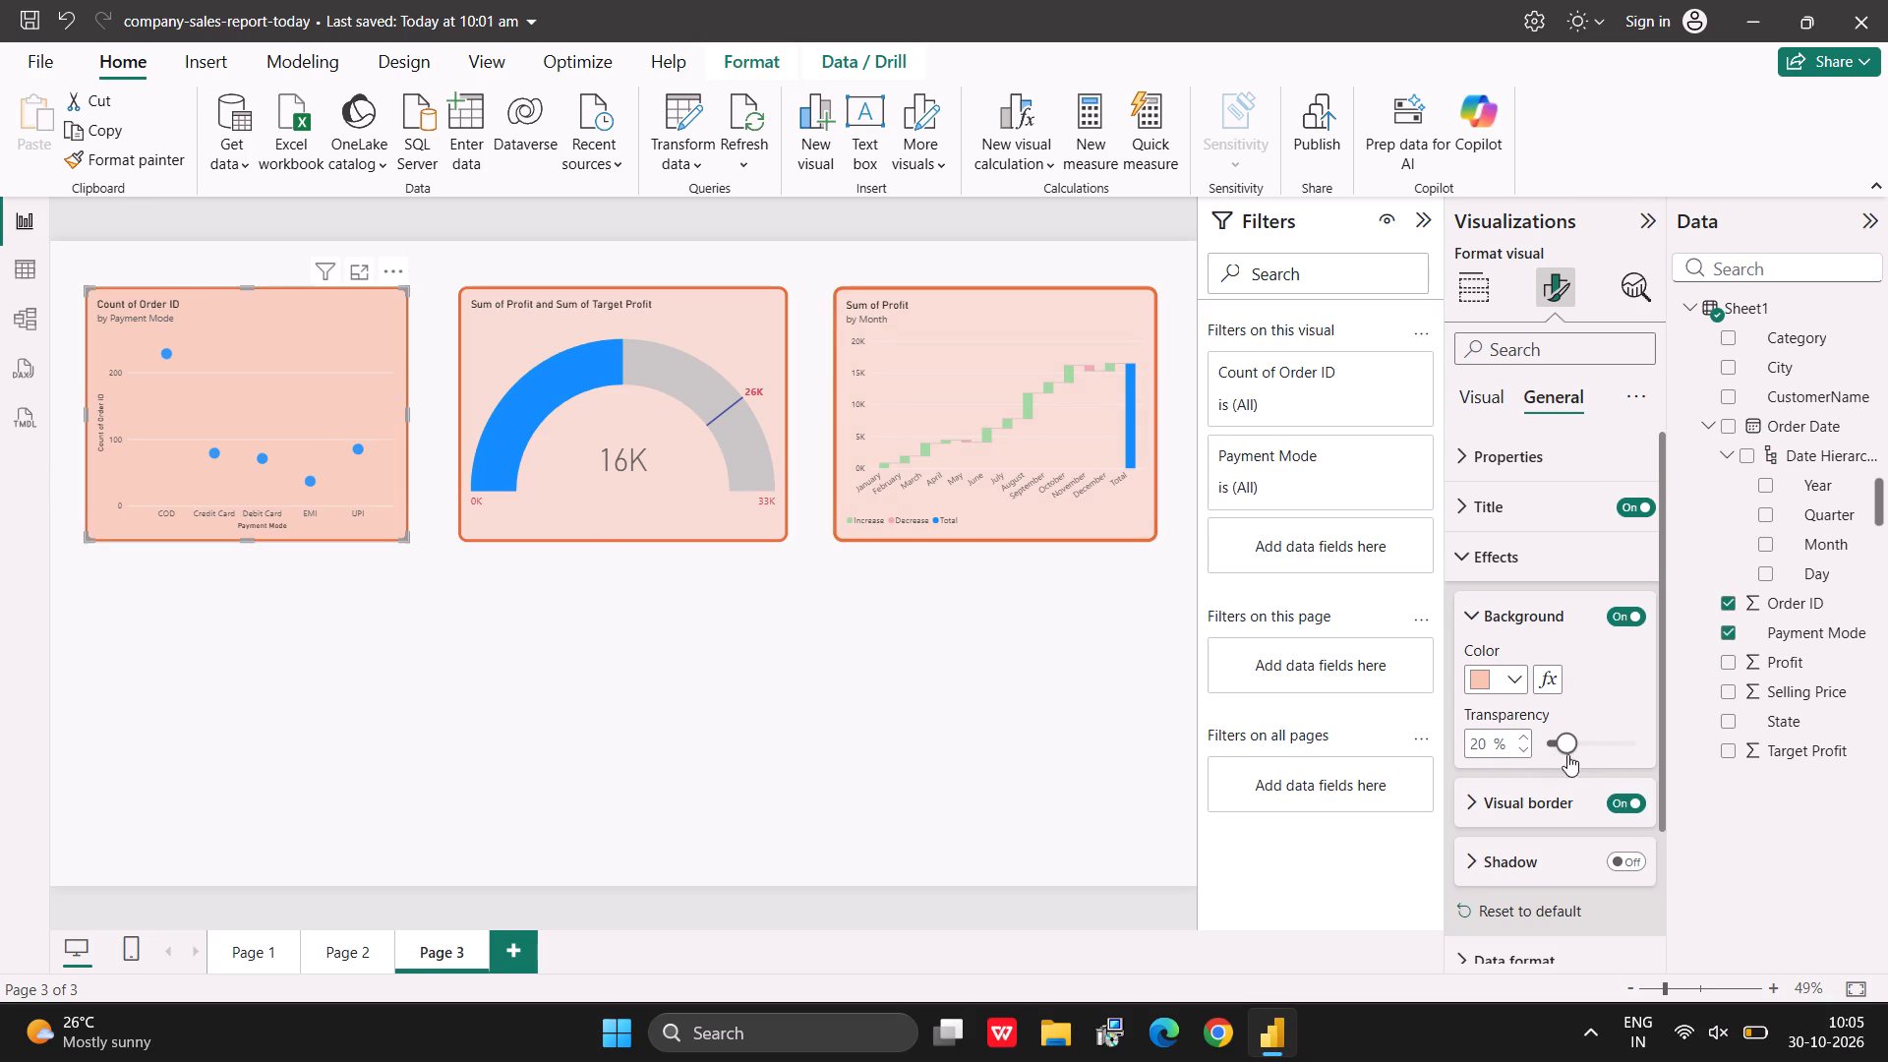
{"action": "left_click_drag", "start_coordinate": [1573, 741], "coordinate": [1583, 741]}
{"action": "left_click_drag", "start_coordinate": [1583, 741], "coordinate": [1589, 737]}
{"action": "left_click_drag", "start_coordinate": [1589, 737], "coordinate": [1591, 736]}
Set the Profit and Target Profit gauge's background transparency to 51%.
{"action": "left_click", "coordinate": [647, 466]}
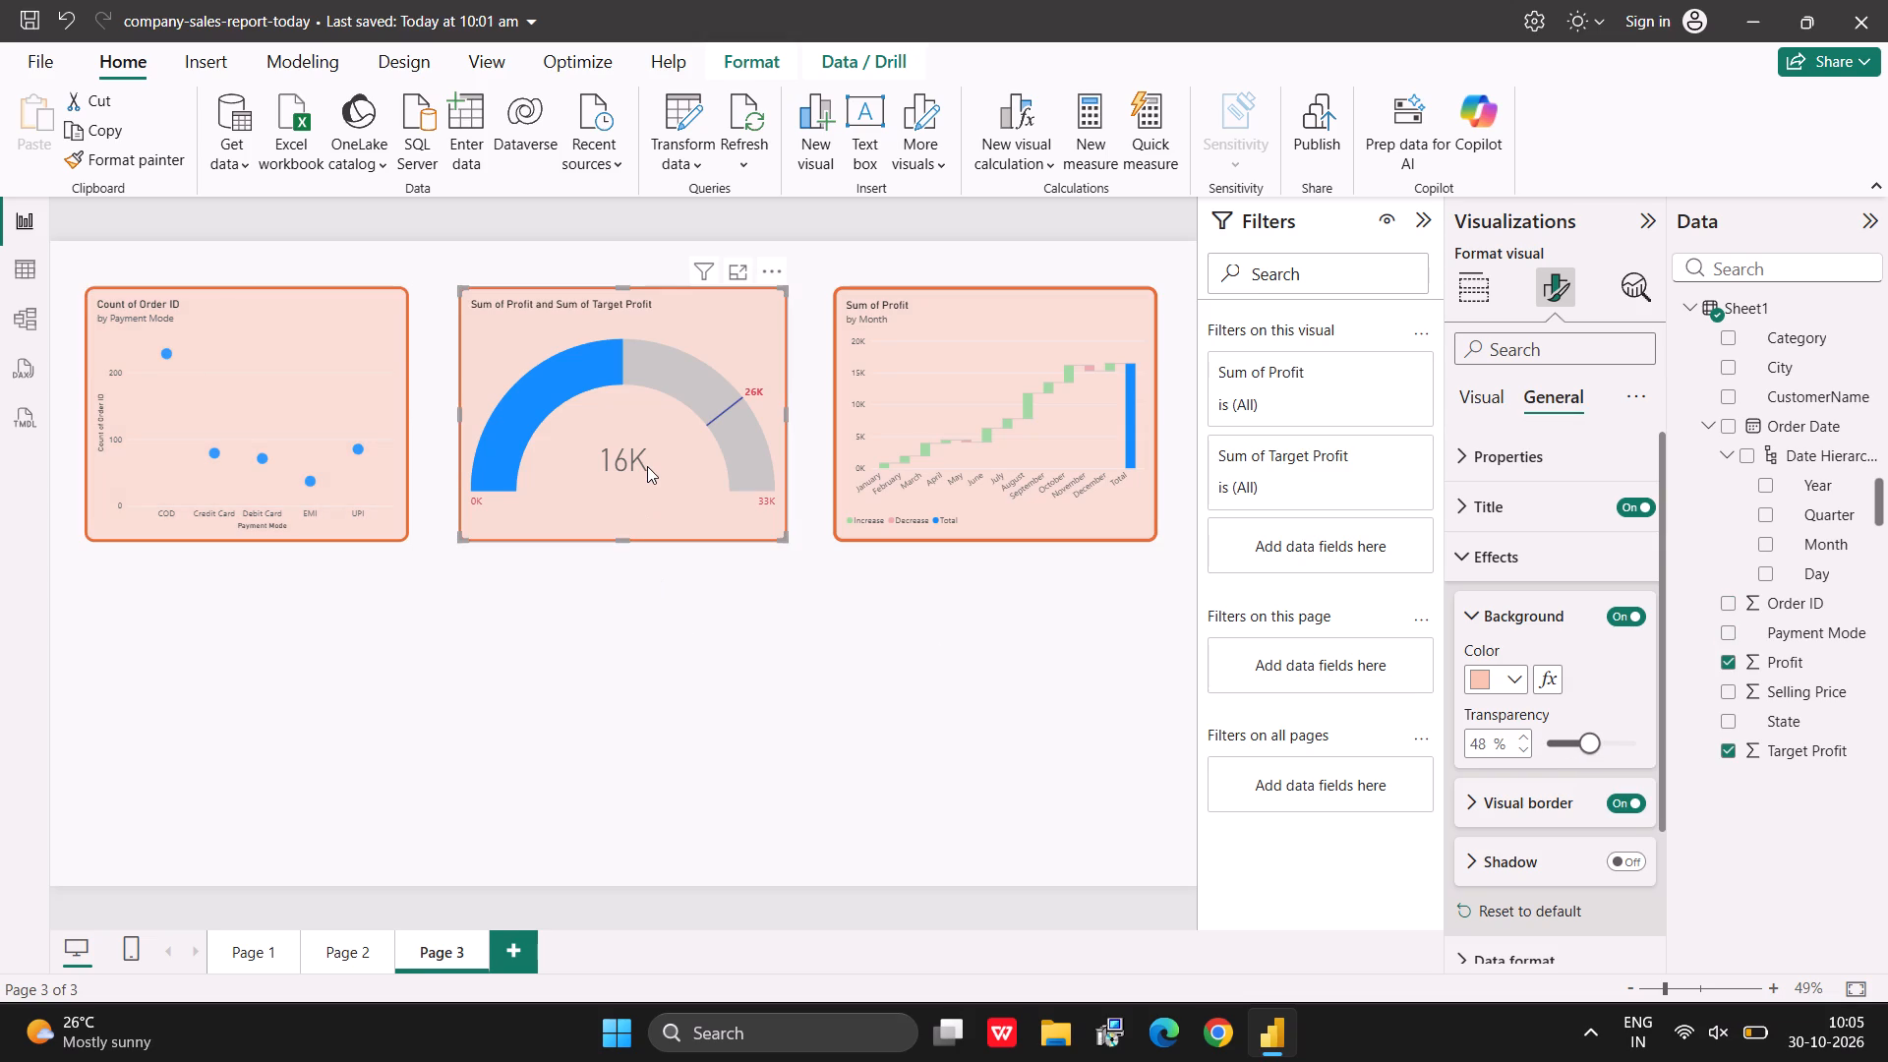
{"action": "left_click", "coordinate": [1589, 753]}
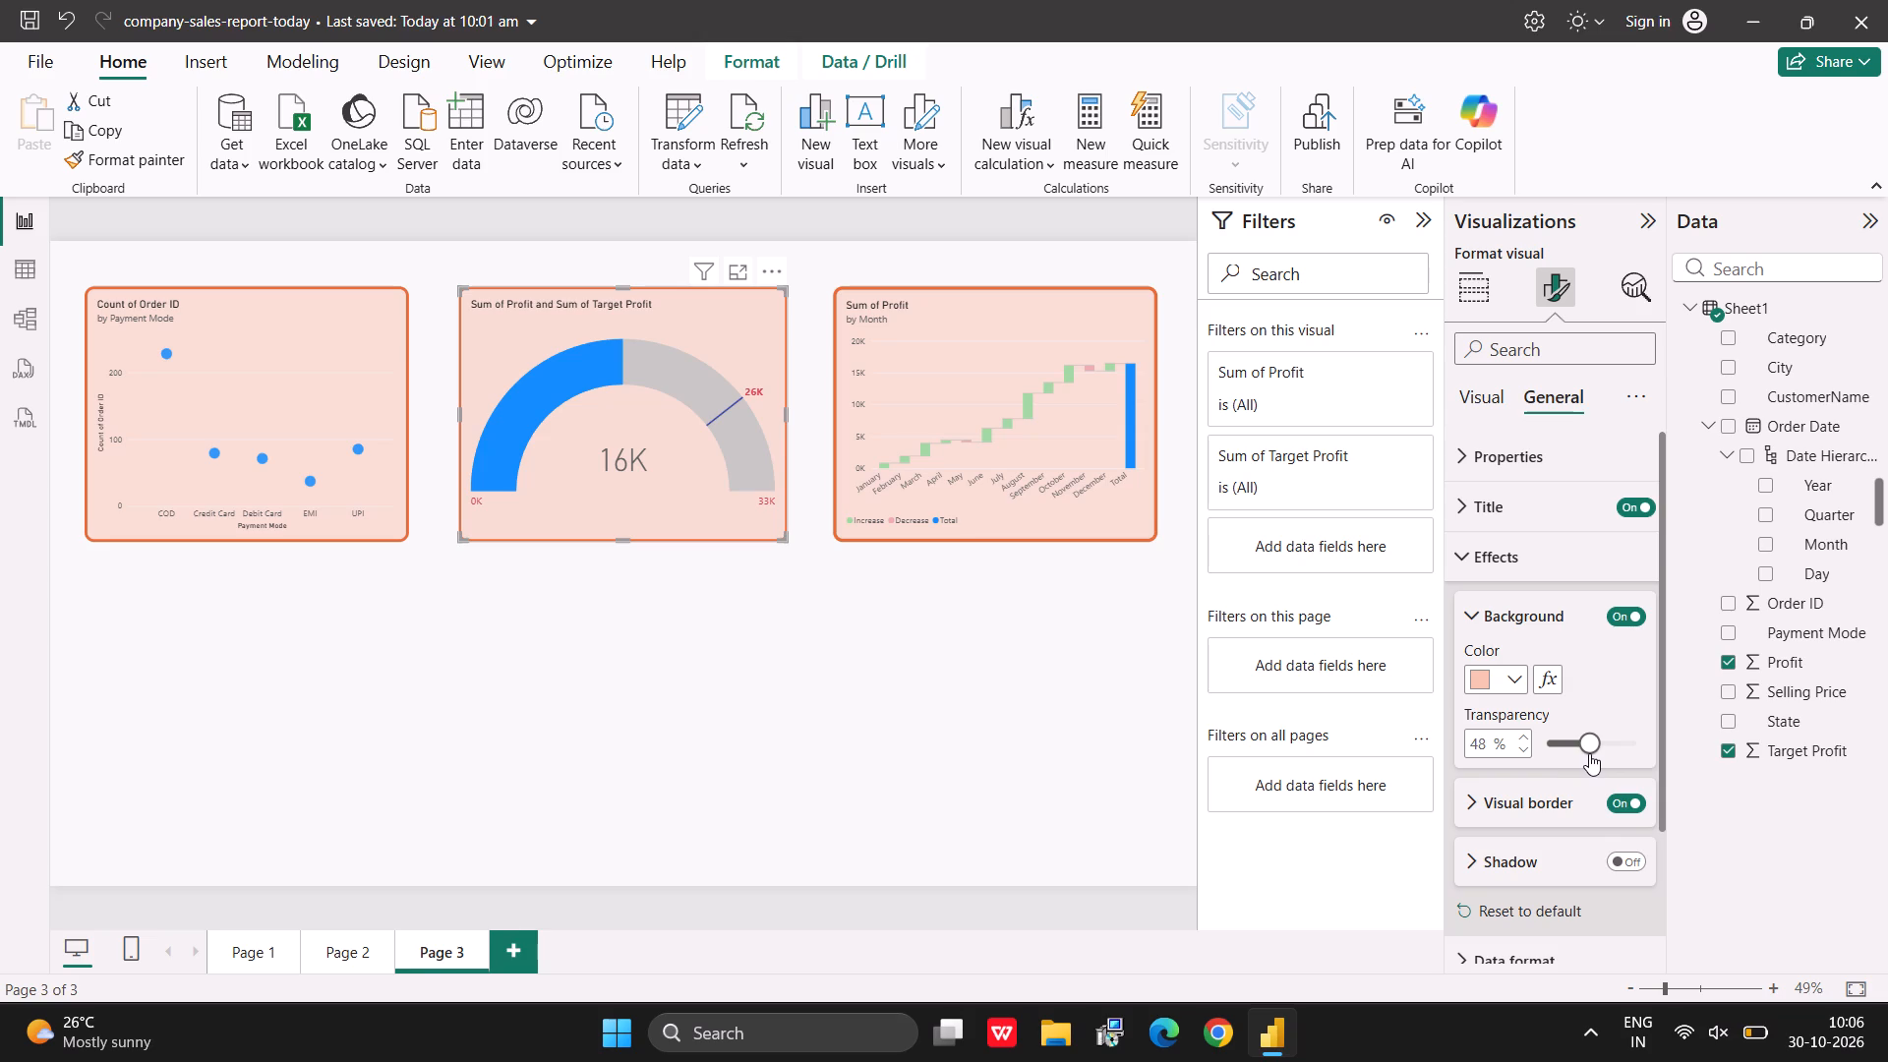
{"action": "left_click", "coordinate": [739, 619]}
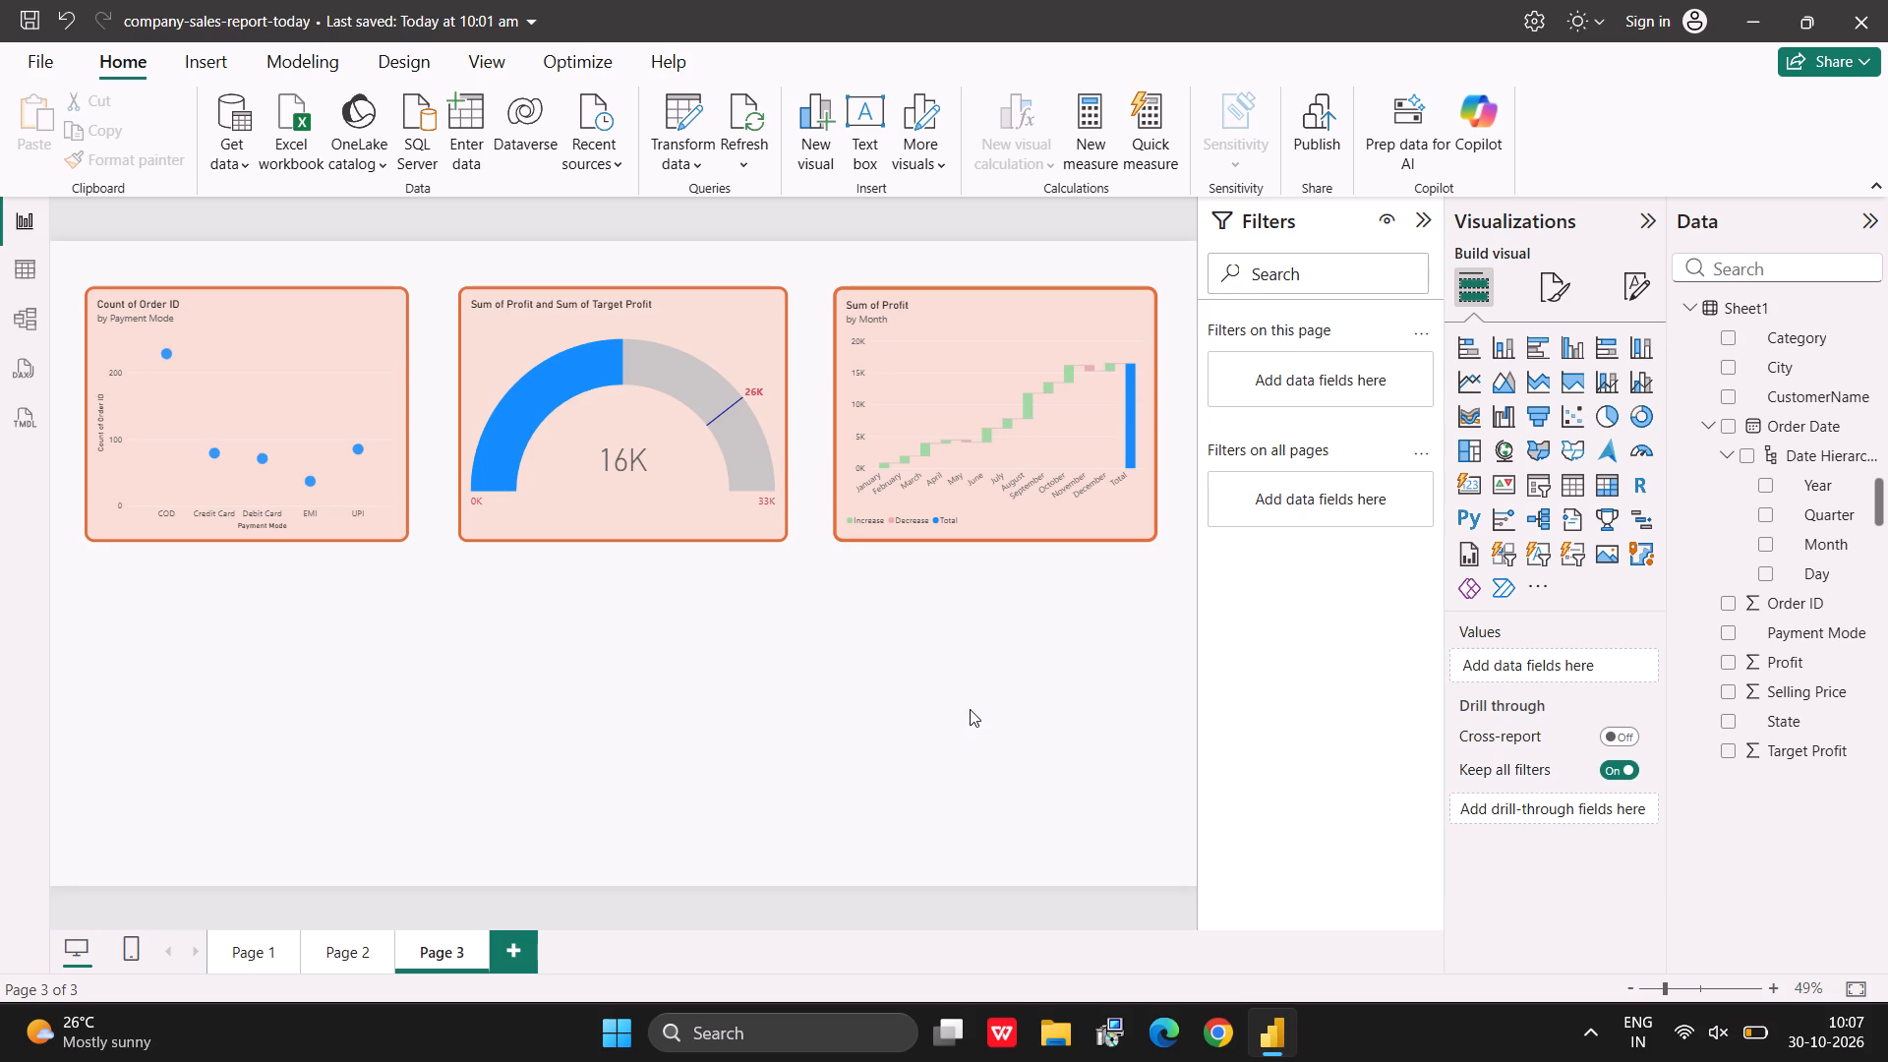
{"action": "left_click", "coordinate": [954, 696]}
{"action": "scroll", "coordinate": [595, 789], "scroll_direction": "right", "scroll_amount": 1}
Set the payment-mode scatter chart's background transparency to 80%.
{"action": "left_click", "coordinate": [315, 452]}
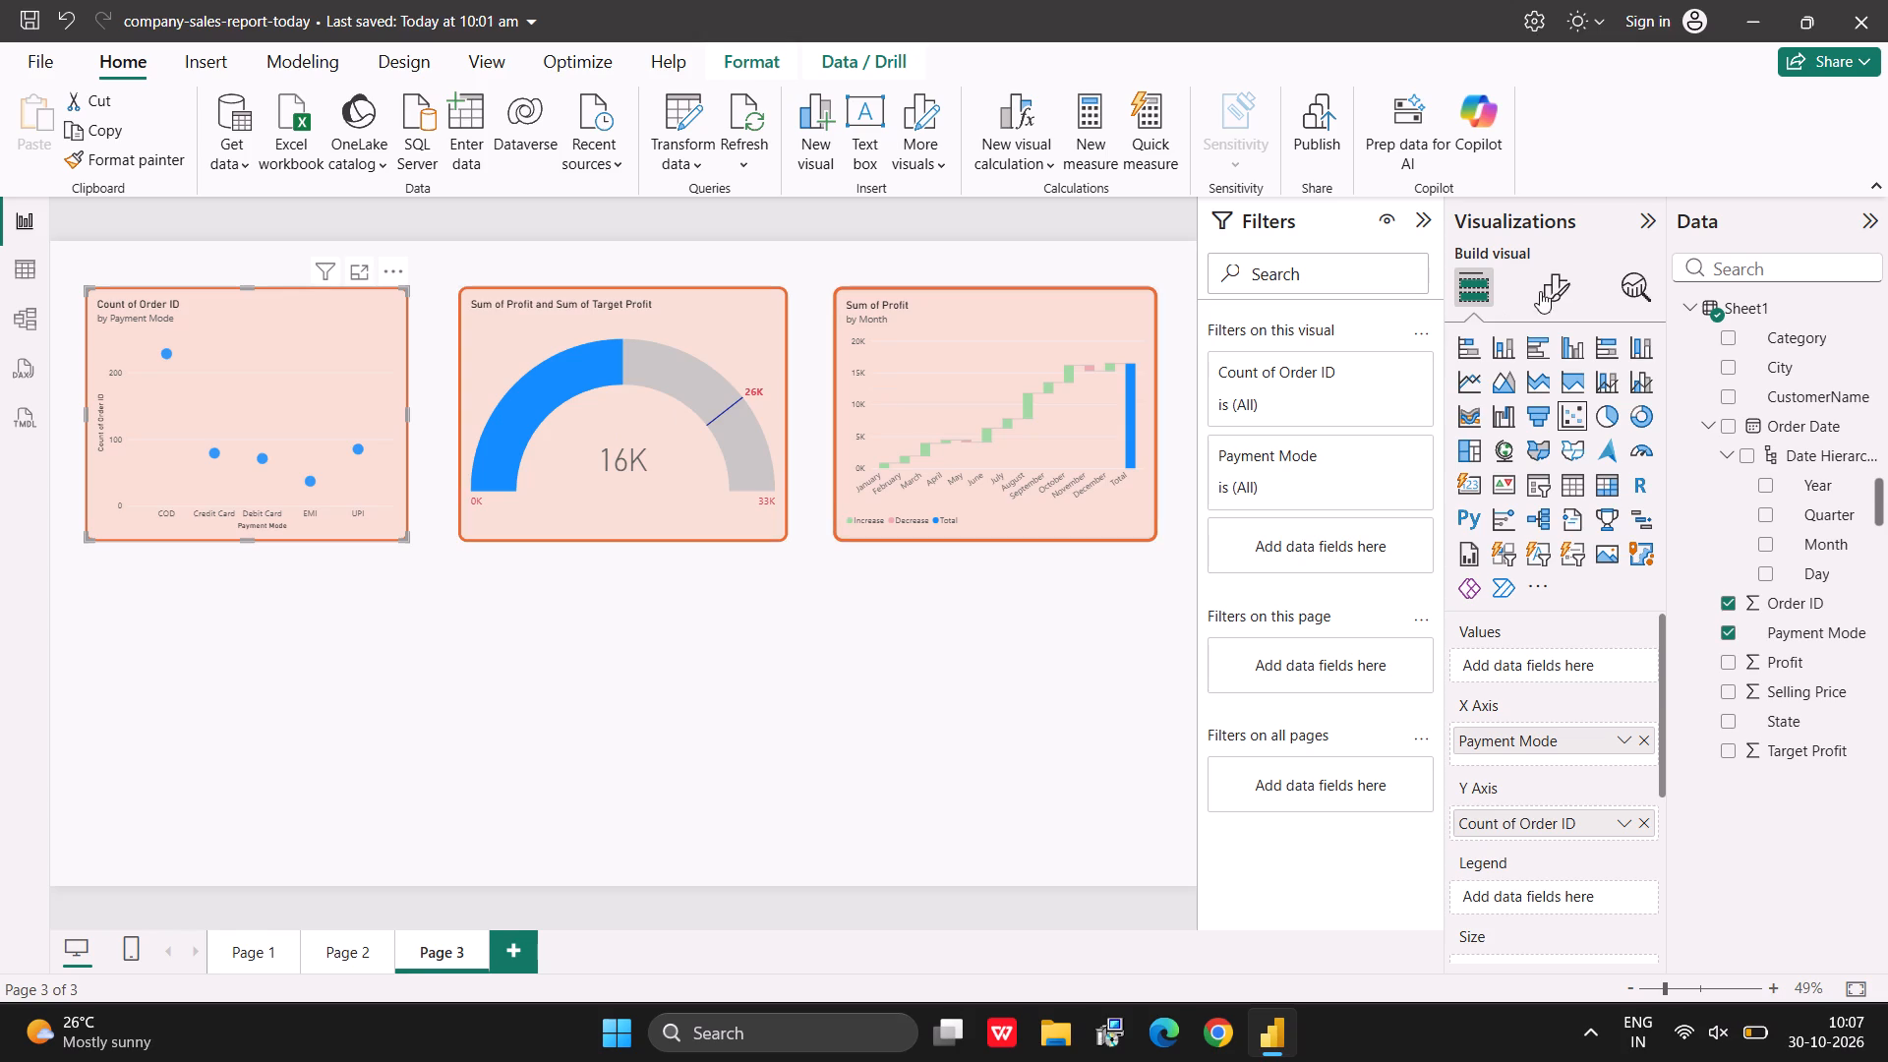
{"action": "left_click", "coordinate": [1565, 290]}
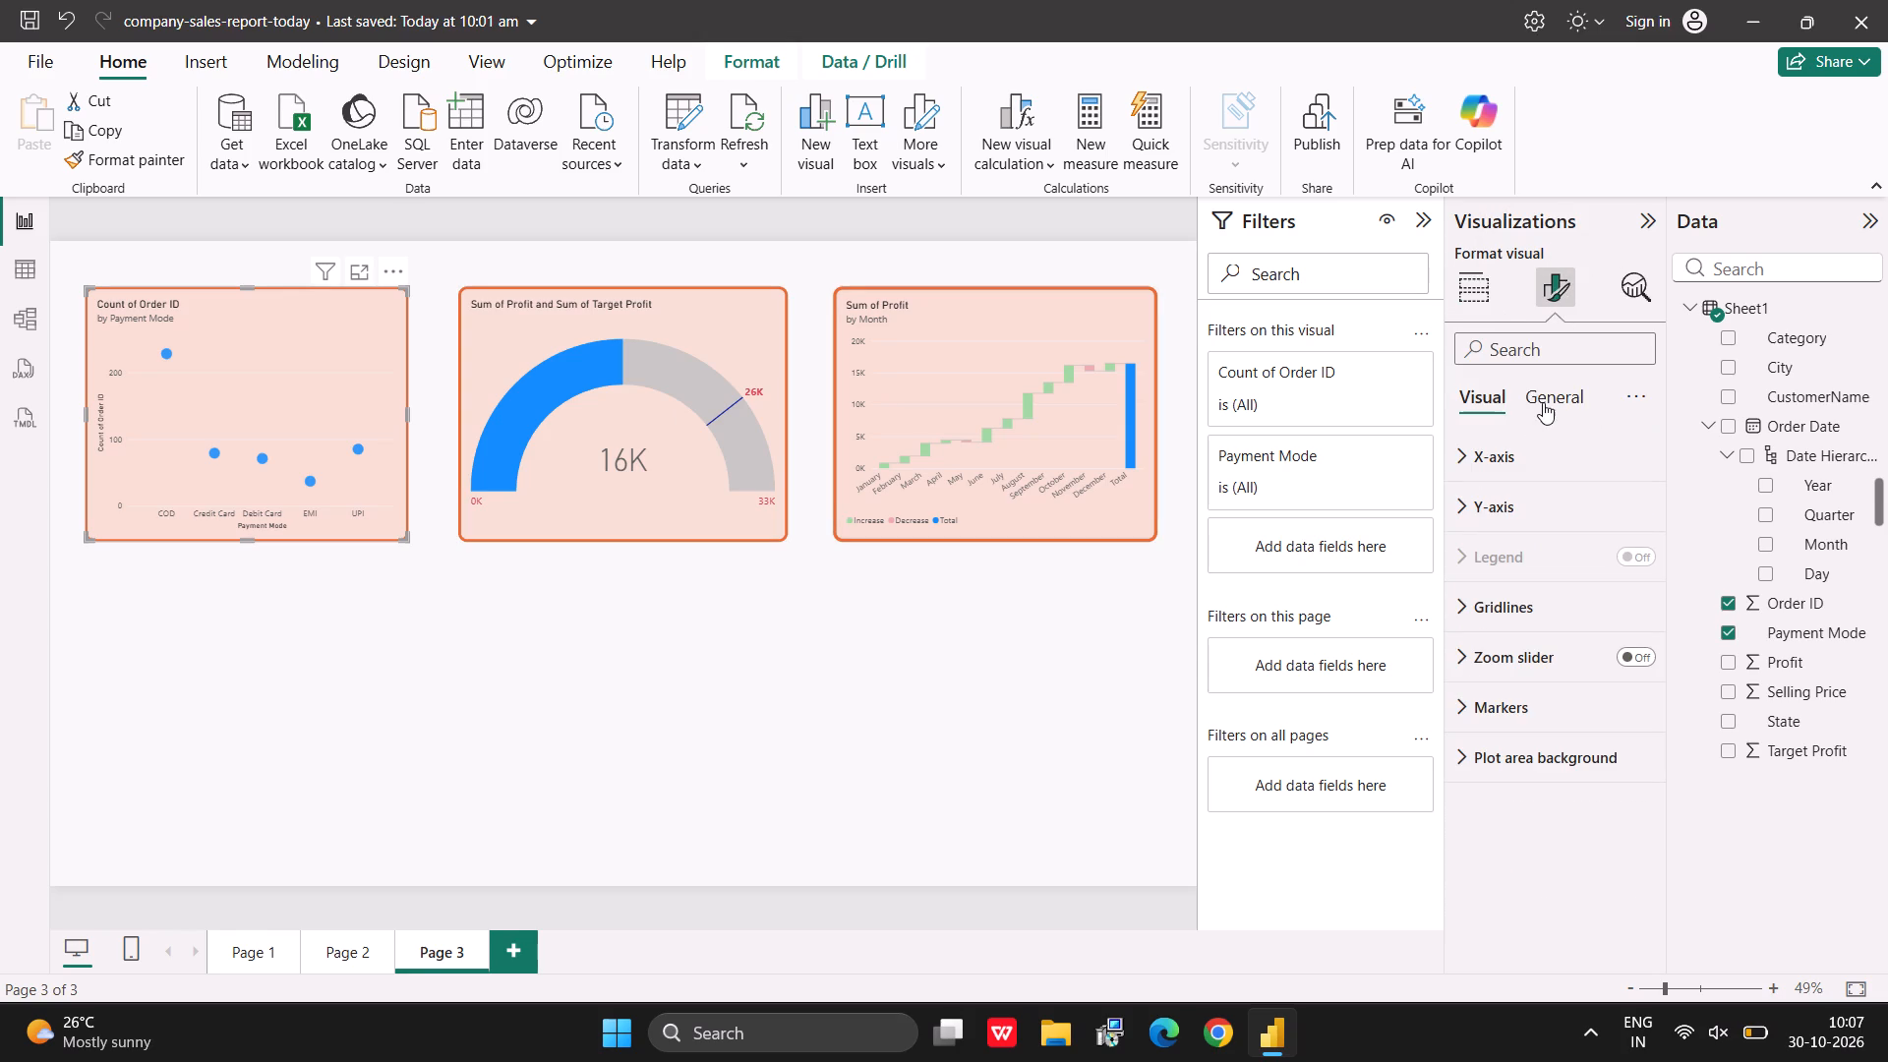
{"action": "left_click", "coordinate": [1543, 402]}
{"action": "left_click", "coordinate": [1551, 570]}
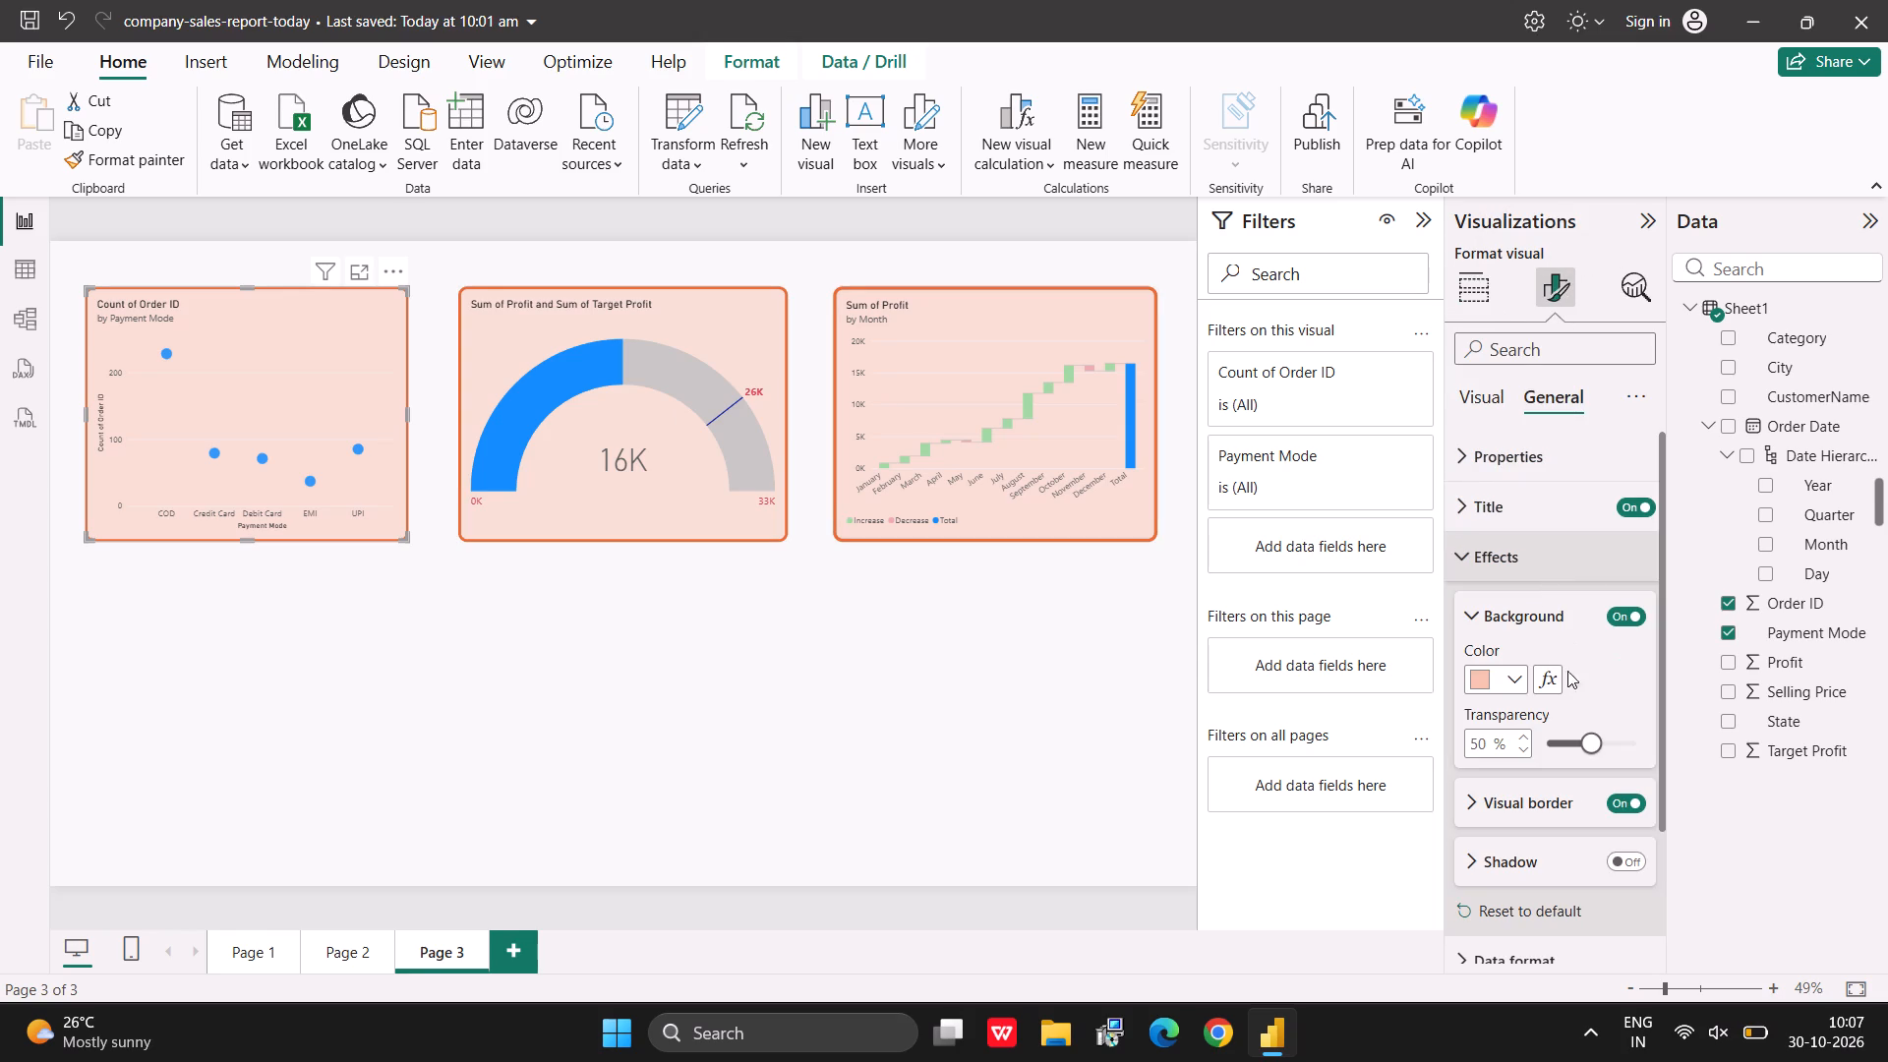
{"action": "left_click", "coordinate": [1613, 747]}
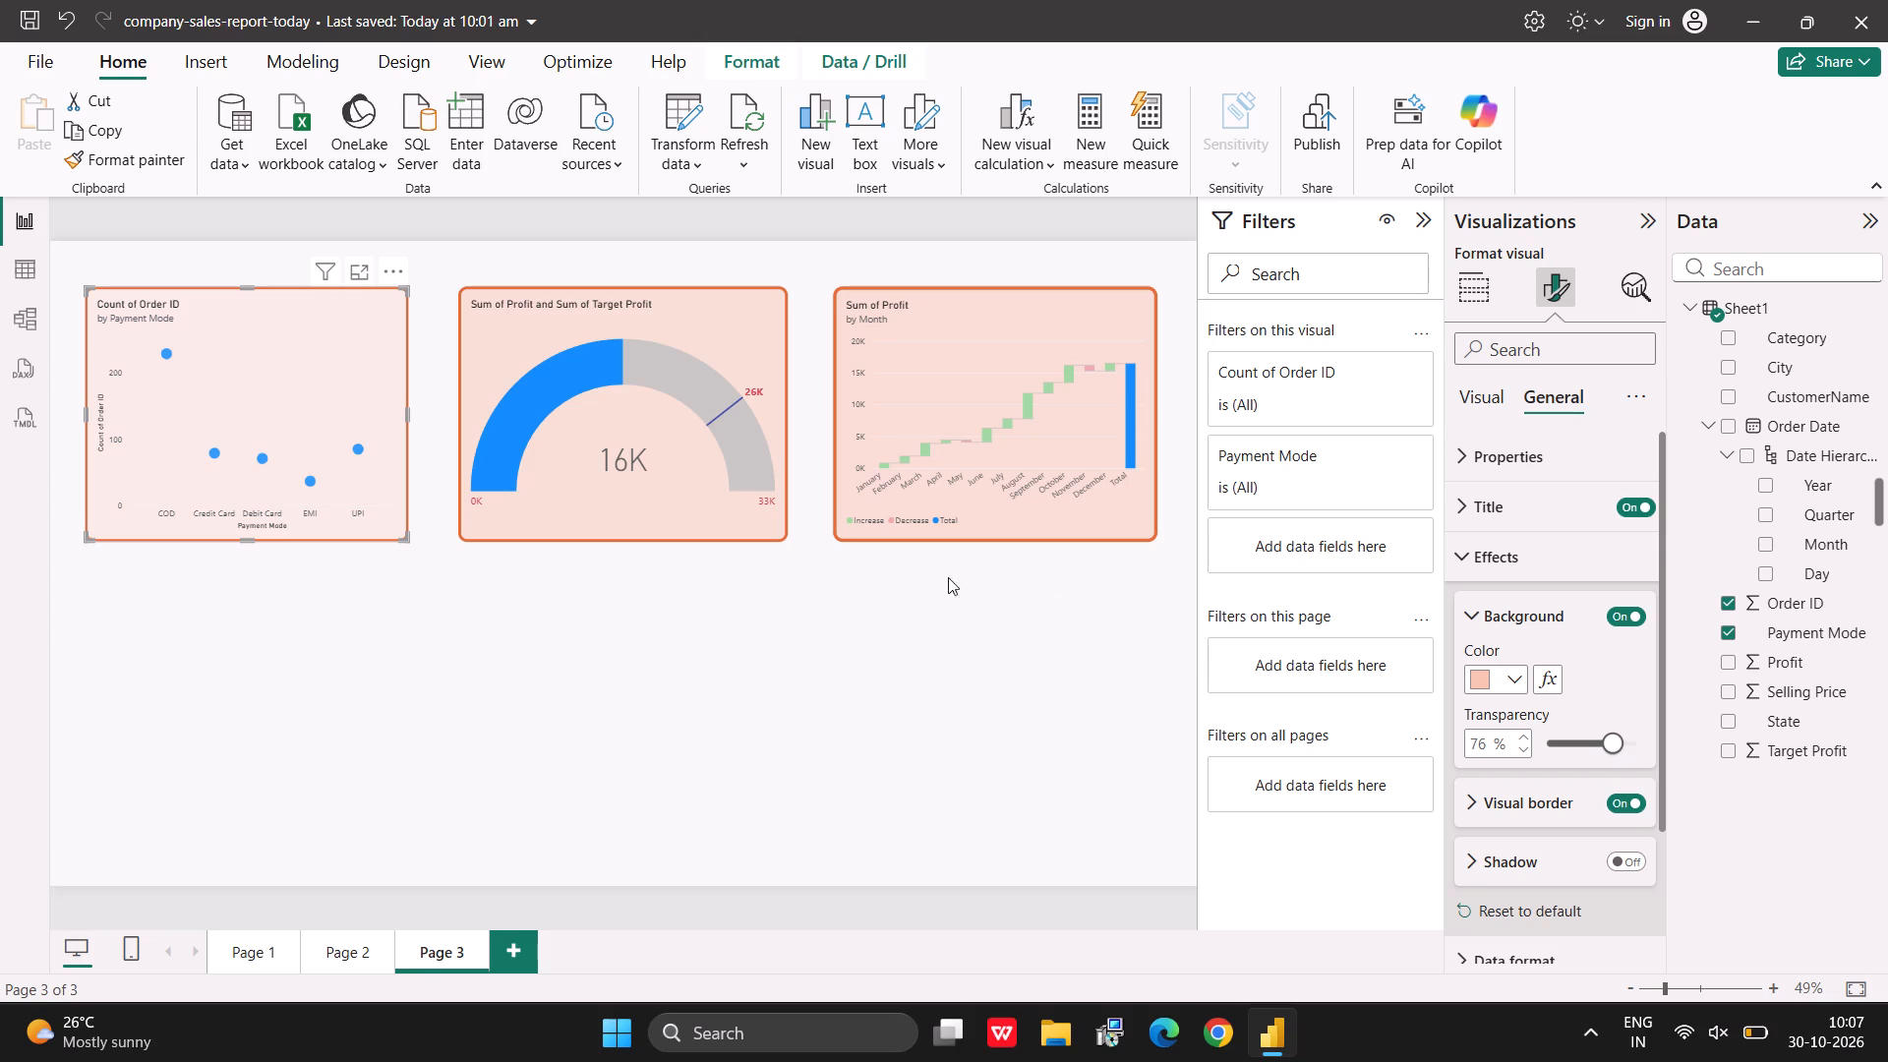
{"action": "key", "text": "Right"}
{"action": "key", "text": "Right"}
{"action": "key", "text": "Right"}
{"action": "key", "text": "Right"}
Set the Profit and Target Profit gauge's background transparency to 80%.
{"action": "left_click", "coordinate": [685, 476]}
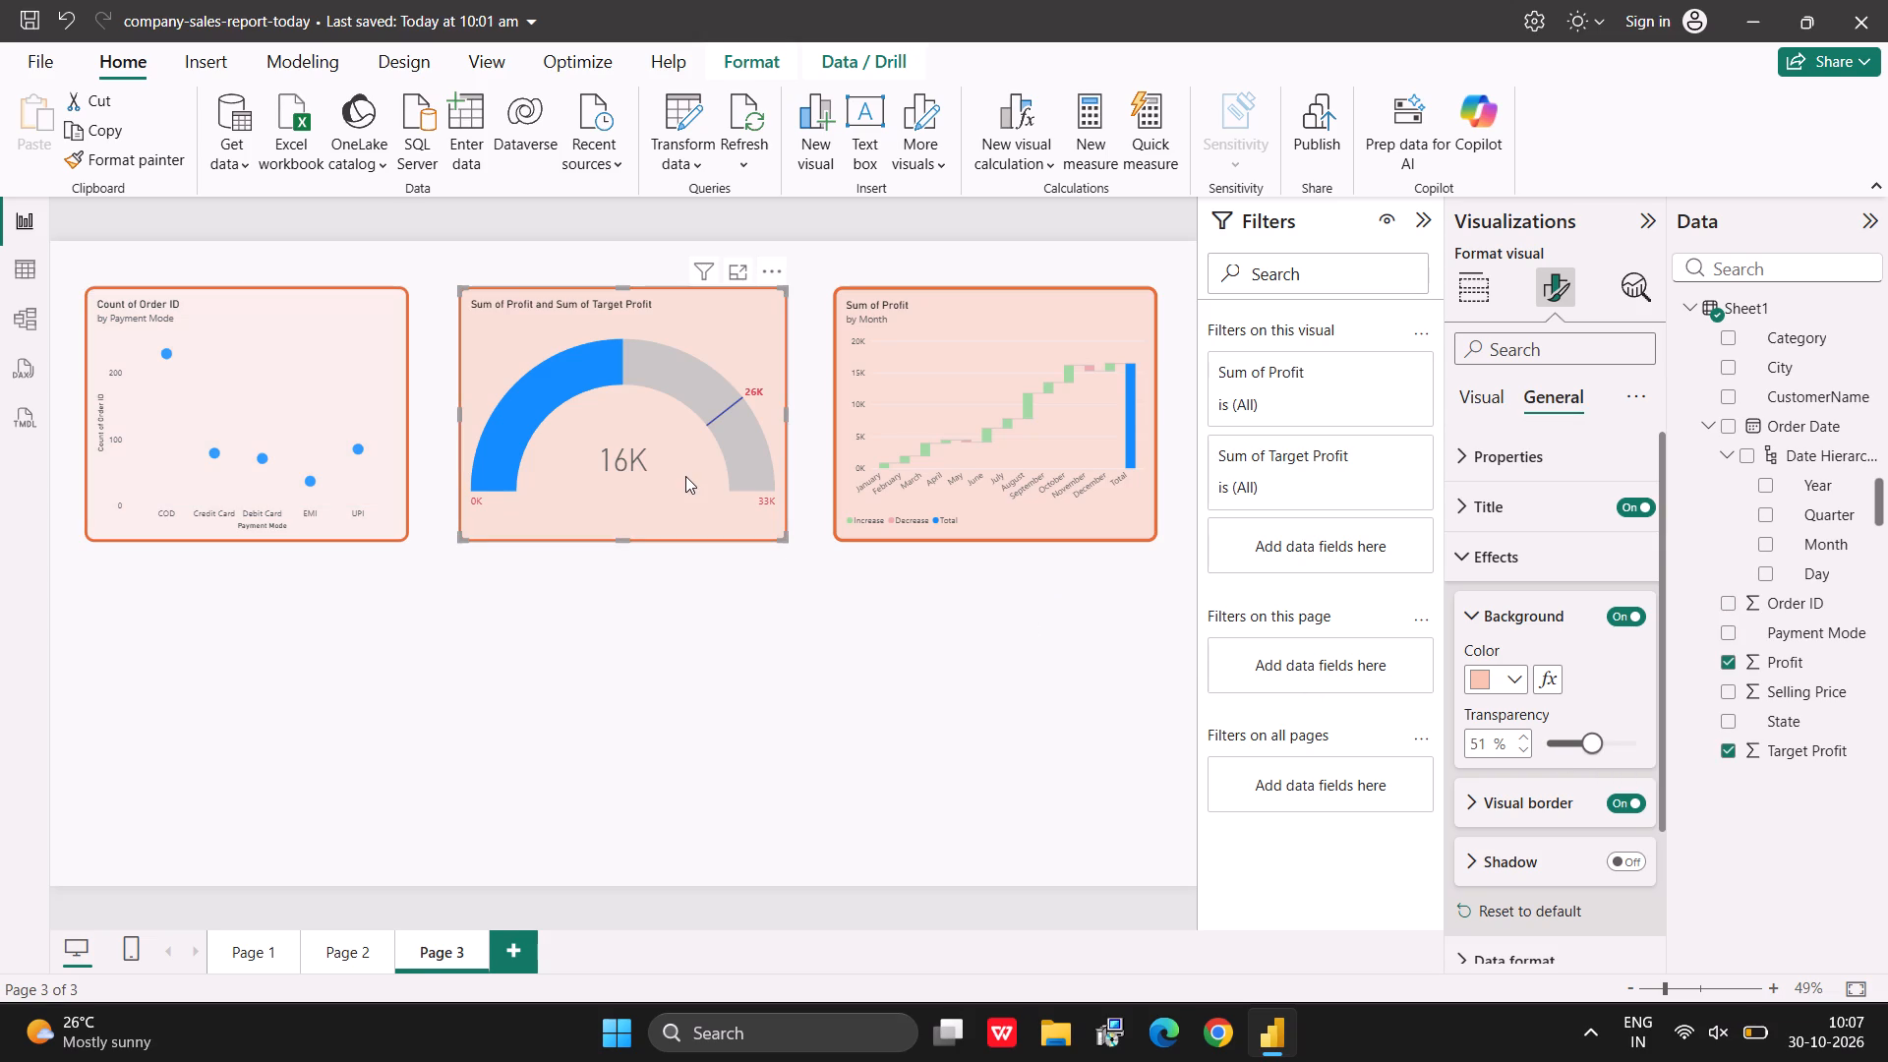
{"action": "left_click_drag", "start_coordinate": [1586, 753], "coordinate": [1609, 753]}
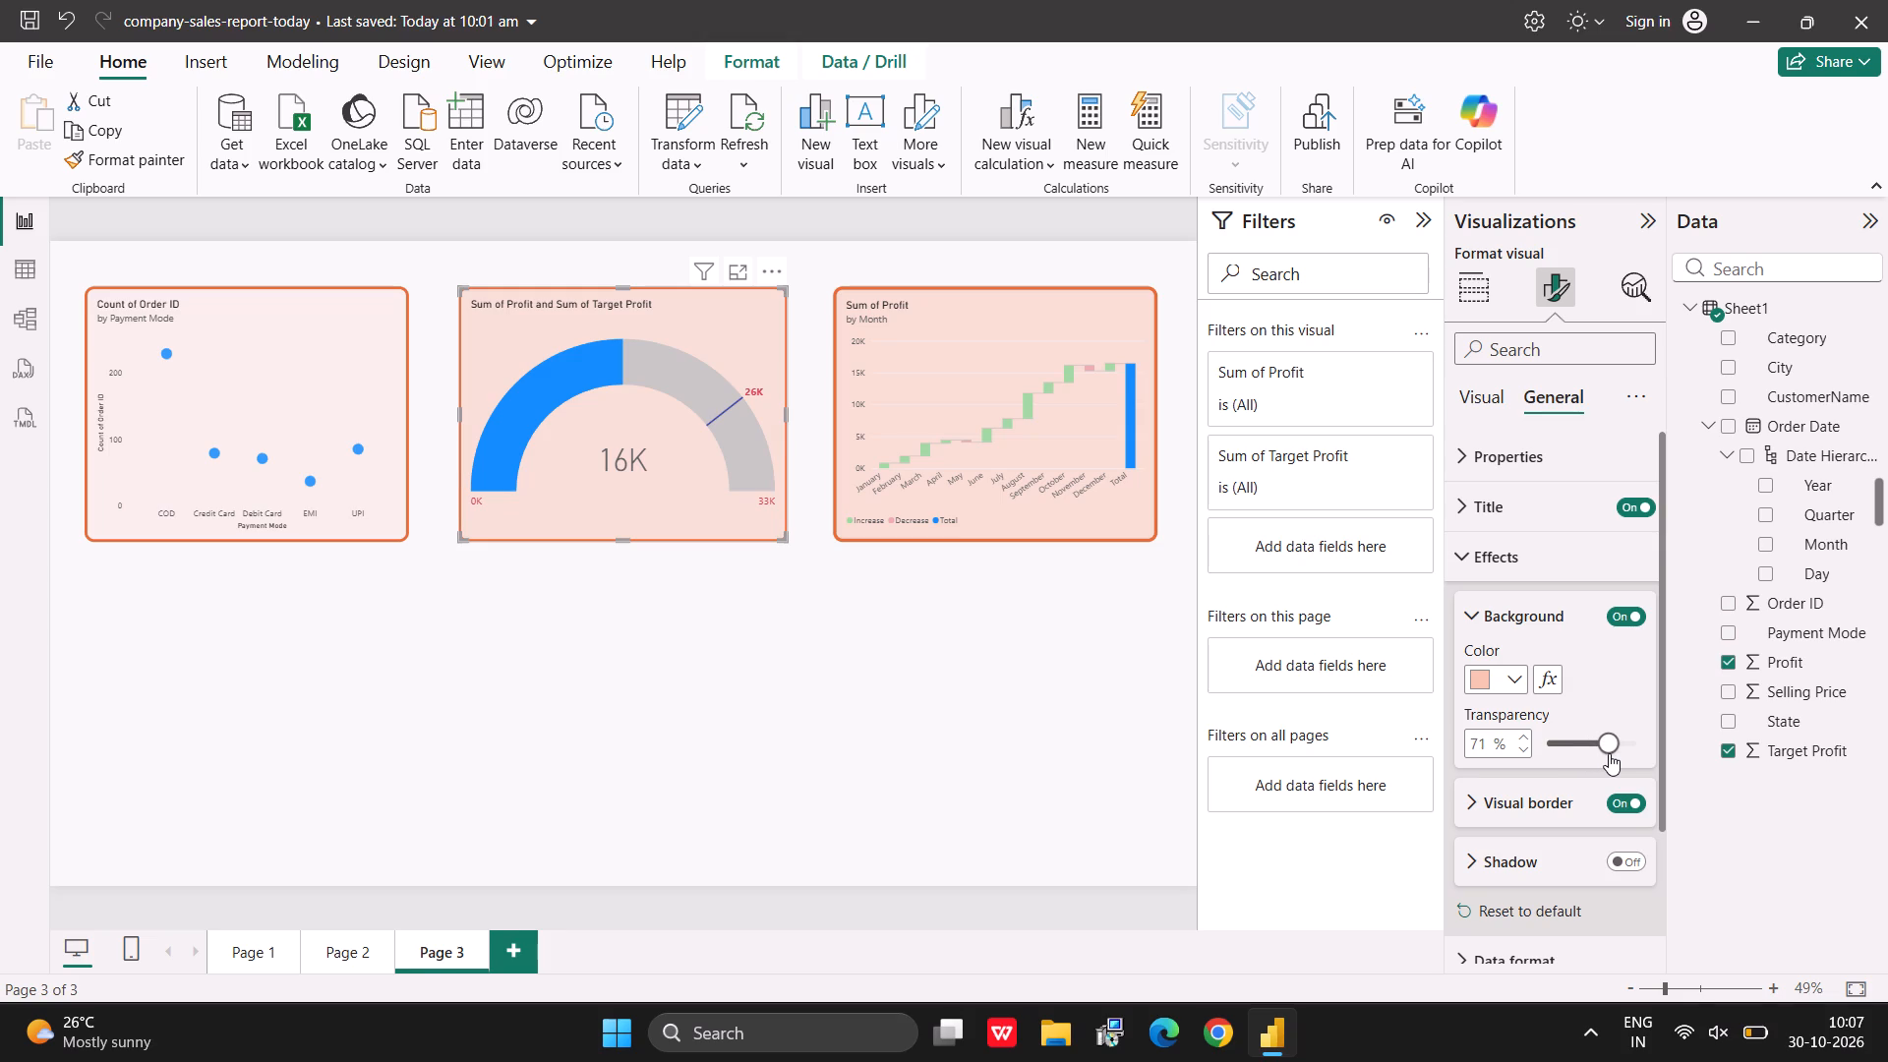
{"action": "left_click_drag", "start_coordinate": [1609, 753], "coordinate": [1614, 750]}
{"action": "left_click_drag", "start_coordinate": [1614, 750], "coordinate": [1617, 747]}
Set the monthly Profit waterfall chart's background transparency to 80%.
{"action": "left_click", "coordinate": [1016, 400]}
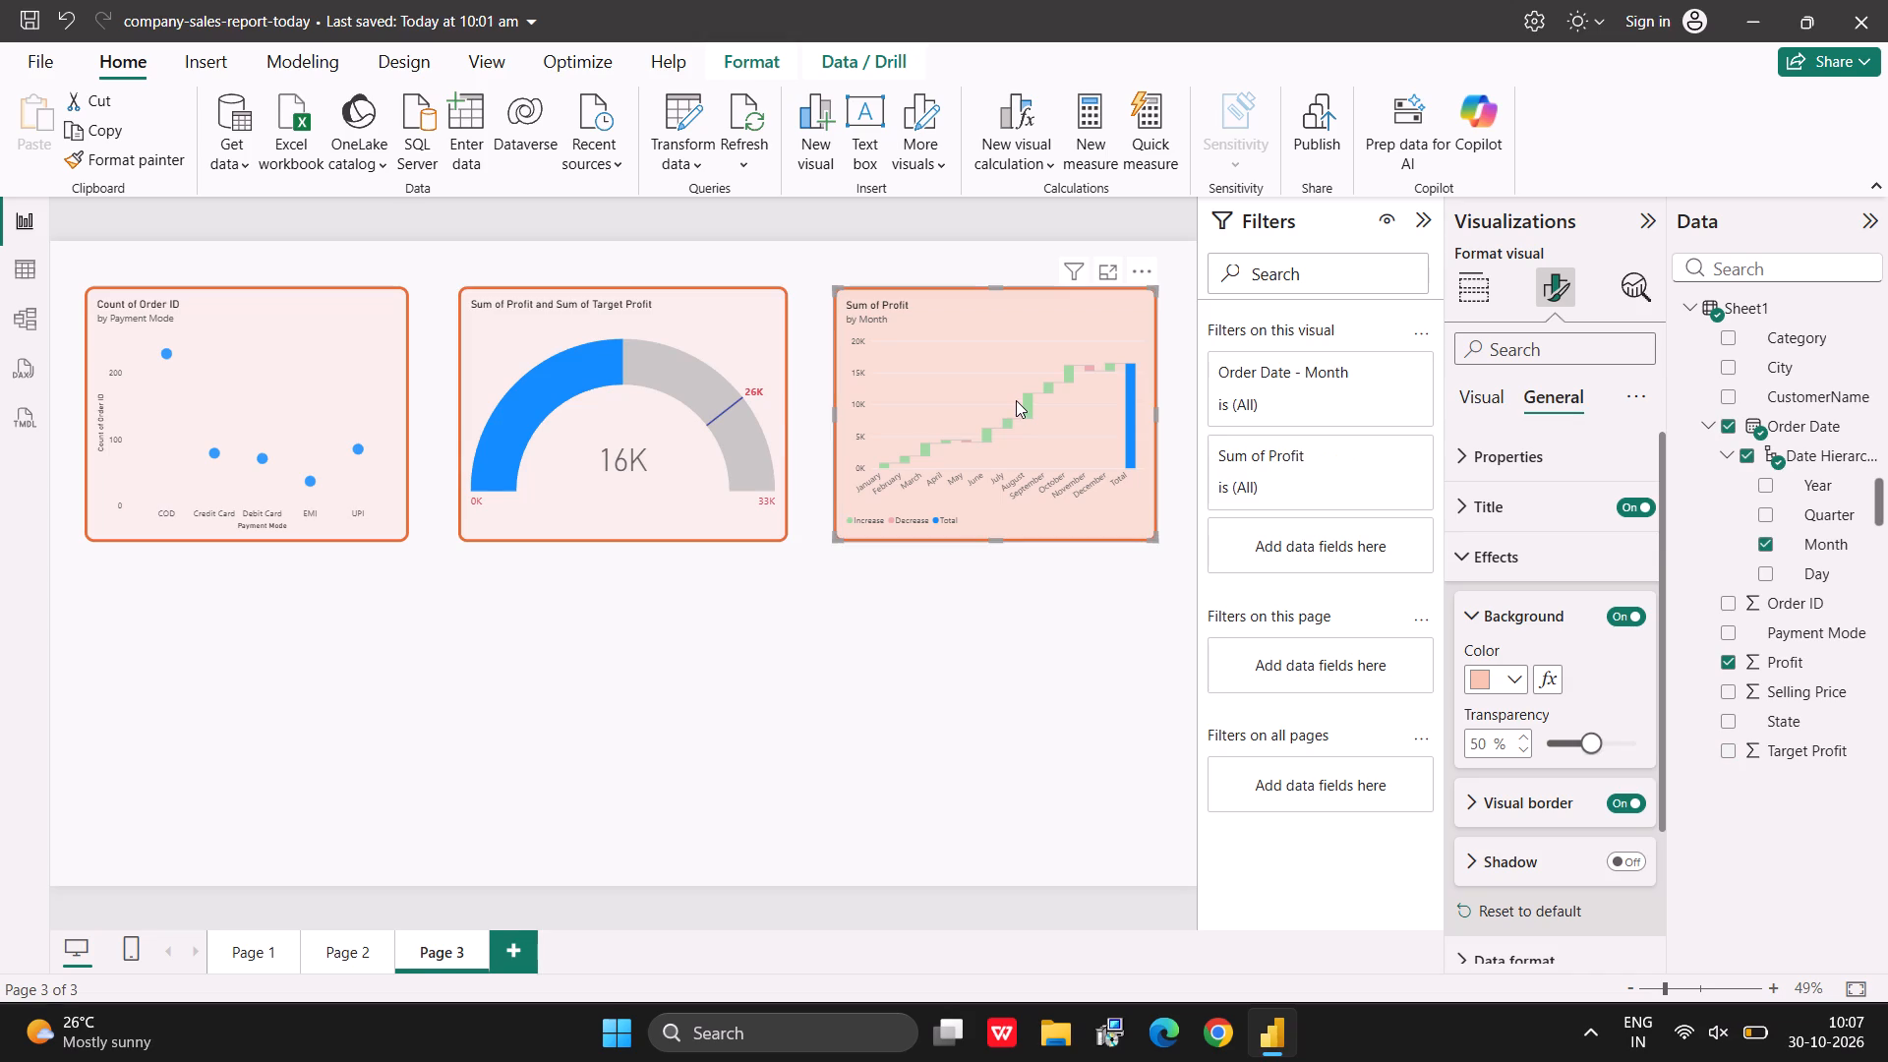
{"action": "left_click", "coordinate": [1609, 737]}
{"action": "key", "text": "Right"}
{"action": "key", "text": "Right"}
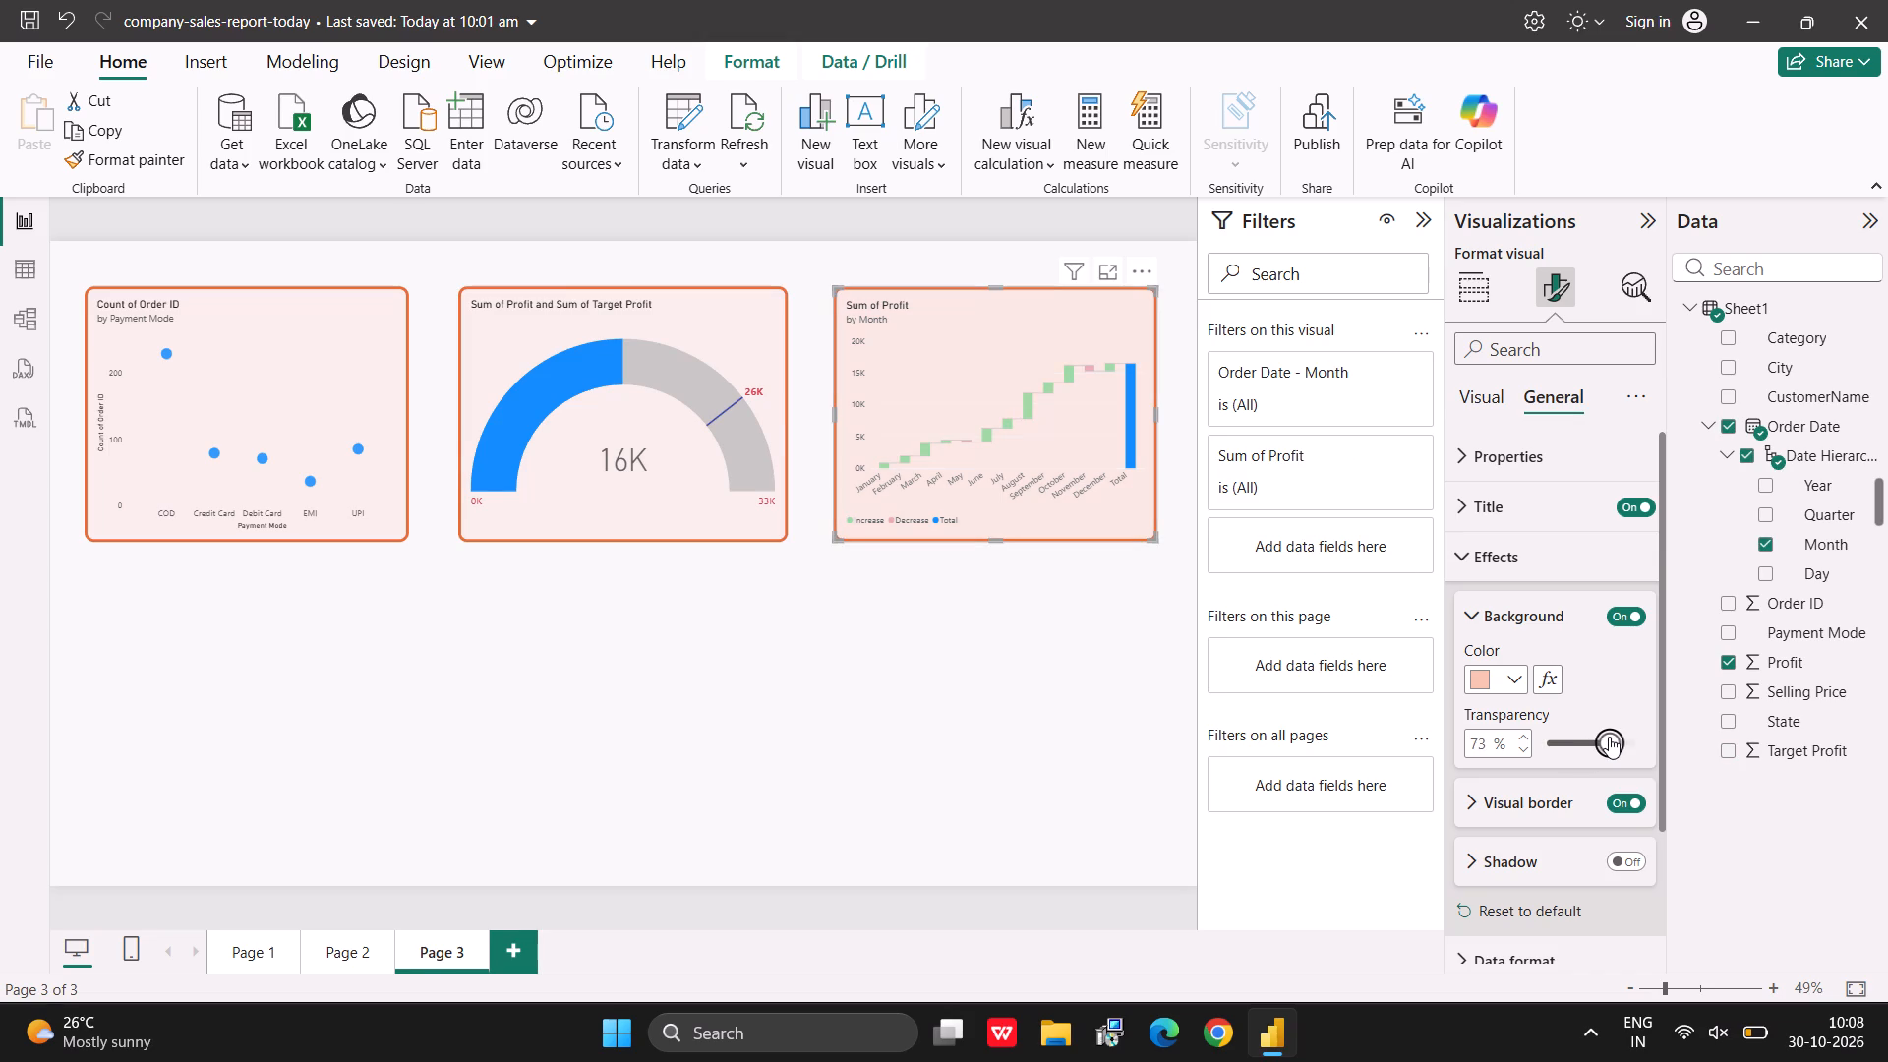
{"action": "key", "text": "Right"}
{"action": "key", "text": "Right"}
{"action": "key", "text": "Right"}
{"action": "key", "text": "Right"}
{"action": "key", "text": "Right"}
{"action": "key", "text": "Right"}
{"action": "key", "text": "Right"}
{"action": "left_click", "coordinate": [800, 674]}
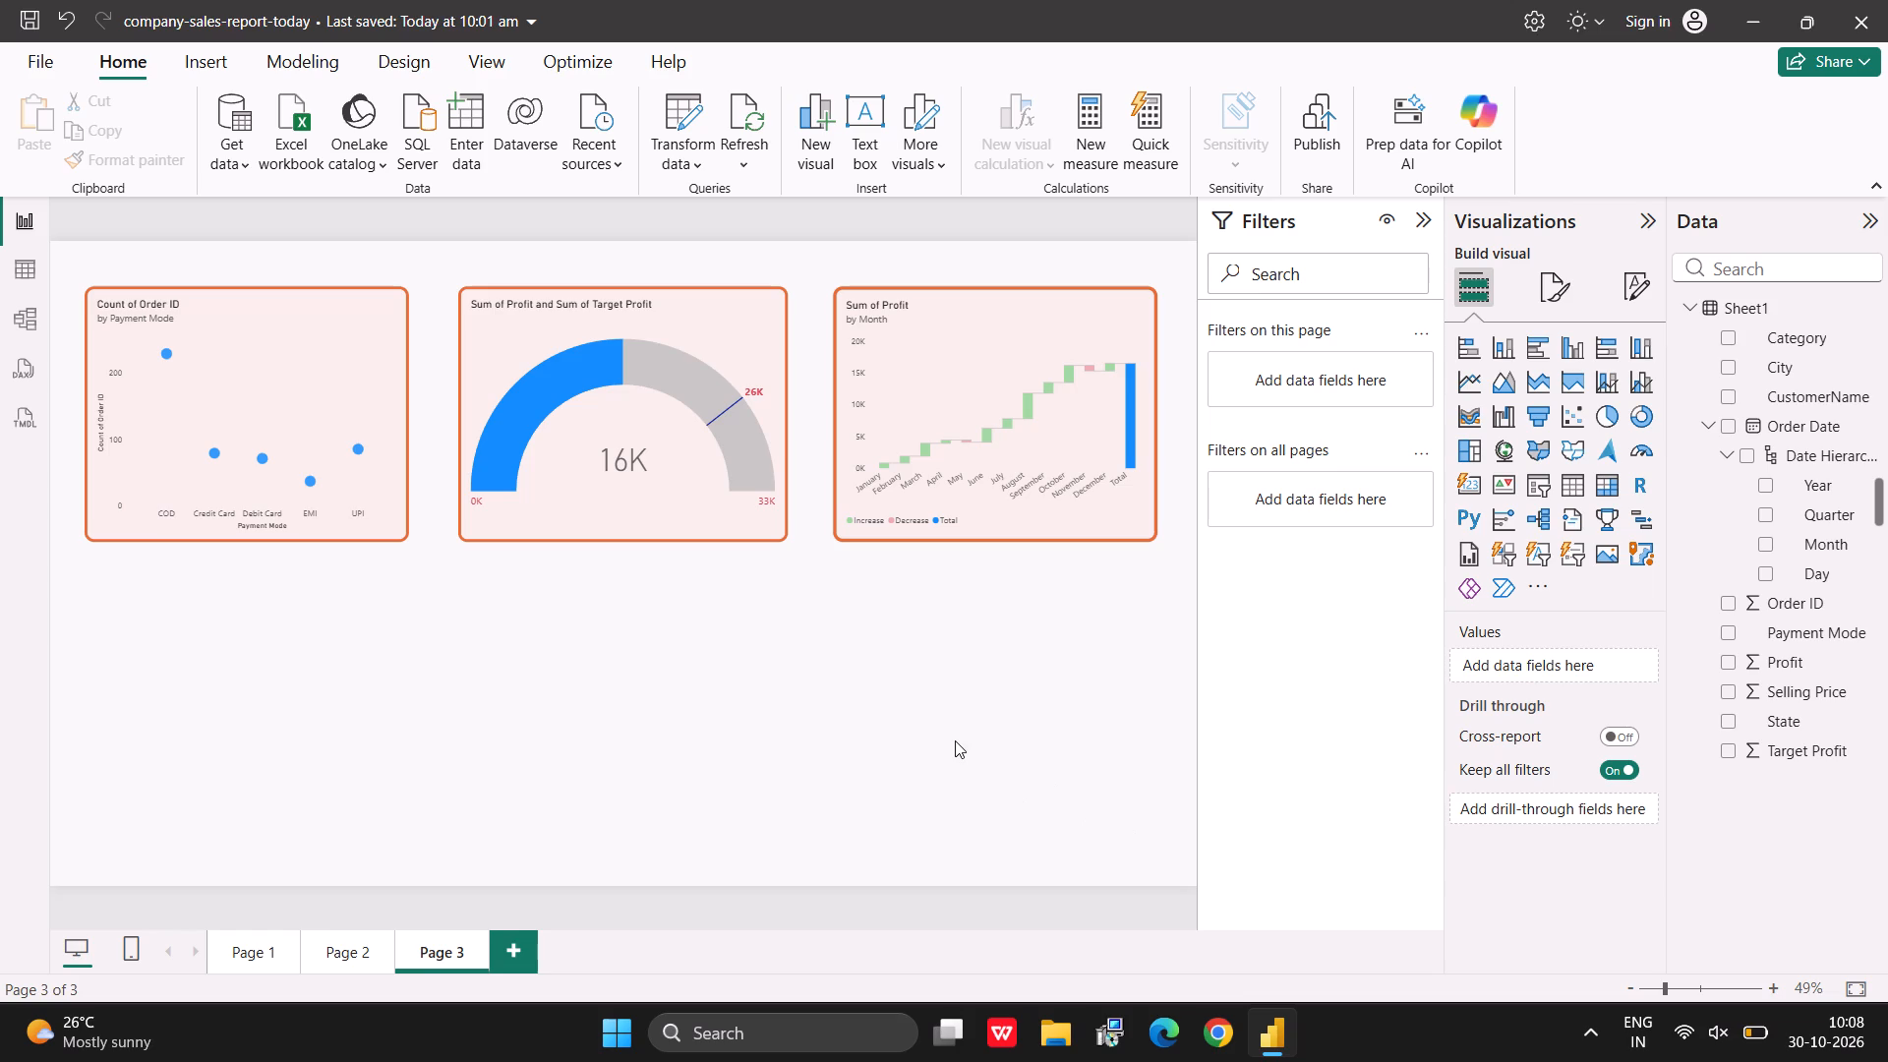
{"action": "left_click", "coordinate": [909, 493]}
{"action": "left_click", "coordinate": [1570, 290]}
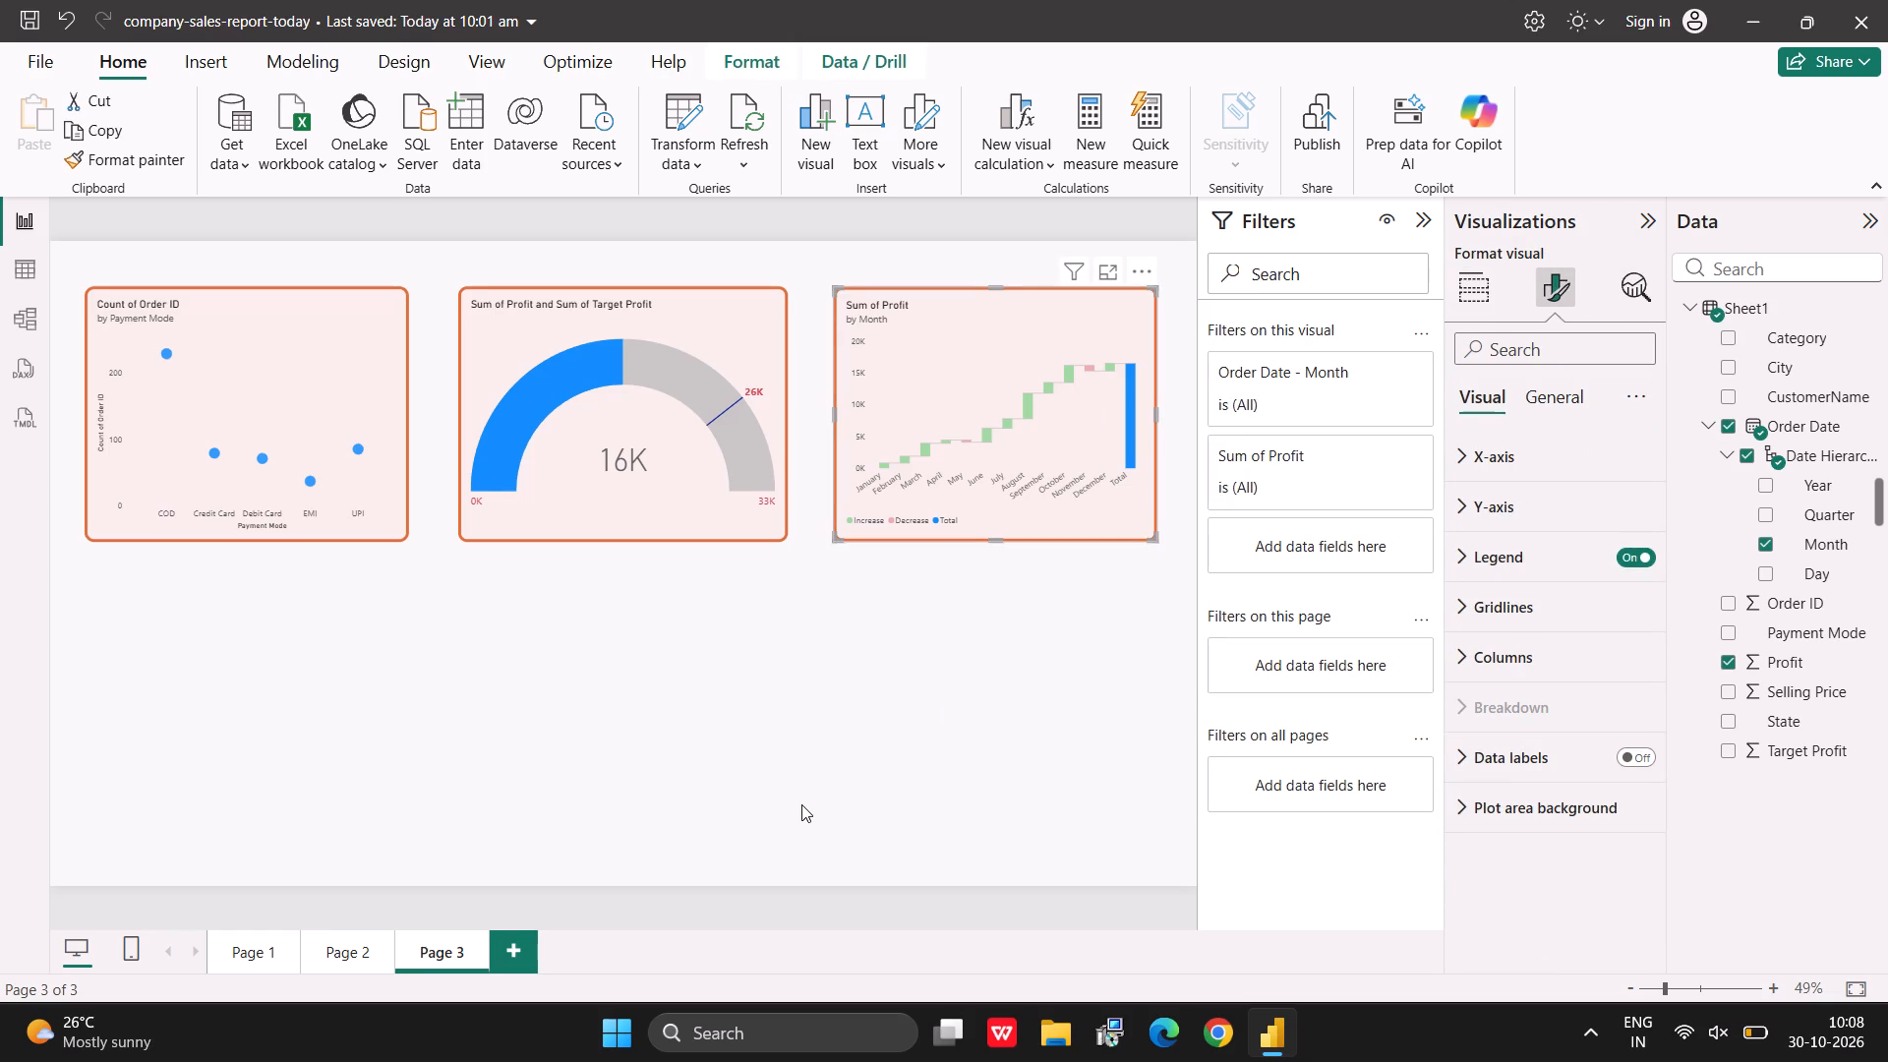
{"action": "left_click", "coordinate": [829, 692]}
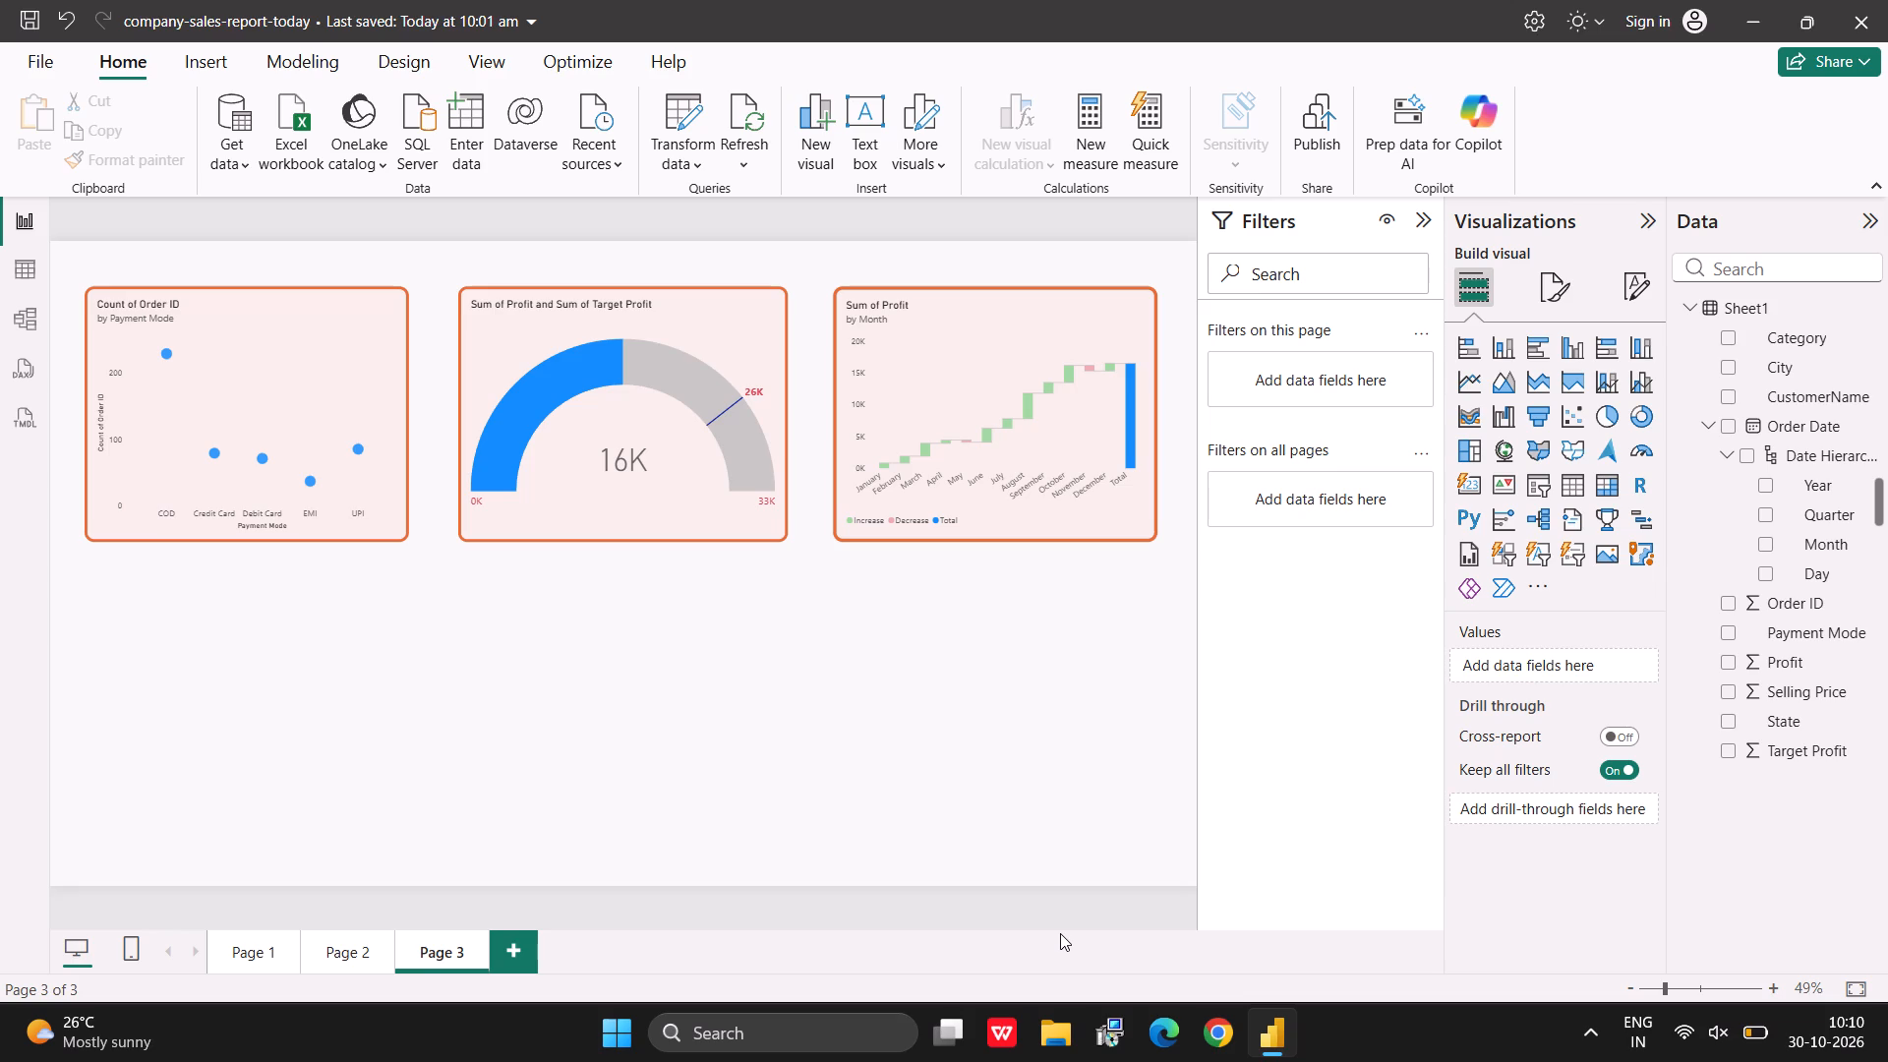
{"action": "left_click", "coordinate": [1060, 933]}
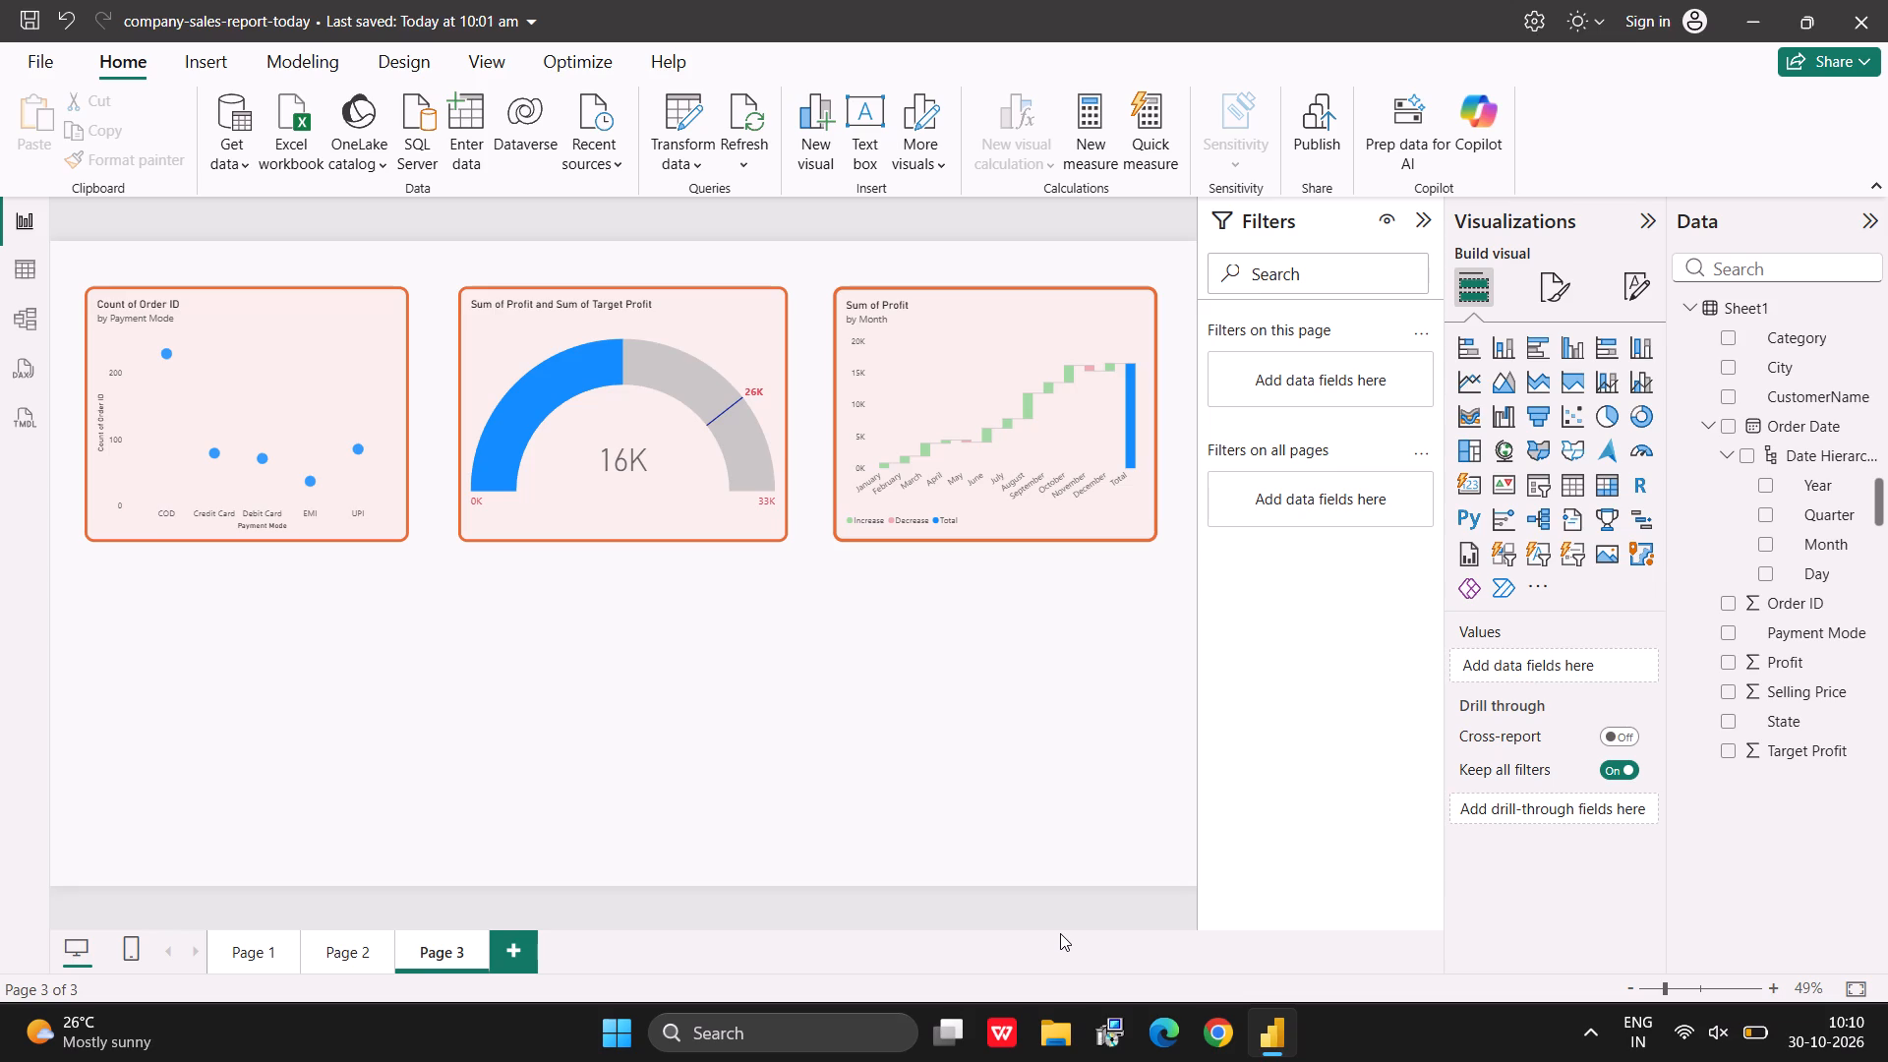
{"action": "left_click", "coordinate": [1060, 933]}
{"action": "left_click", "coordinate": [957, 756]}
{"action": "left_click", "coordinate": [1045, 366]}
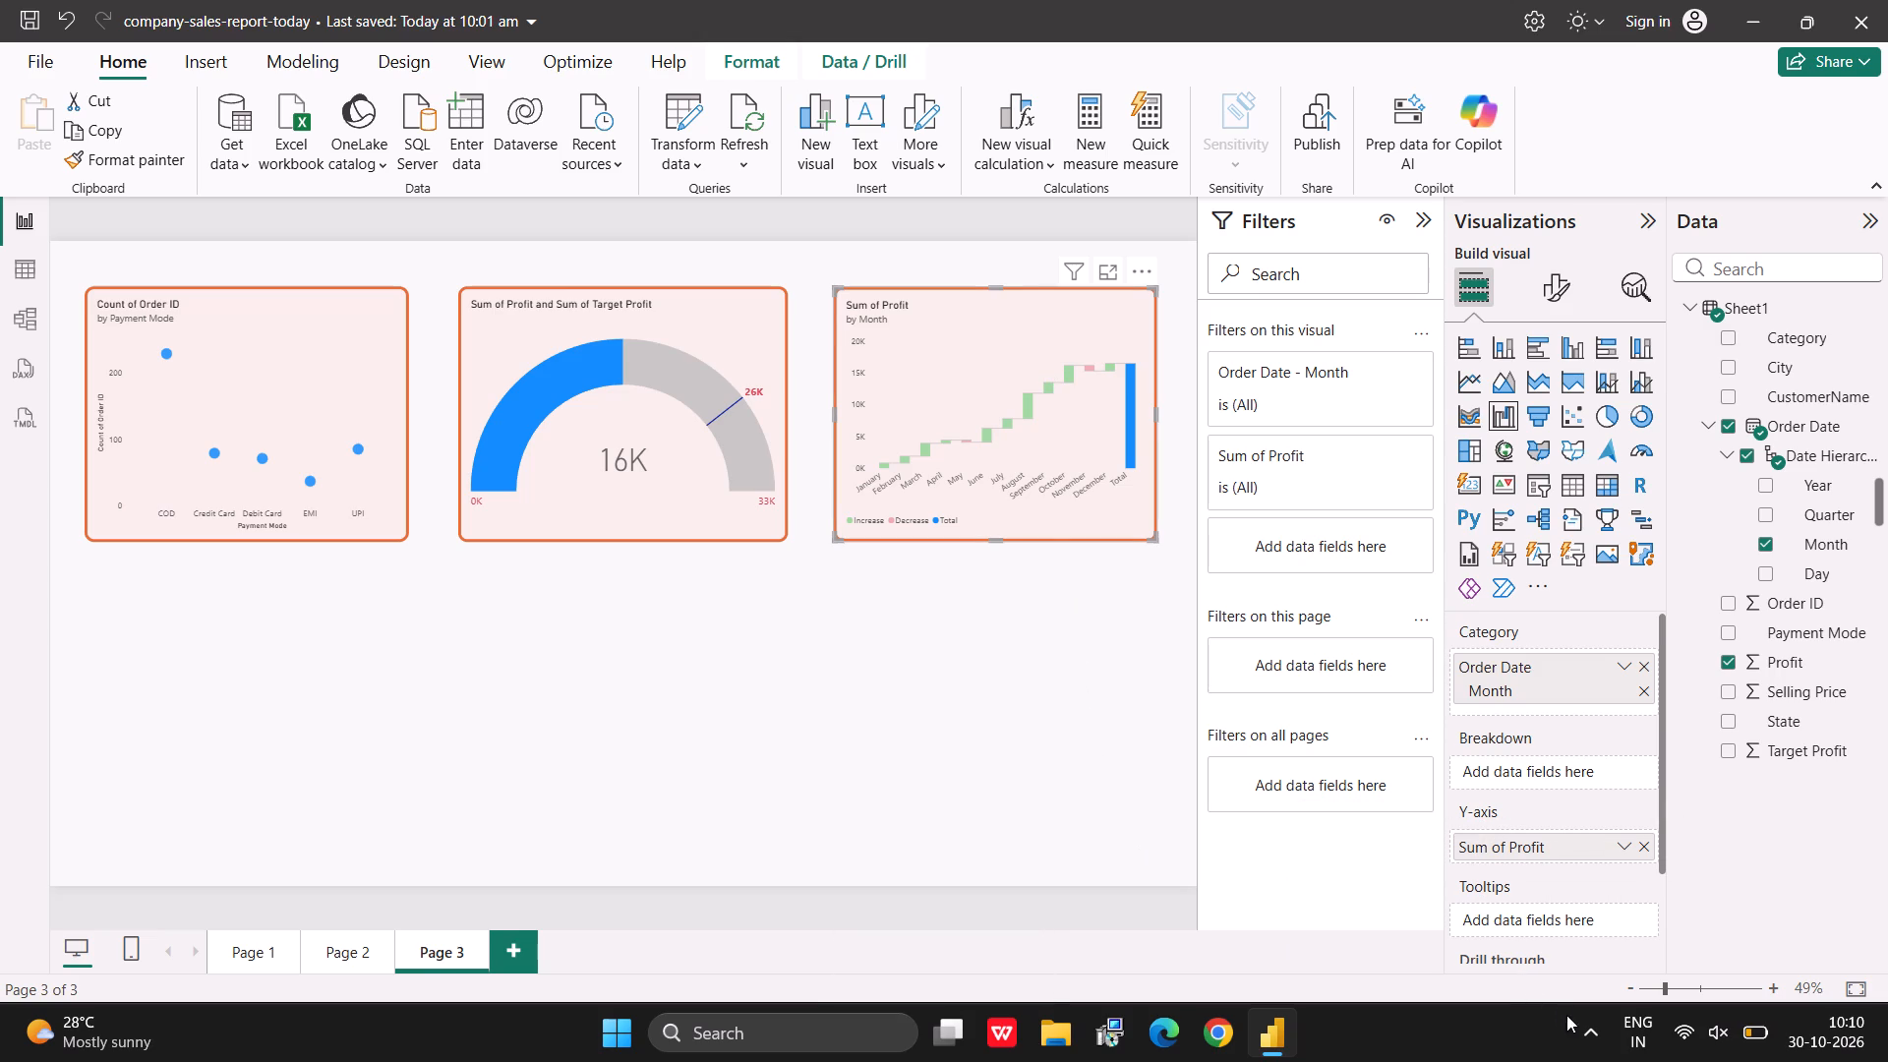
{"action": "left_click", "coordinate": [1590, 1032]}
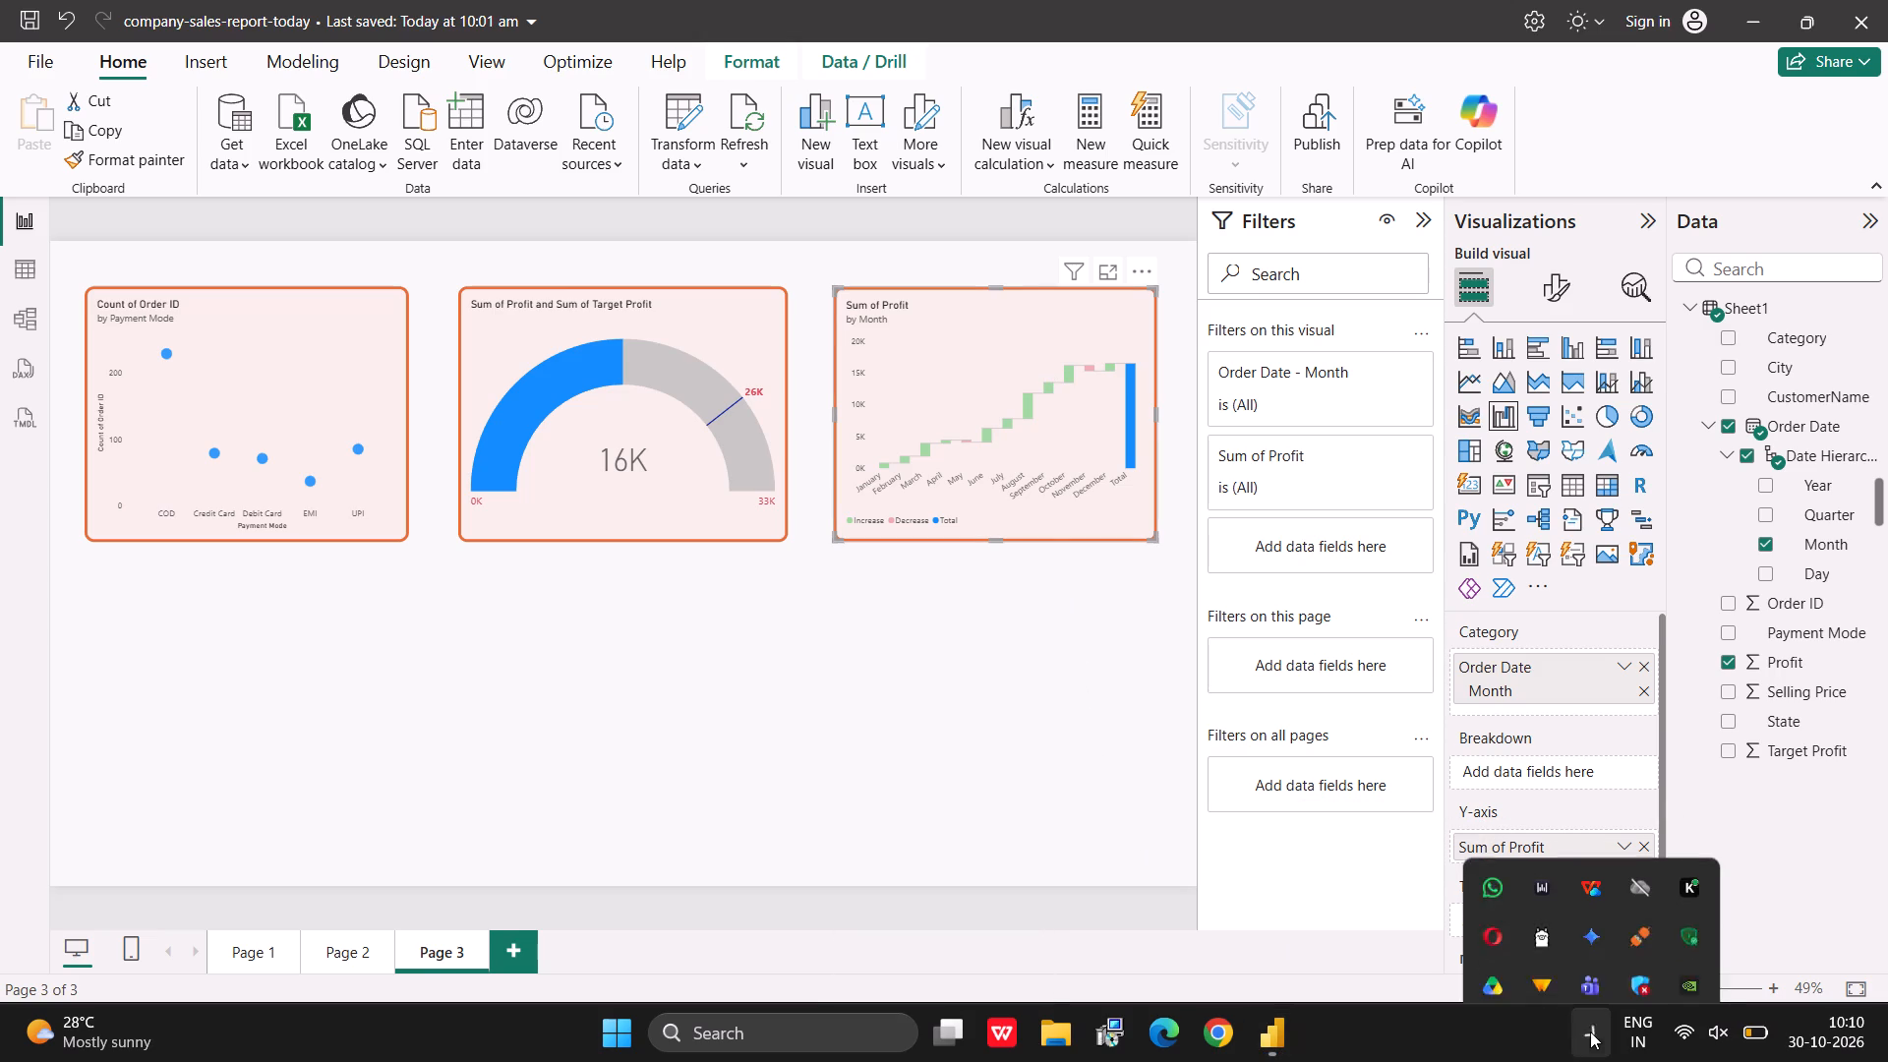